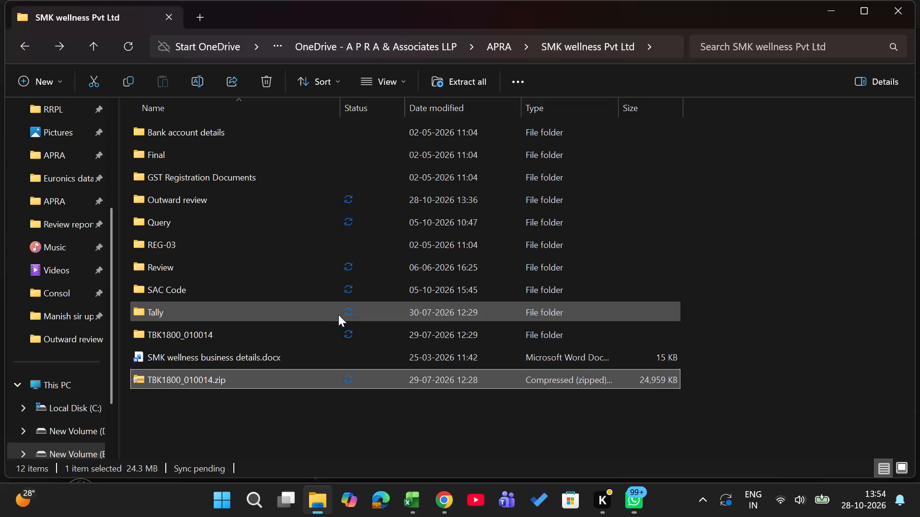
Open the GSTR2B-Net SMK WELLNESS workbook from the Downloads folder and enable editing.
scroll(69, 179, "up", 1)
left_click(63, 162)
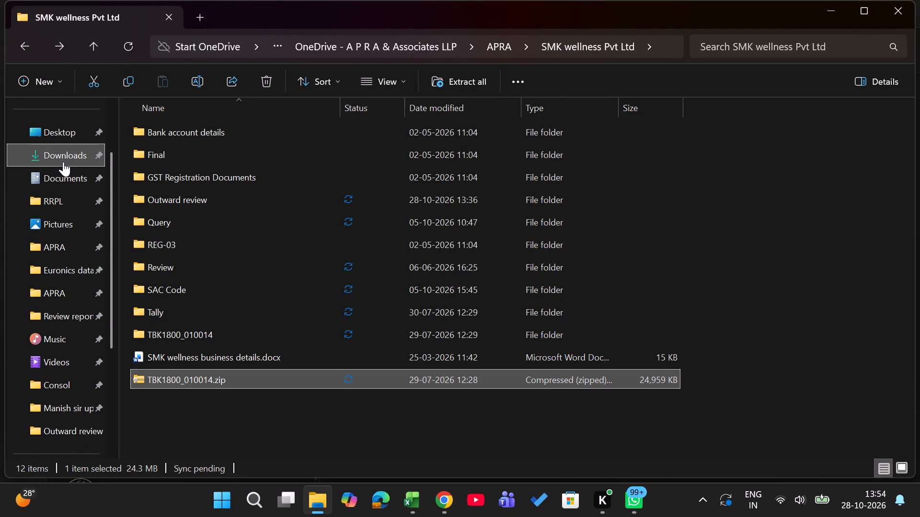
left_click(214, 155)
key("Return")
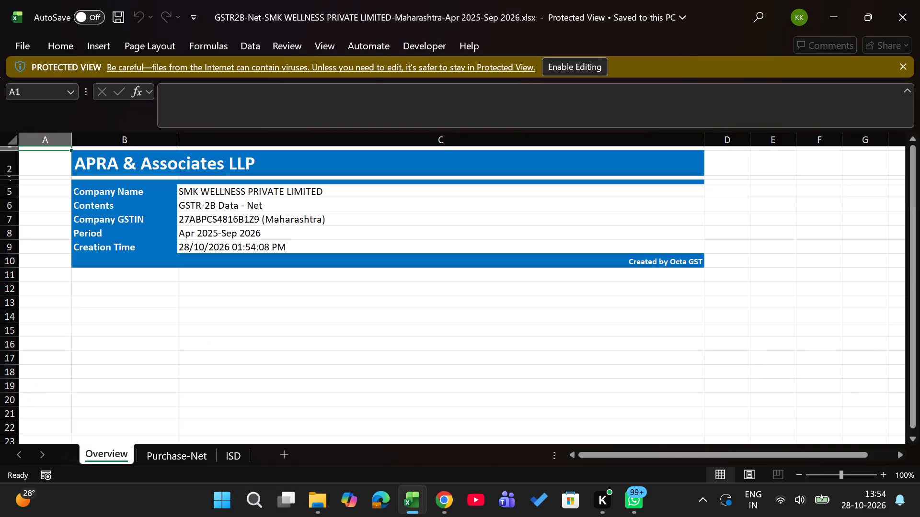
key("F2")
key("Right")
key("Return")
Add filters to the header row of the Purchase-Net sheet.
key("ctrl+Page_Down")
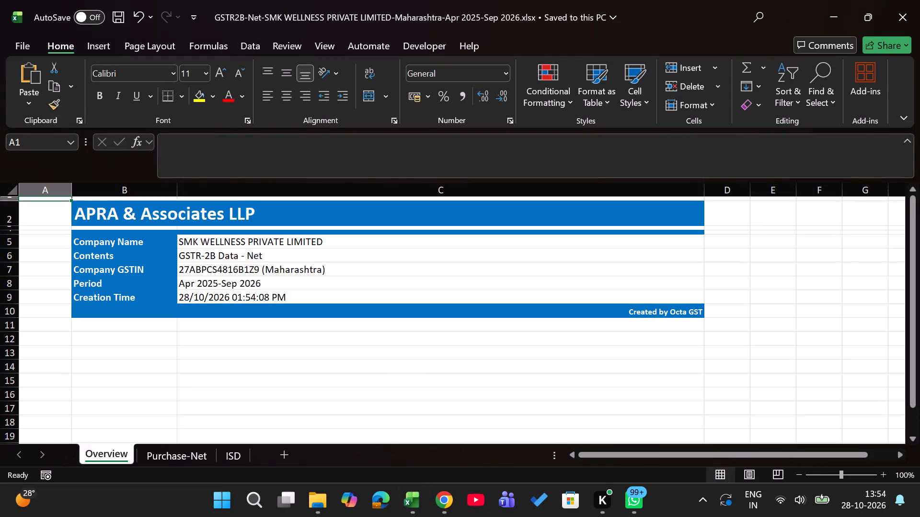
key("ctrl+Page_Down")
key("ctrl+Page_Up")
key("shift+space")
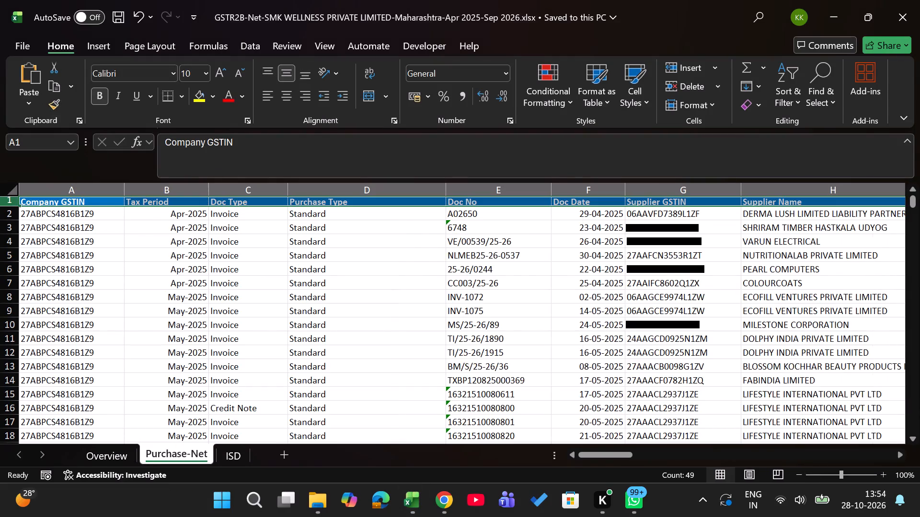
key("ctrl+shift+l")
Examine the 2025 and 2026 months in the Tax Period filter and the tax amount columns of the Purchase-Net sheet.
key("Right")
key("Left")
key("Right")
key("alt+Down")
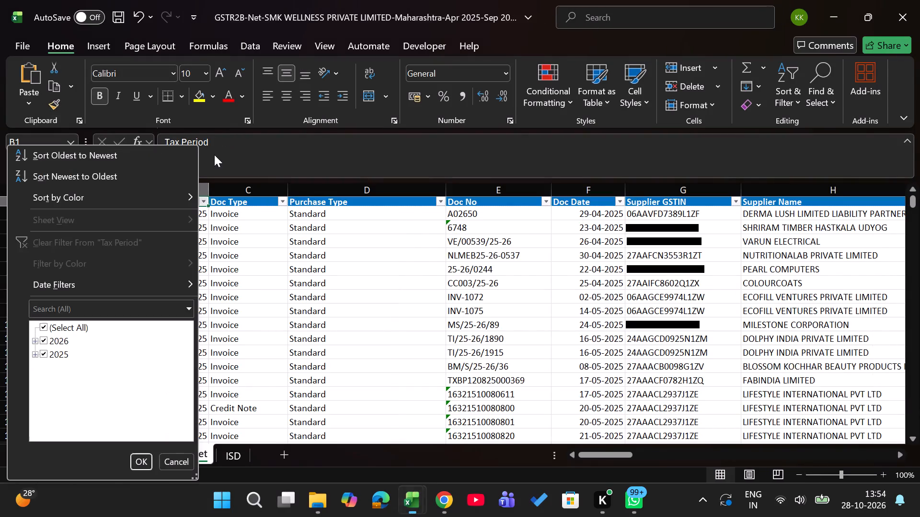
left_click(37, 357)
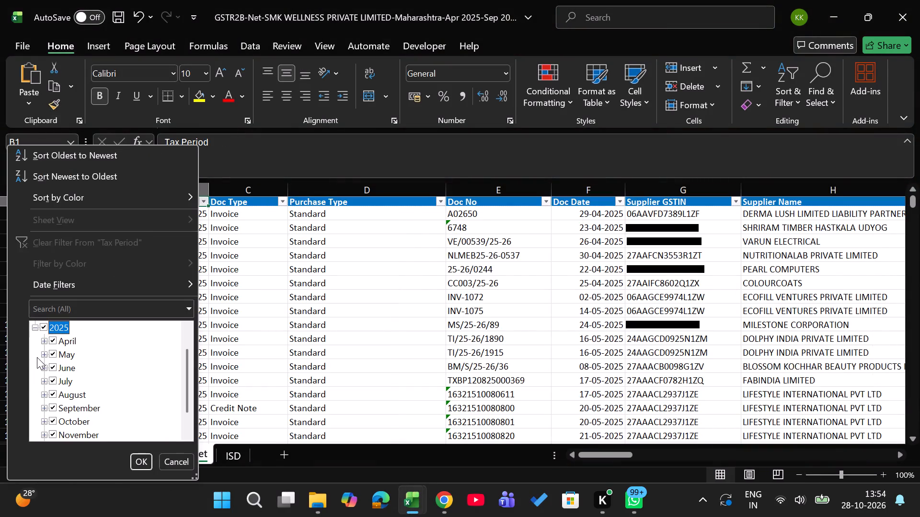
scroll(80, 398, "up", 2)
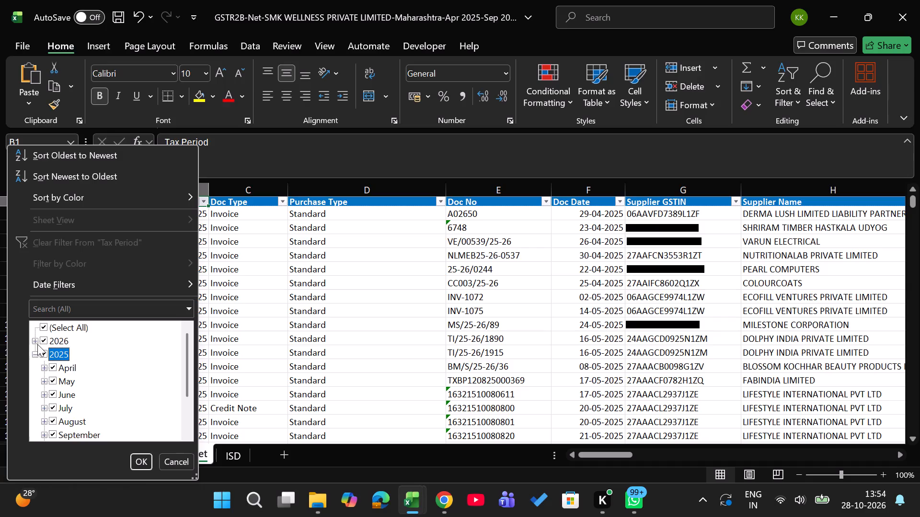
left_click(34, 344)
scroll(104, 383, "down", 1)
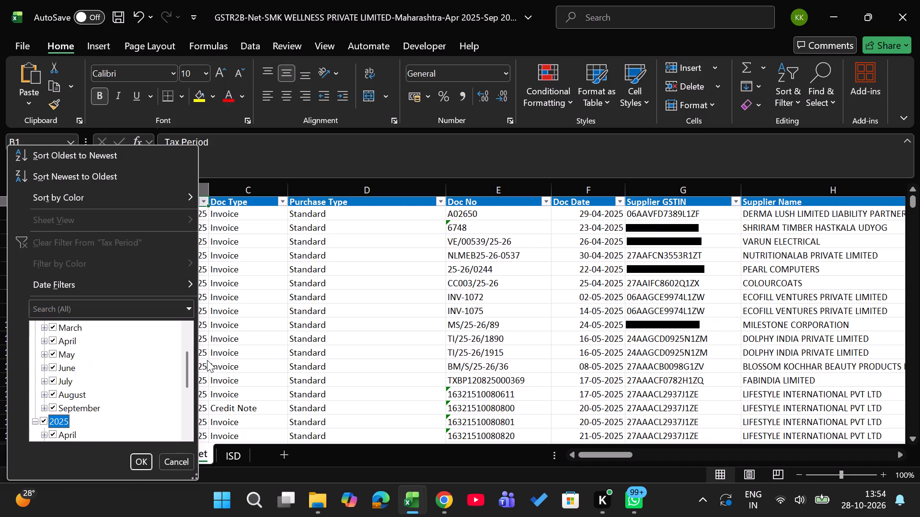
scroll(139, 380, "up", 1)
left_click(369, 352)
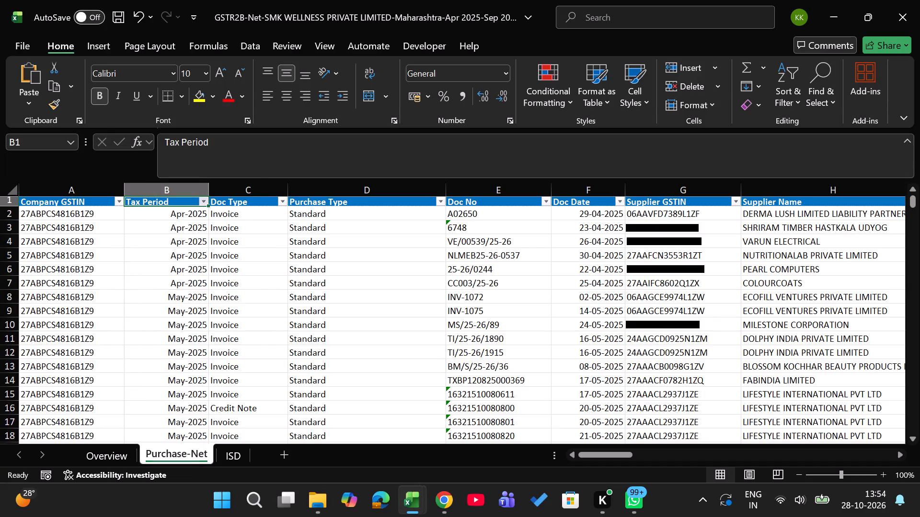
scroll(768, 258, "left", 10)
scroll(768, 258, "right", 1)
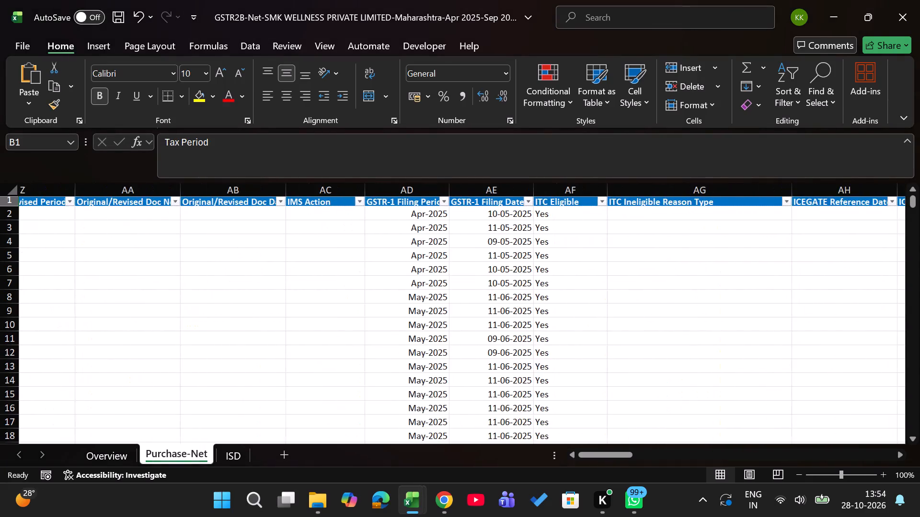
scroll(768, 258, "right", 1)
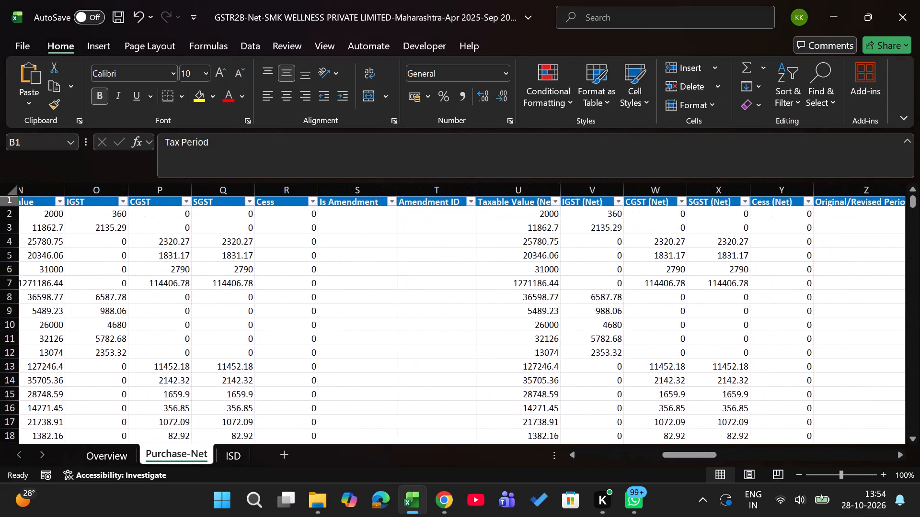
Close the GSTR2B-Net workbook without saving the changes.
left_click(919, 0)
key("Right")
key("Return")
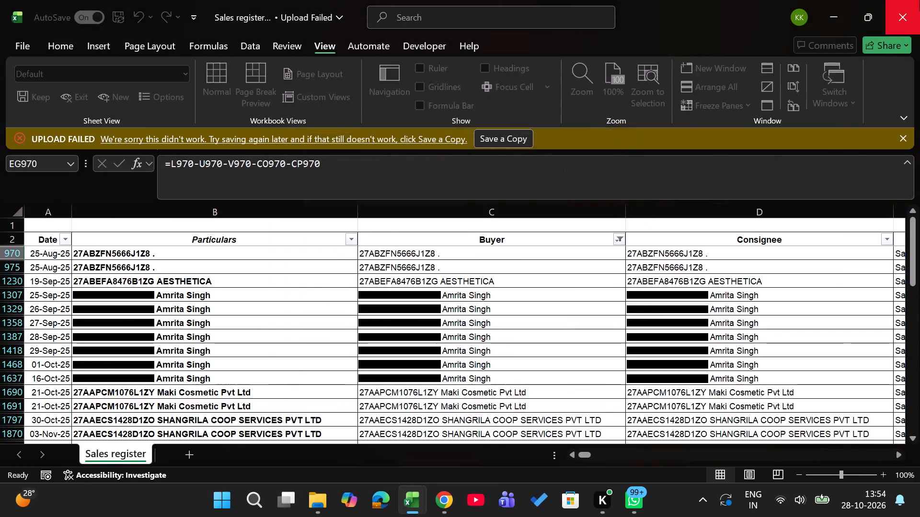
Cycle through the open windows to an Excel workbook and close it.
key("alt+Tab")
key("alt+Tab")
key("alt+Tab")
key("alt+Tab")
key("alt+Tab")
key("alt+Tab")
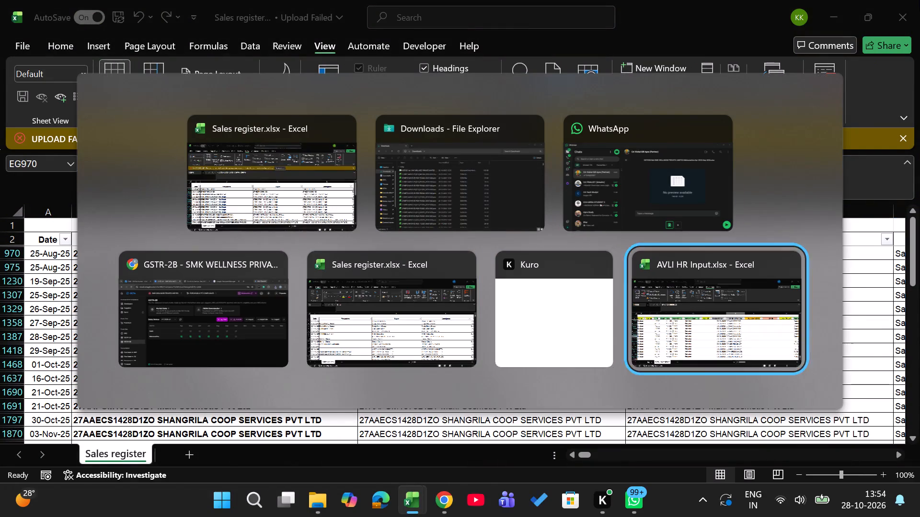
key("alt+Tab")
left_click(919, 0)
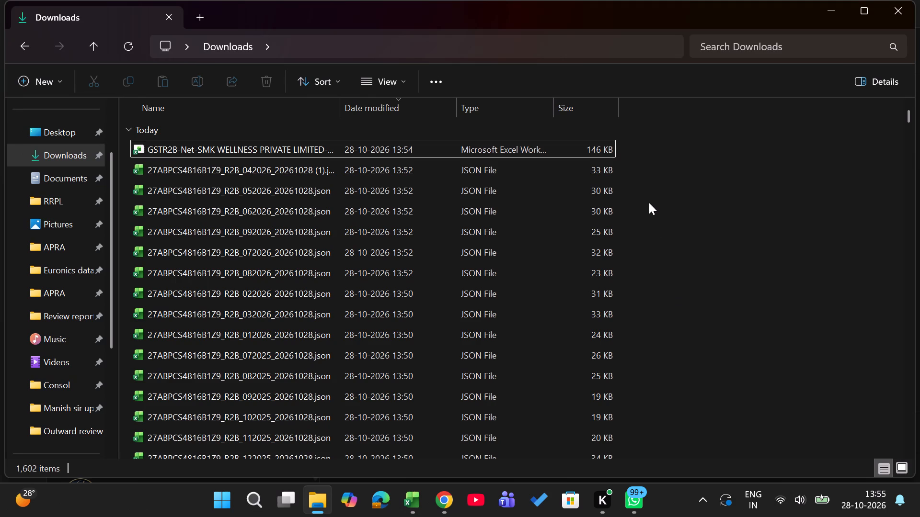
Delete all of today's downloaded R2B JSON files from the Downloads folder, keeping the GSTR2B-Net and AVLI HR Input workbooks.
key("Down")
key("shift+Down")
key("shift+Down")
key("shift+Down")
key("shift+Down")
key("shift+Down")
key("shift+Down")
key("shift+Down")
key("shift+Down")
key("shift+Down")
key("shift+Down")
key("shift+Down")
key("shift+Down")
key("shift+Down")
key("shift+Down")
key("shift+Down")
key("shift+Down")
key("shift+Down")
key("shift+Down")
key("shift+Down")
key("shift+Down")
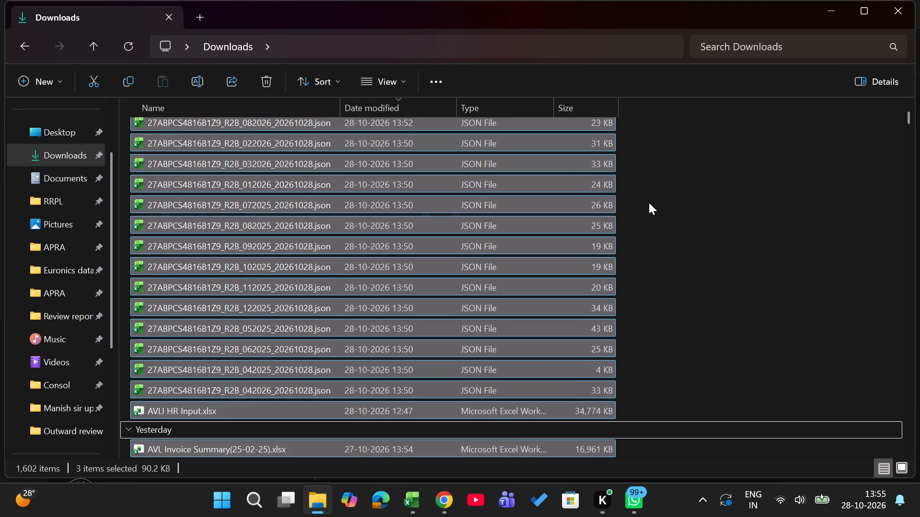
key("shift+Up")
key("shift+Up")
key("Delete")
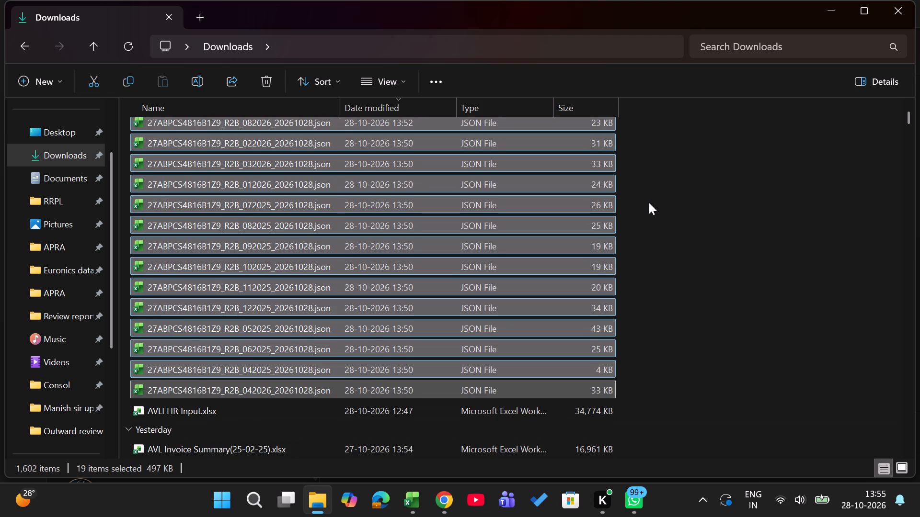
Copy the GSTR2B-Net SMK WELLNESS workbook file from the Downloads folder.
key("Down")
key("Up")
key("ctrl+c")
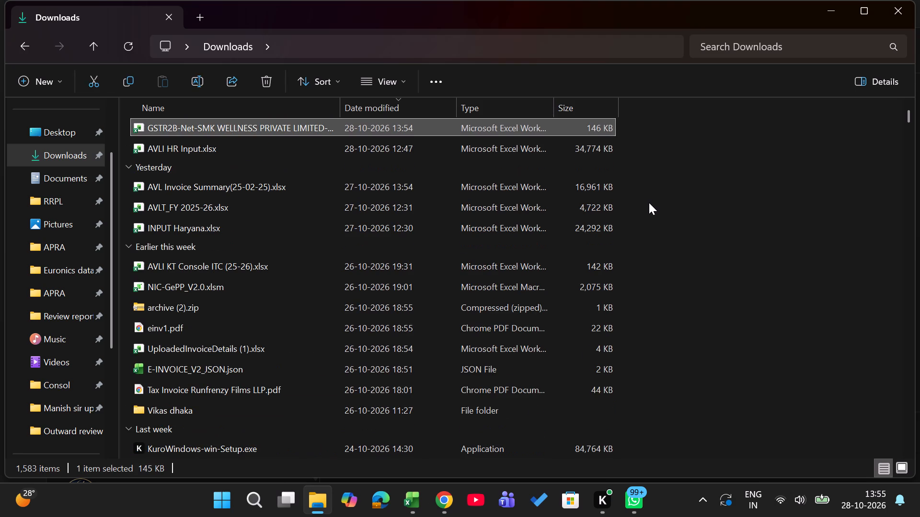
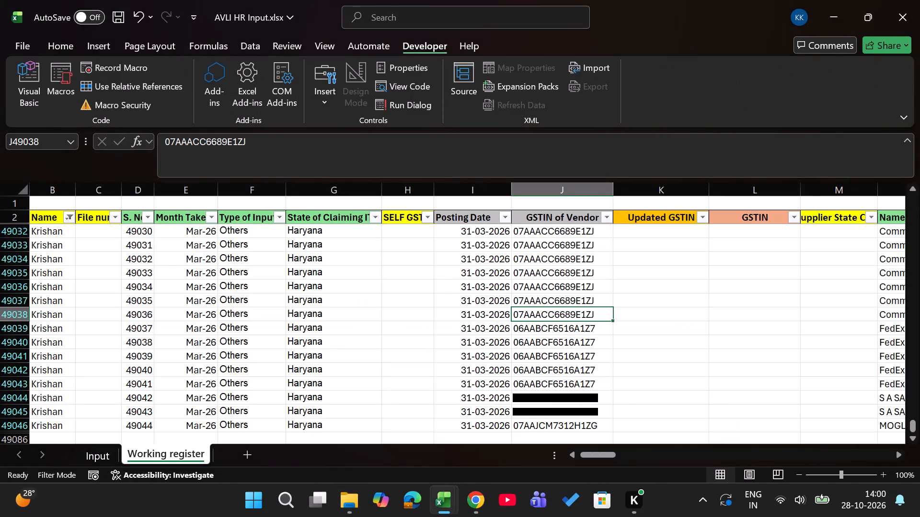
Switch to the Sales register workbook and close it.
left_click(514, 438)
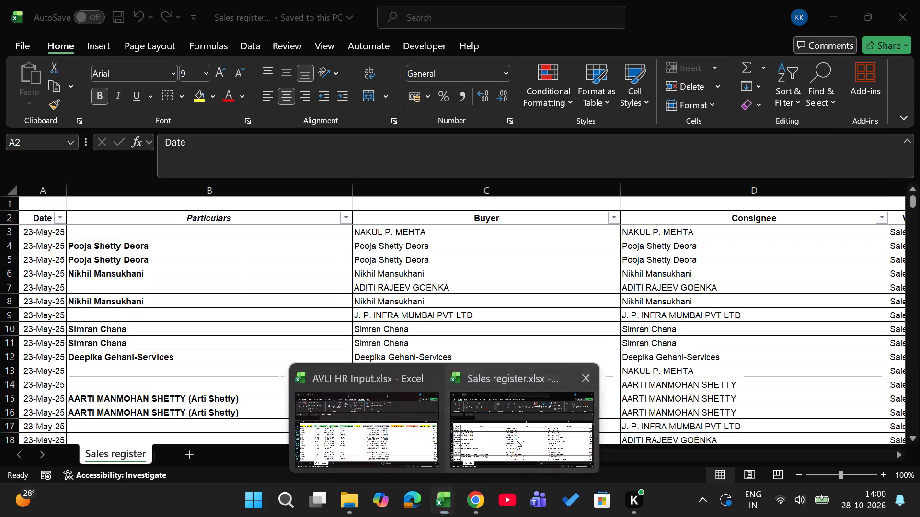
left_click(919, 0)
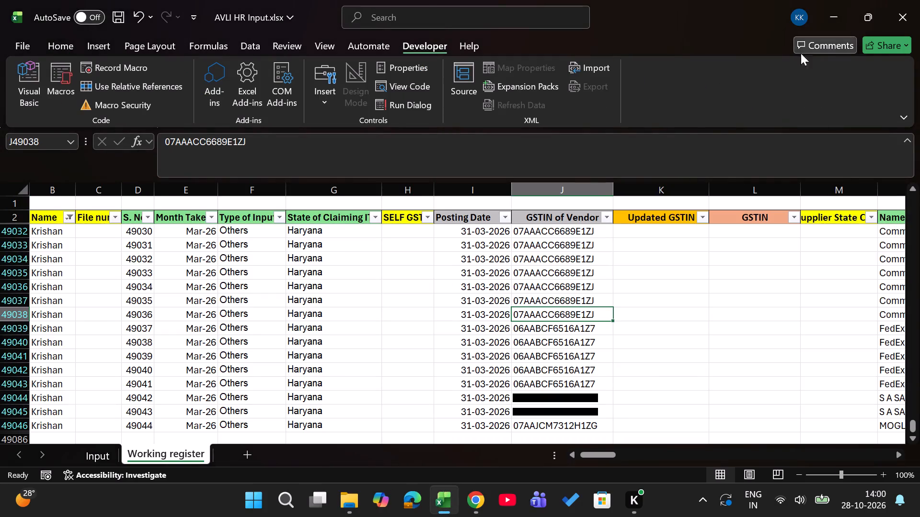
Filter the MIRO column of the Working register sheet for document numbers containing 12784.
key("ctrl+Up")
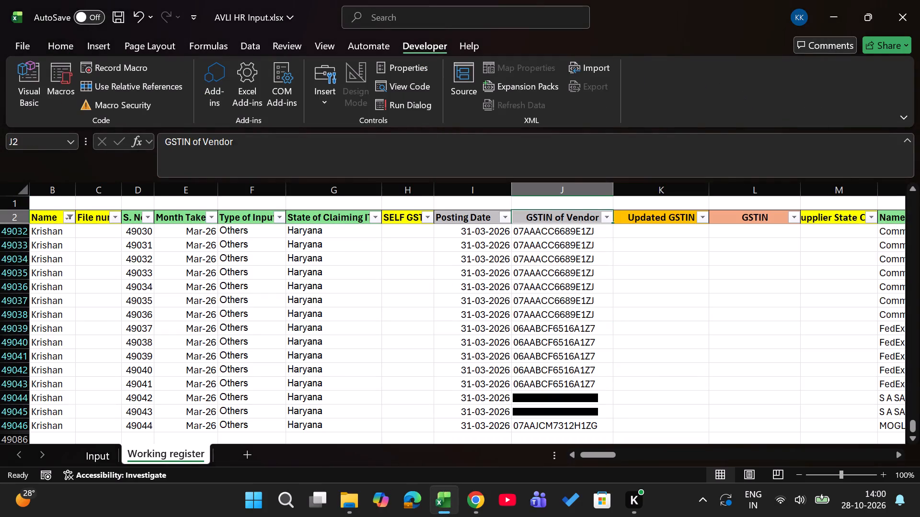
key("Right")
key("Right")
key("Right")
key("ctrl+Right")
key("Left")
key("Left")
key("Left")
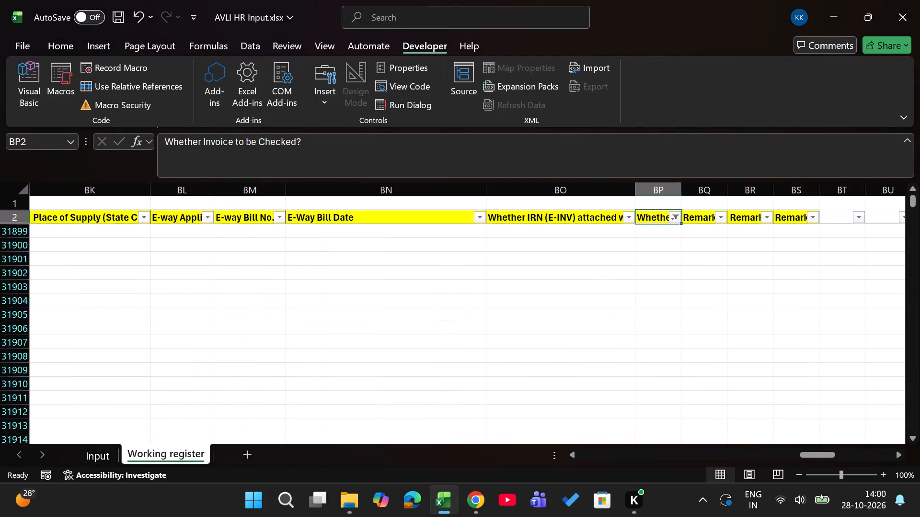
key("ctrl+Left")
key("Right")
key("Right")
key("Right")
key("Right")
key("Right")
key("Right")
key("Right")
key("Right")
key("Right")
key("Right")
key("Right")
key("Right")
key("Right")
key("Right")
key("Right")
key("Right")
key("Right")
key("Right")
key("Right")
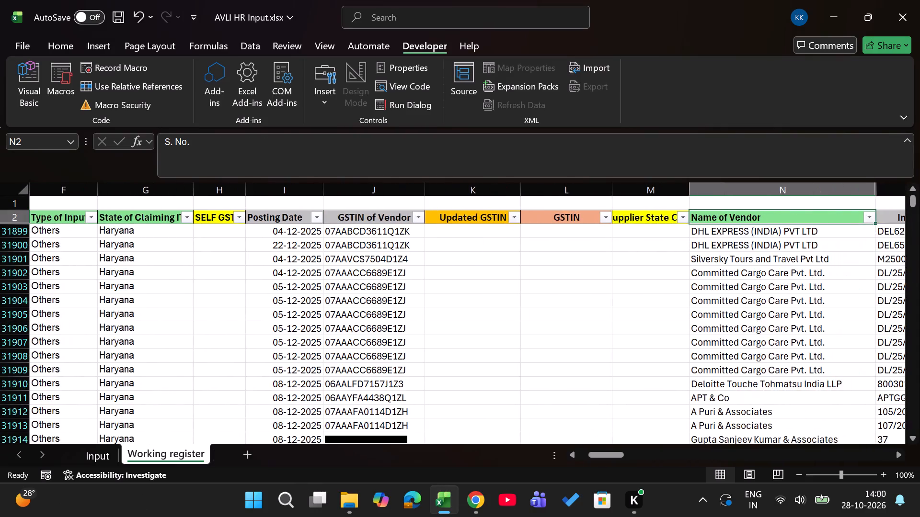
key("Right")
key("Right")
key("Right")
key("Right")
key("Right")
key("Right")
key("Right")
key("Right")
key("Right")
key("Right")
key("Right")
key("Right")
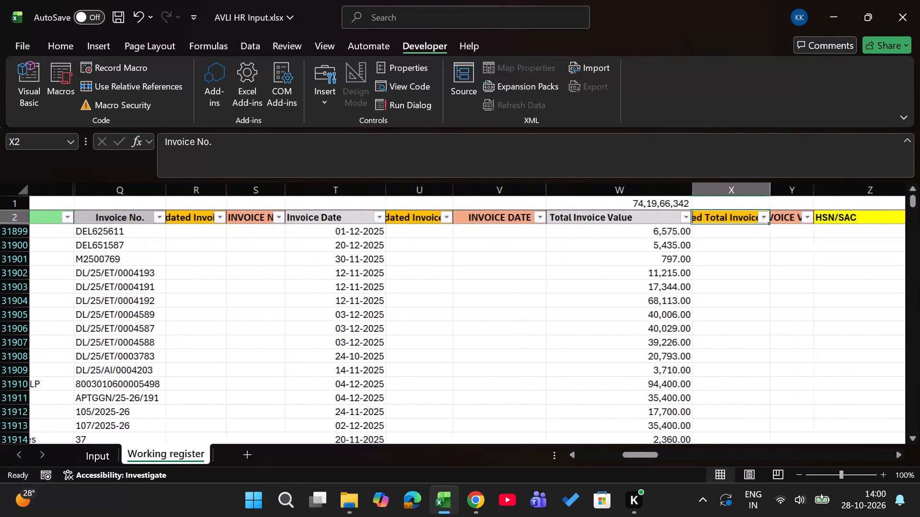
key("Right")
key("Right")
key("Right")
key("Right")
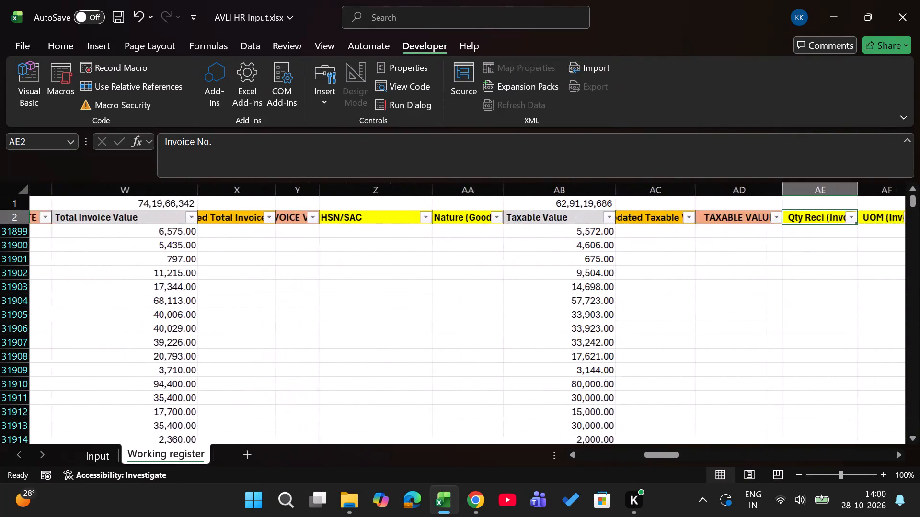
key("Right")
key("Right")
key("Right")
key("Left")
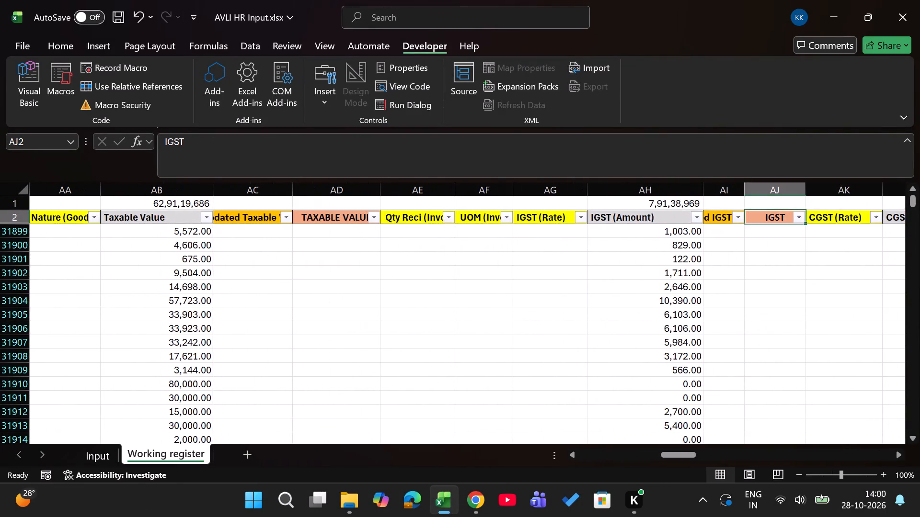
key("Right")
key("Right")
key("Right")
key("Right")
key("Right")
key("Right")
key("Right")
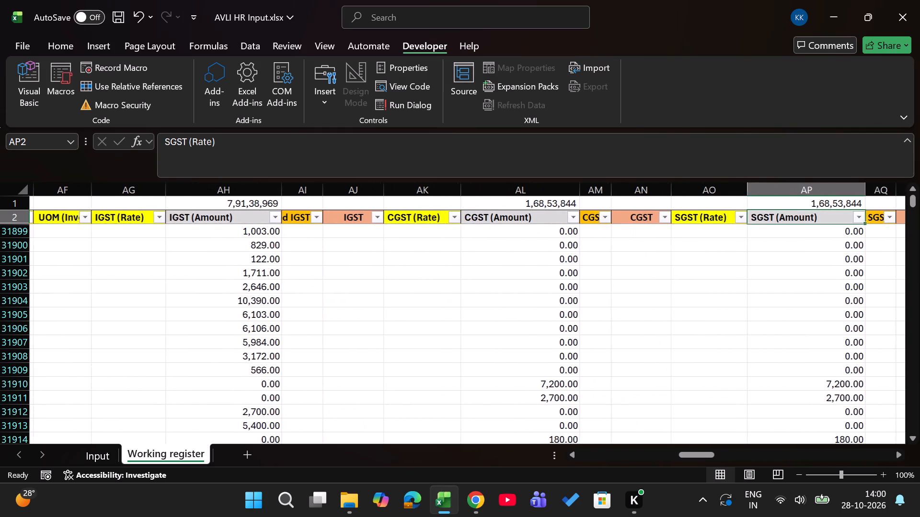
key("Right")
key("Right")
key("Right")
key("Right")
key("Right")
key("Right")
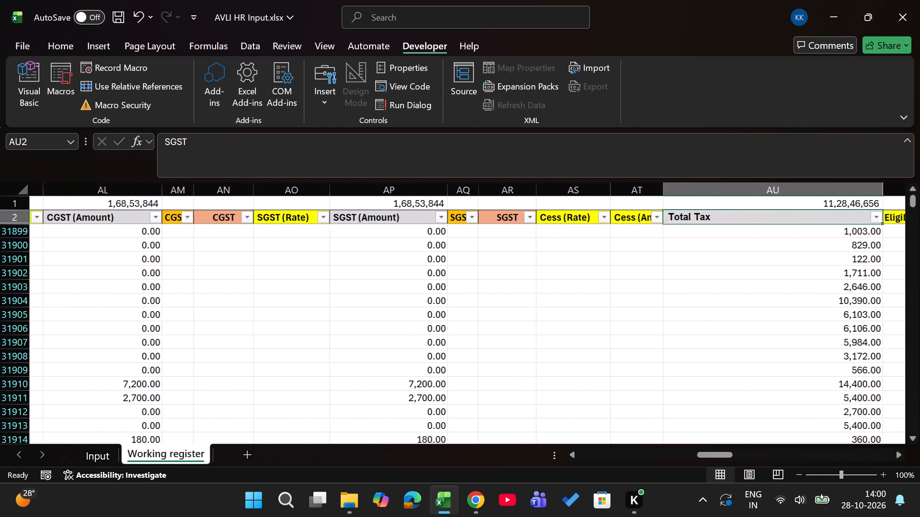
key("Right")
scroll(614, 330, "left", 1)
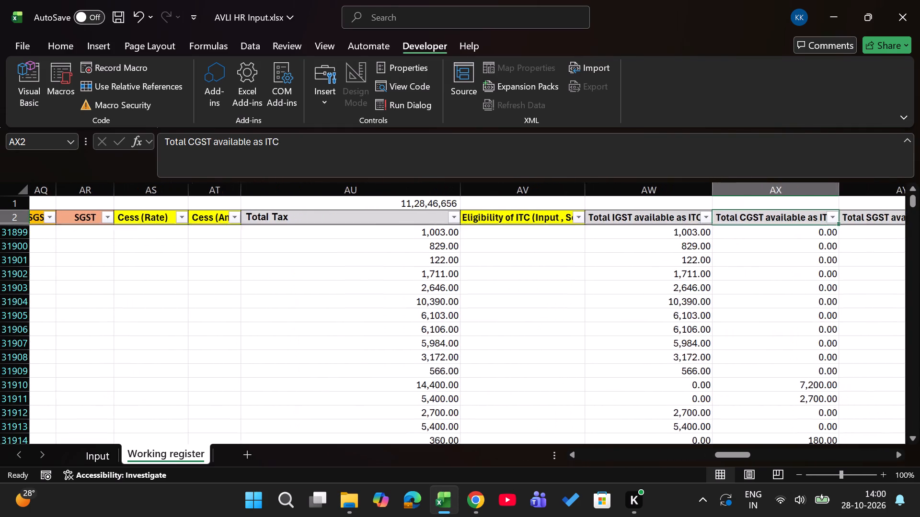
scroll(614, 330, "left", 4)
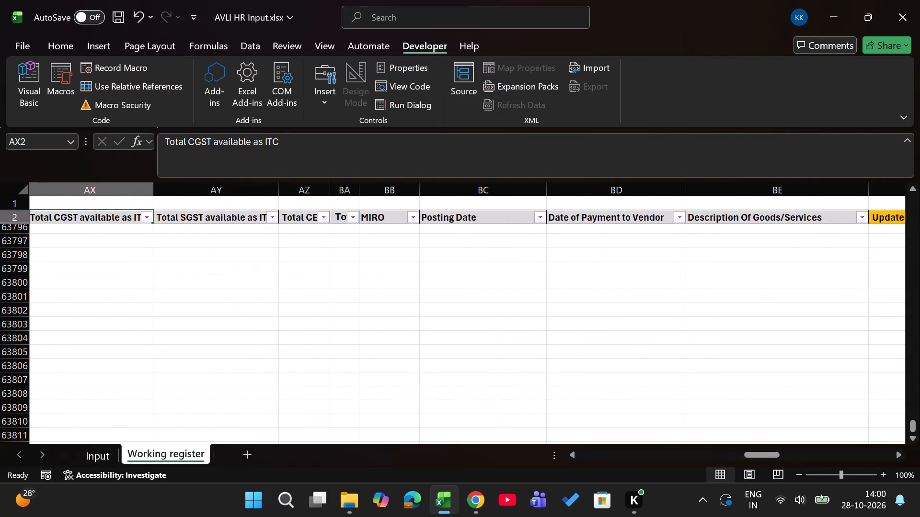
left_click(401, 221)
key("alt+Down")
key("alt+Down")
key("alt+Down")
key("alt+Down")
key("alt+Down")
key("alt+Down")
key("alt+Down")
key("alt+Down")
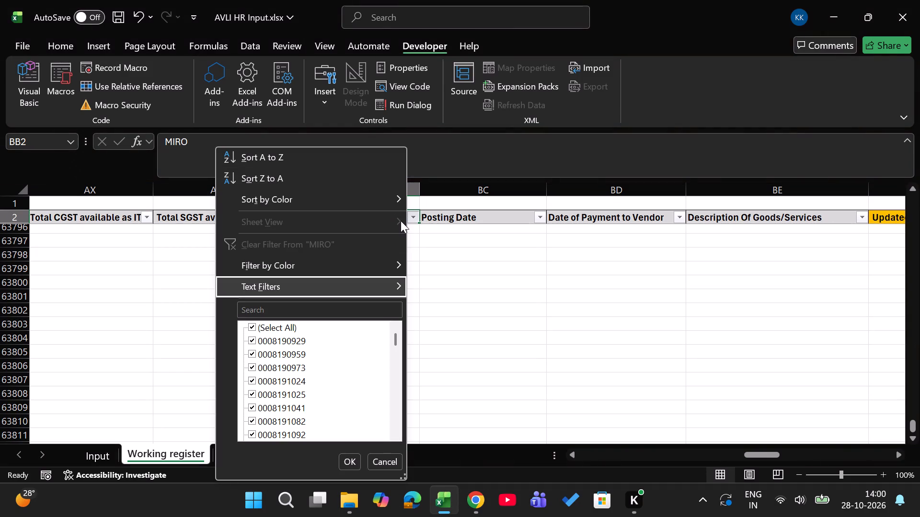
key("Down")
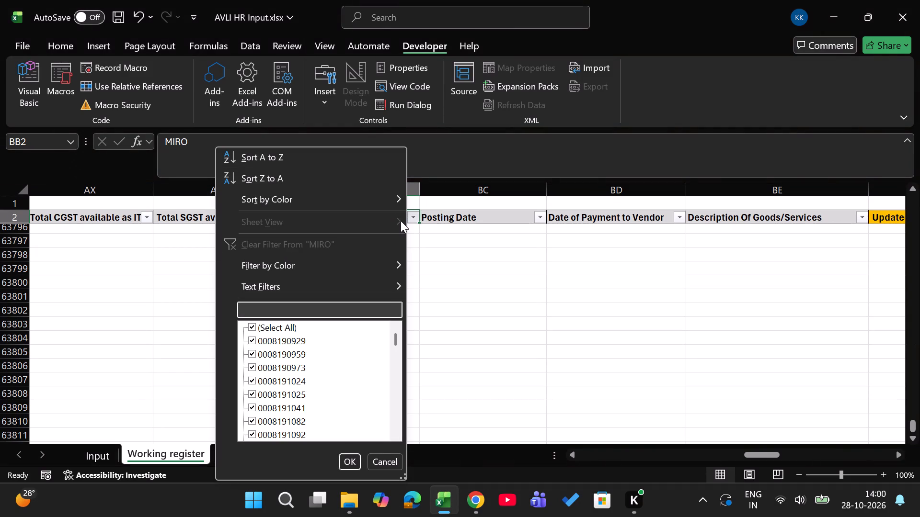
type("12784")
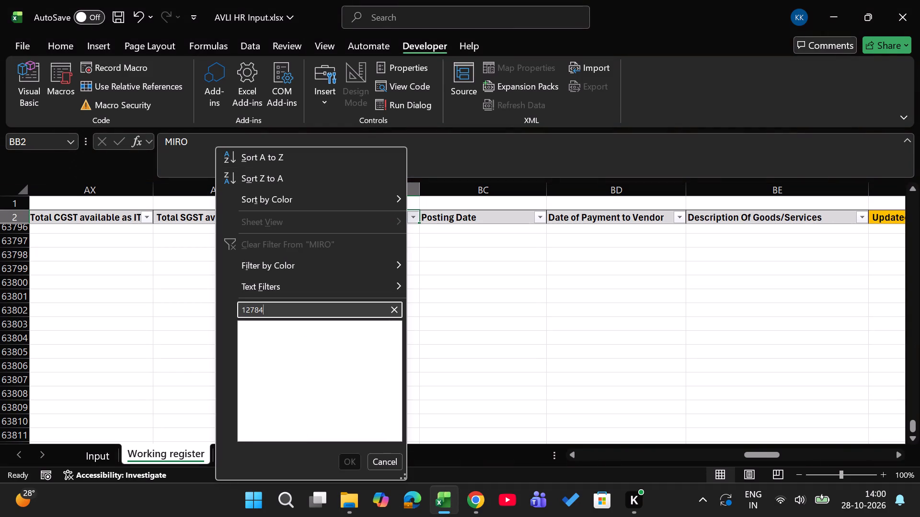
key("Return")
key("Down")
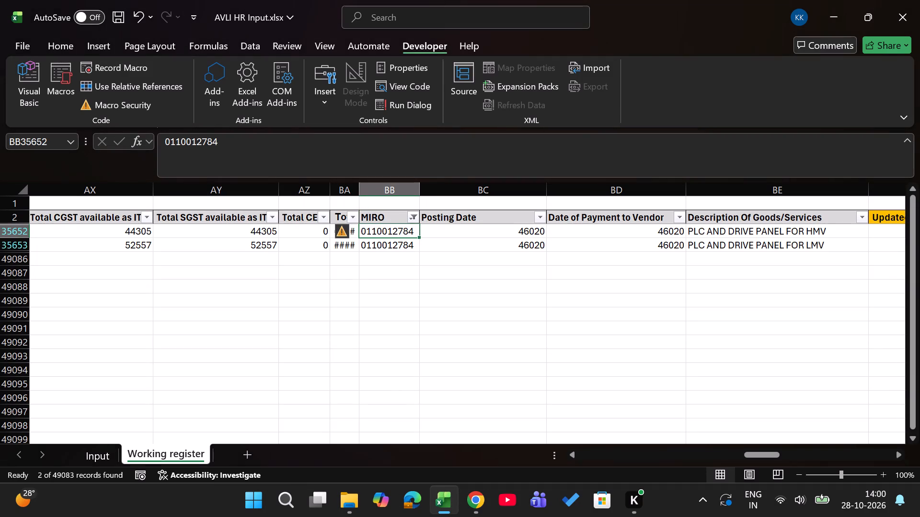
key("Up")
key("Up")
key("ctrl+Left")
key("Left")
key("Left")
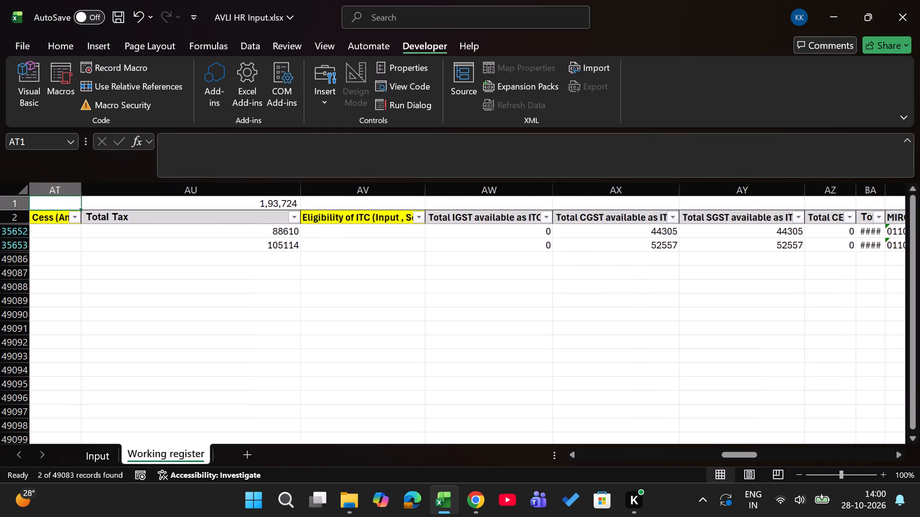
key("Right")
key("Down")
key("Left")
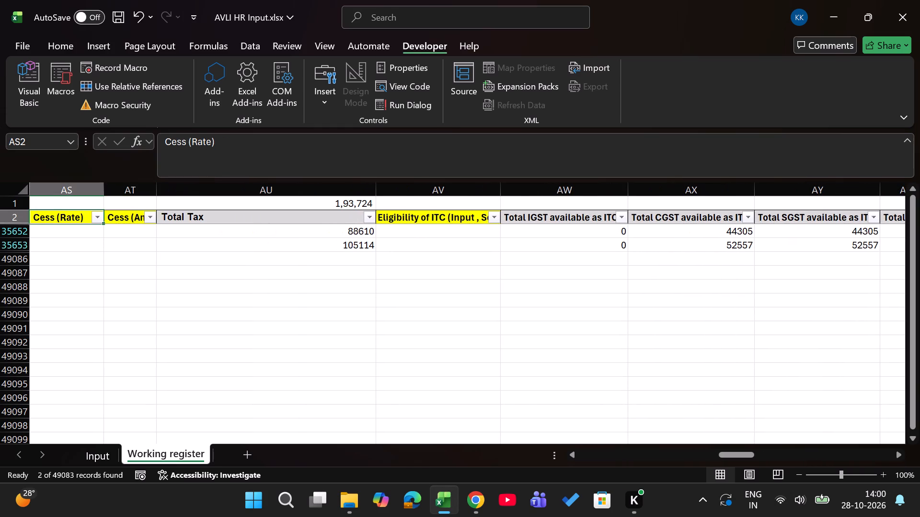
key("ctrl+Right")
key("Right")
key("Down")
key("Left")
key("Left")
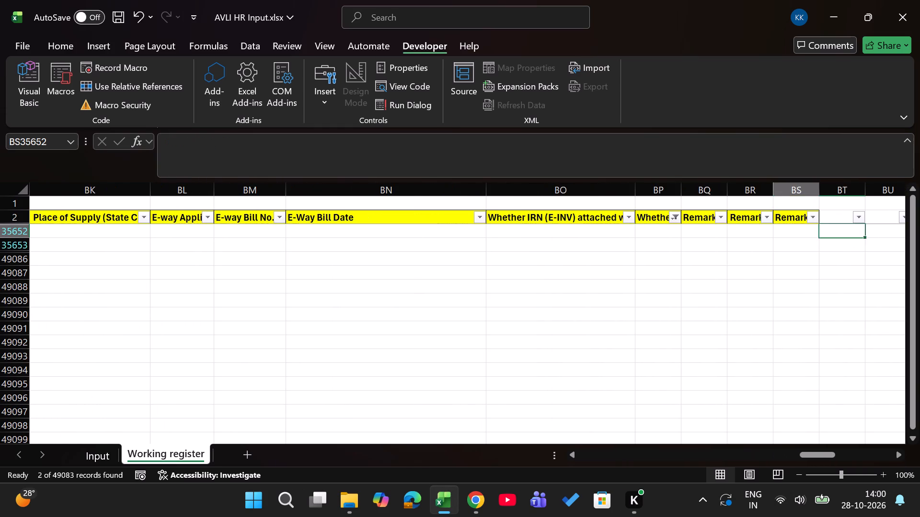
key("Left")
key("Left")
key("Left")
key("Left")
key("Left")
key("Left")
key("Left")
key("Left")
key("Left")
key("Left")
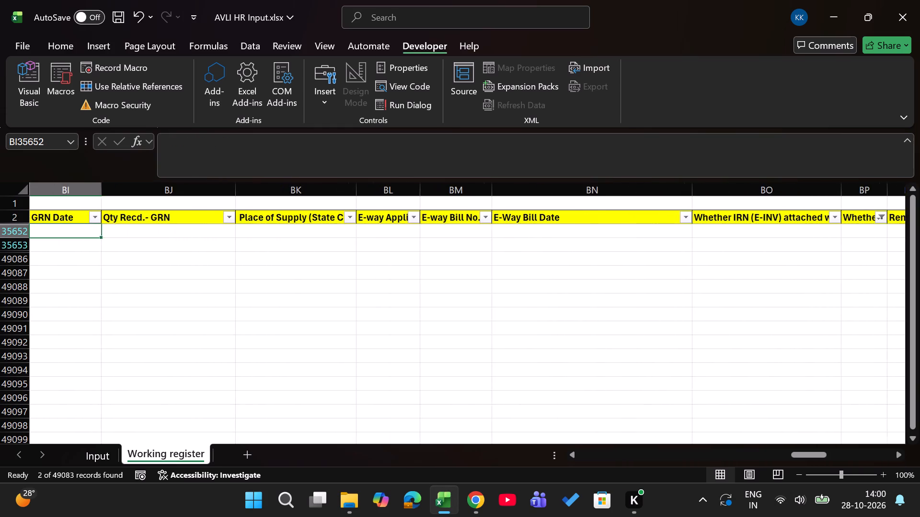
key("Up")
key("ctrl+Left")
key("Down")
key("Right")
key("Right")
key("Right")
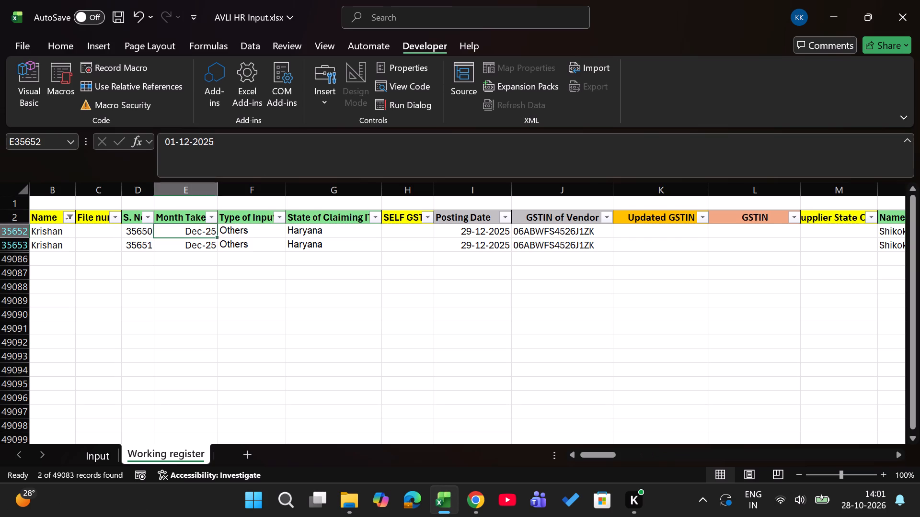
key("Left")
key("Left")
type("189")
key("Return")
key("Up")
key("ctrl+c")
key("Down")
key("Return")
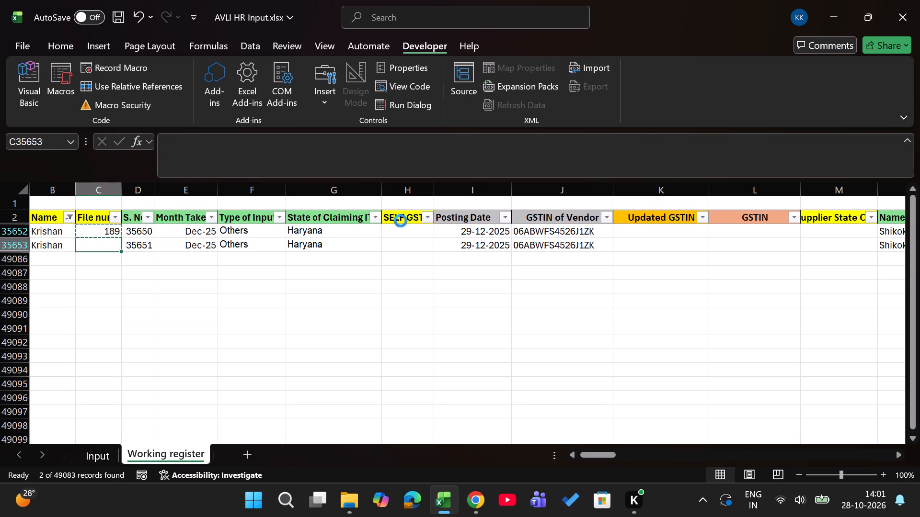
Select the company's own Haryana GSTIN from the SELF GSTIN choices and copy it to both filtered rows.
key("Right")
key("Right")
key("Right")
key("Right")
key("Right")
key("Up")
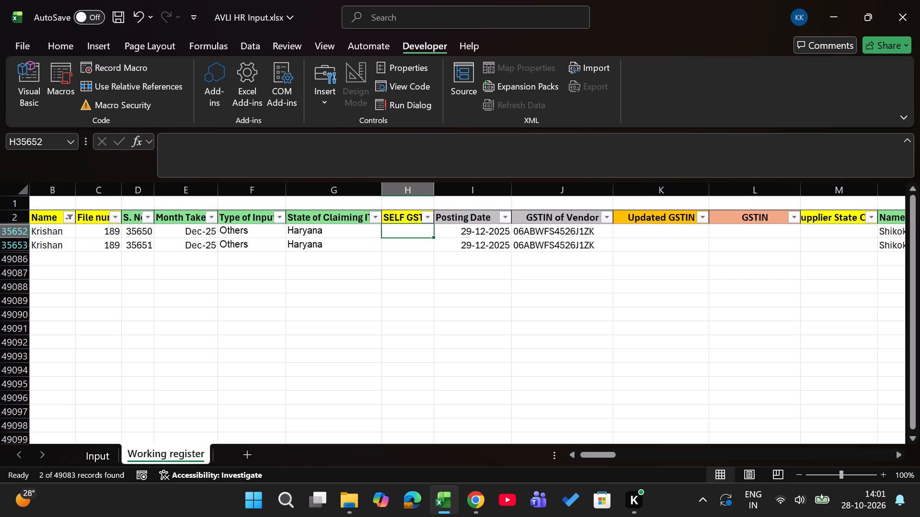
key("alt+Down")
key("Down")
key("Return")
key("ctrl+c")
key("Down")
key("Return")
Copy the vendor's GSTIN into the Updated GSTIN column for both filtered rows.
key("Right")
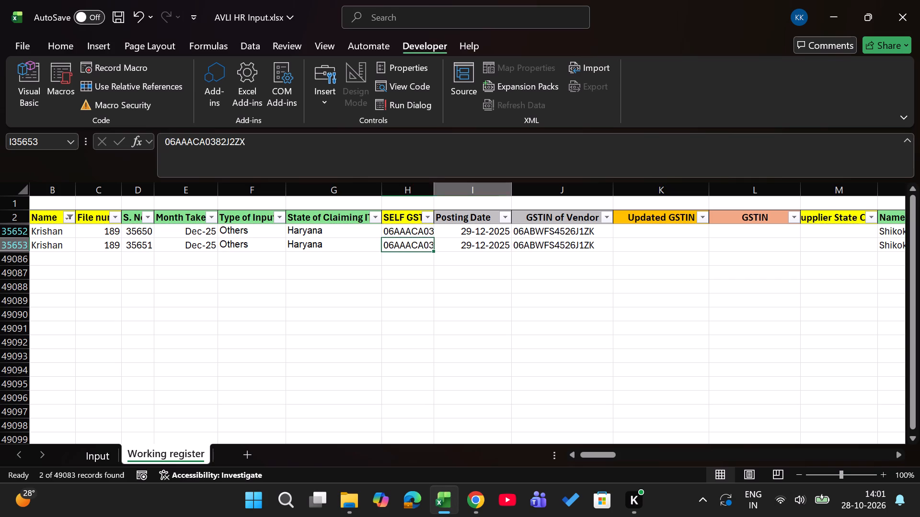
key("Right")
key("Right")
key("Up")
key("Left")
key("ctrl+c")
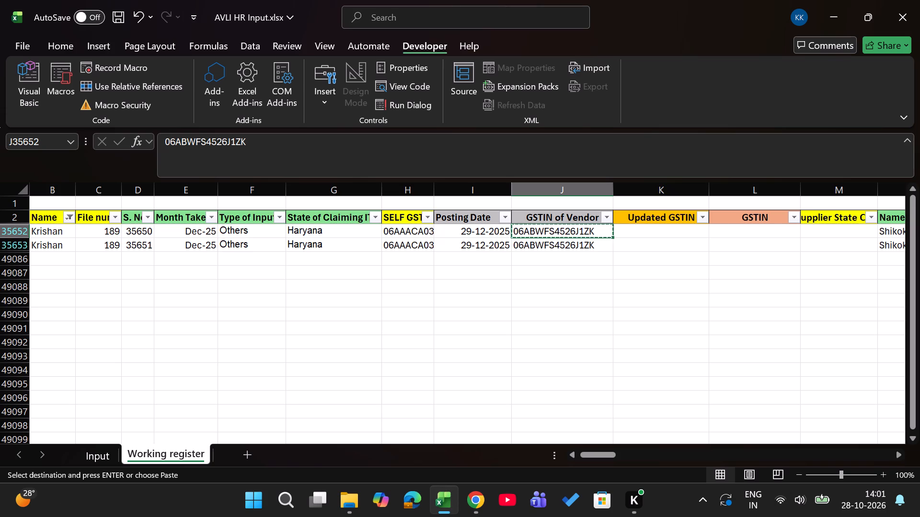
key("Right")
key("Return")
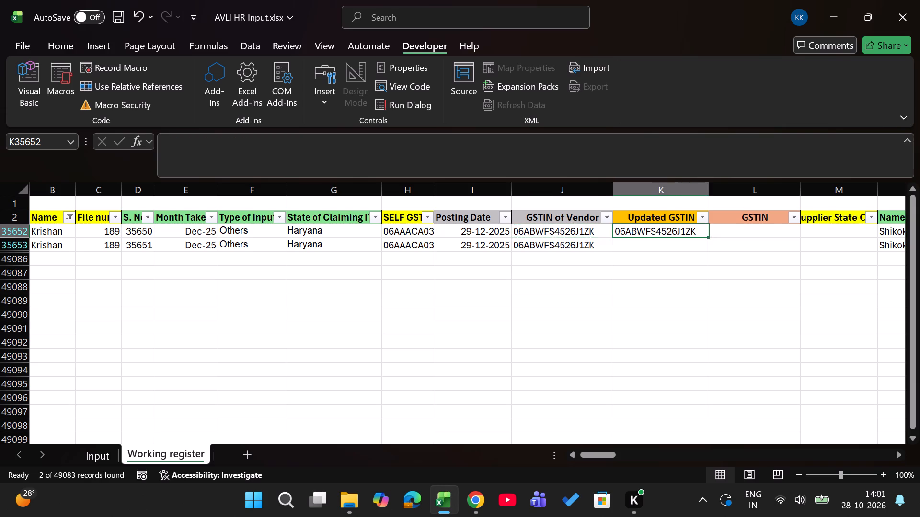
key("Left")
key("Left")
key("Down")
key("Right")
key("Right")
key("shift+Up")
key("ctrl+d")
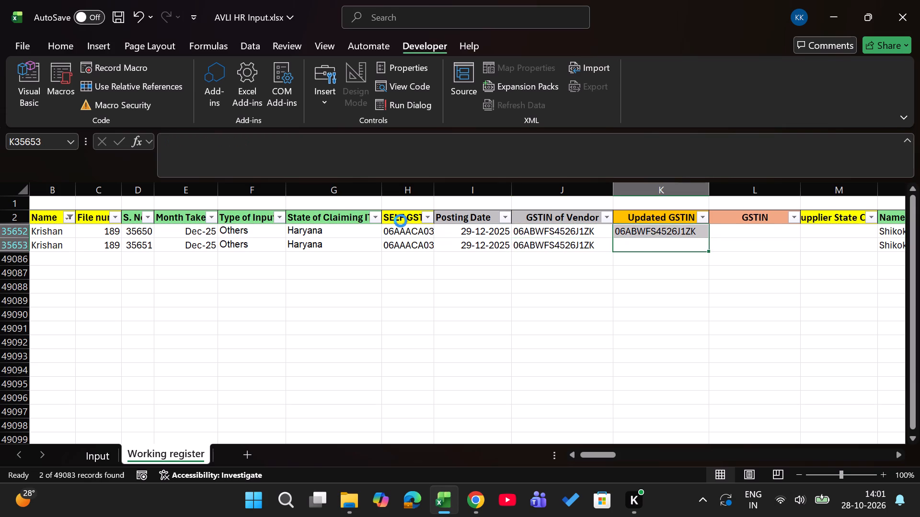
Mark the GSTIN check column as ok for both filtered rows.
key("Right")
key("Up")
type("ok")
key("Return")
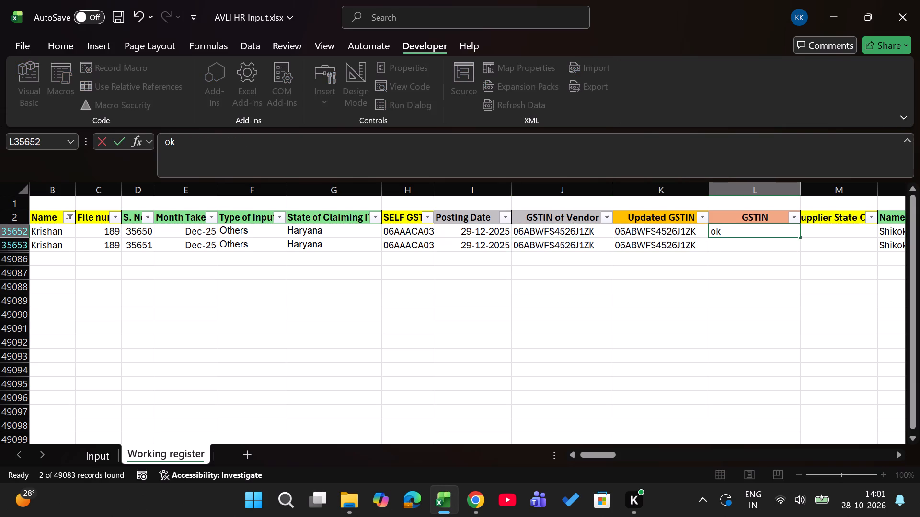
key("Up")
key("ctrl+c")
key("Down")
key("Return")
Enter supplier state code 06 for both filtered invoice rows.
key("Right")
key("Up")
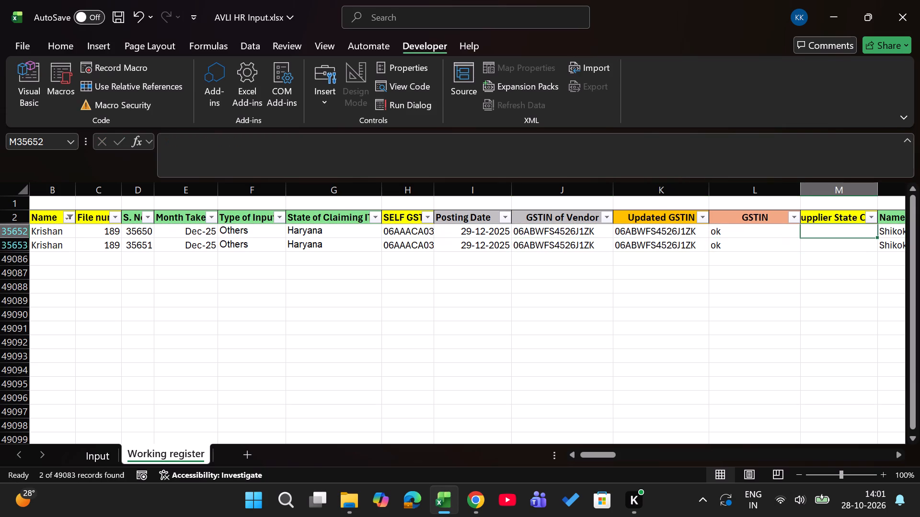
type("06")
key("Return")
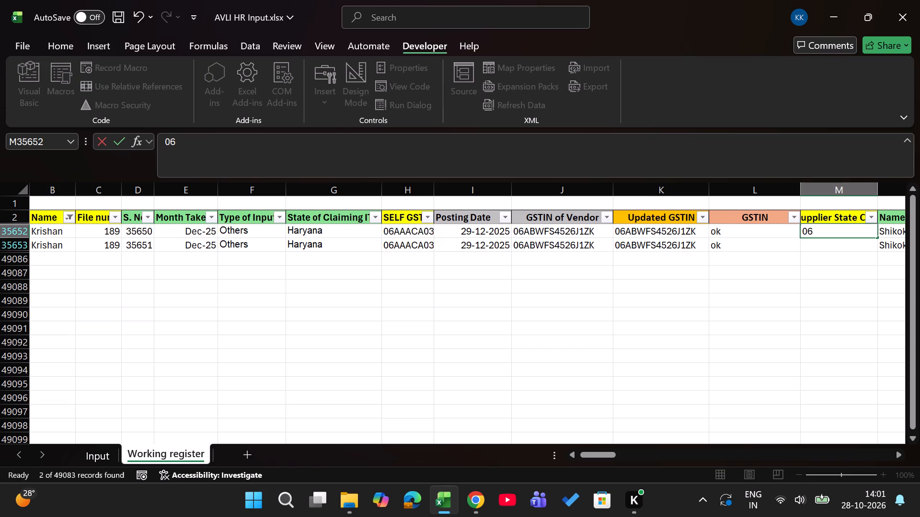
key("Up")
key("ctrl+c")
key("Down")
key("Return")
Copy invoice number ST/25-26/371 into the updated invoice number column for both filtered rows.
key("Right")
key("Right")
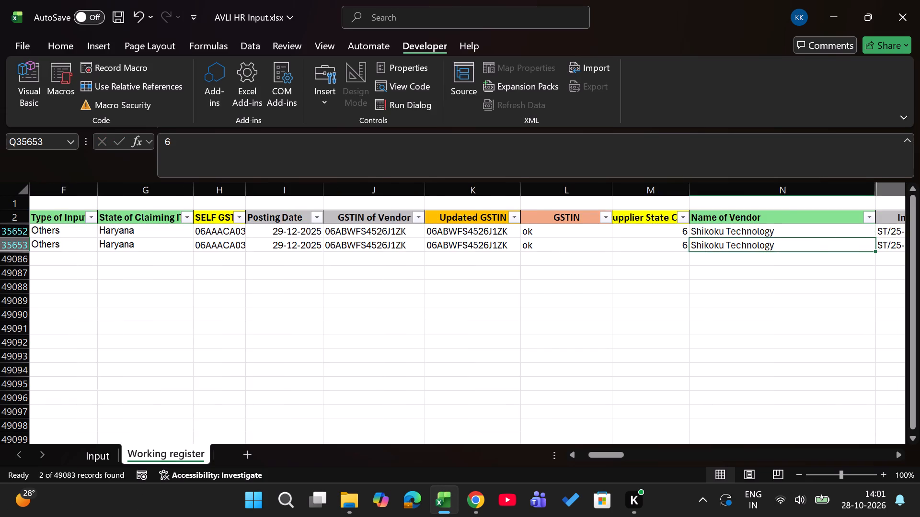
key("Right")
key("Right")
key("Up")
key("Left")
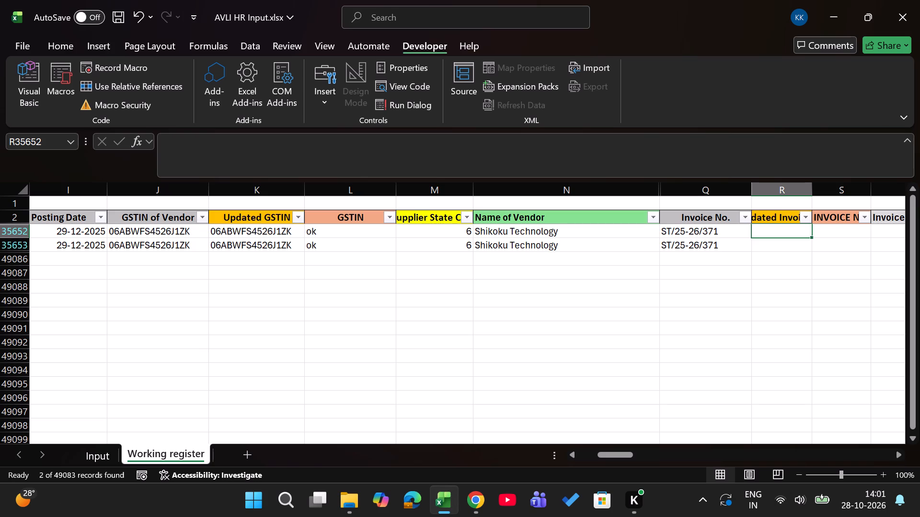
key("Left")
key("ctrl+c")
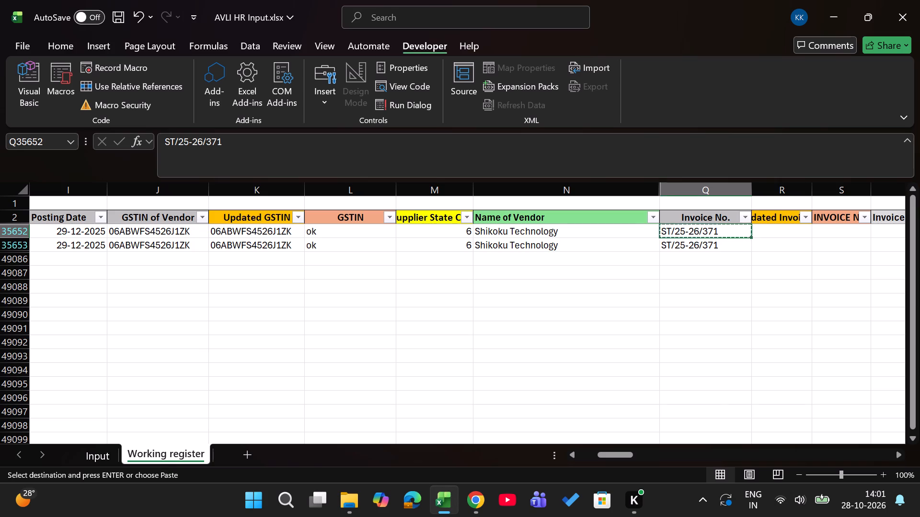
key("Right")
key("Return")
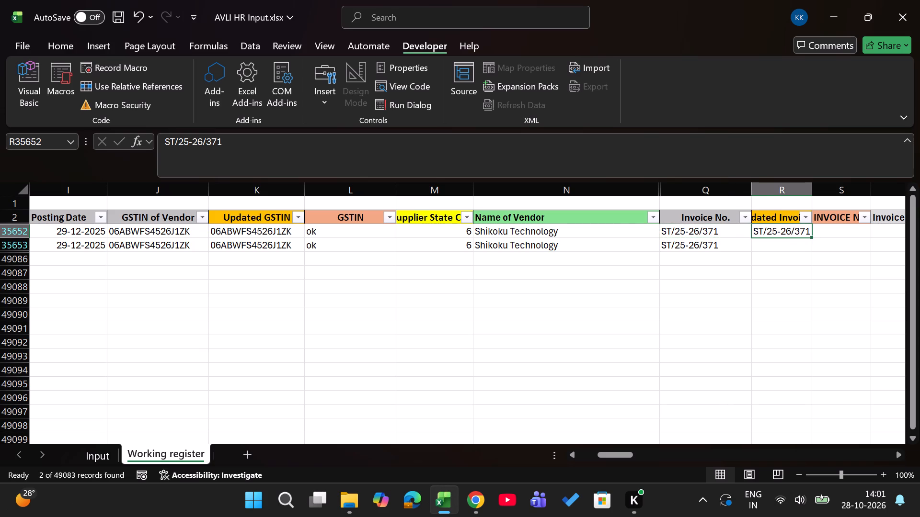
key("ctrl+c")
key("Down")
key("Return")
Mark the invoice number check column as ok for both filtered rows.
key("Right")
key("Up")
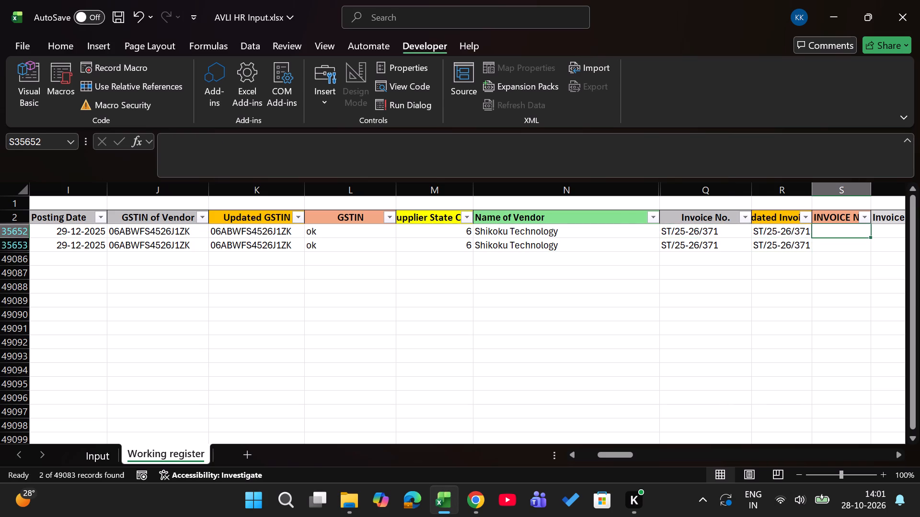
type("ok")
key("Return")
key("Up")
key("ctrl+c")
key("Down")
key("Return")
Copy the invoice date 12-12-2025 into the updated invoice date column for both filtered rows.
key("Right")
key("Up")
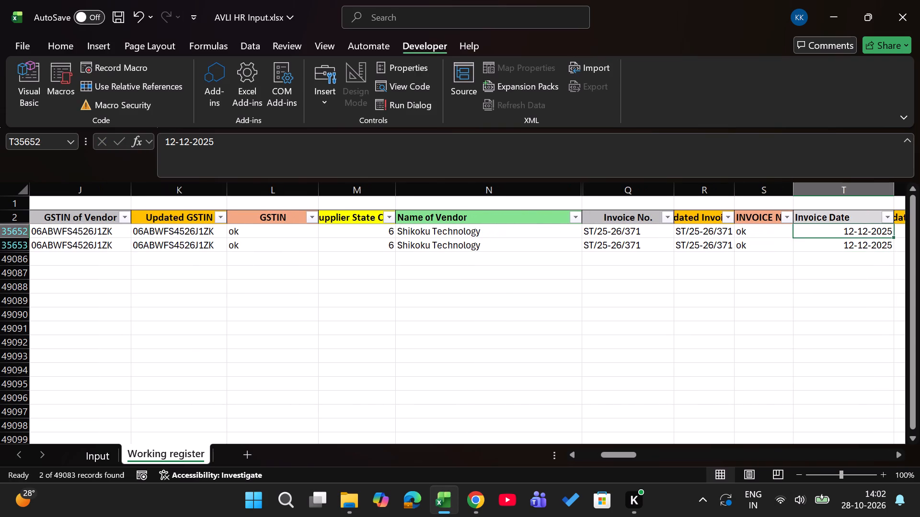
key("Right")
key("Left")
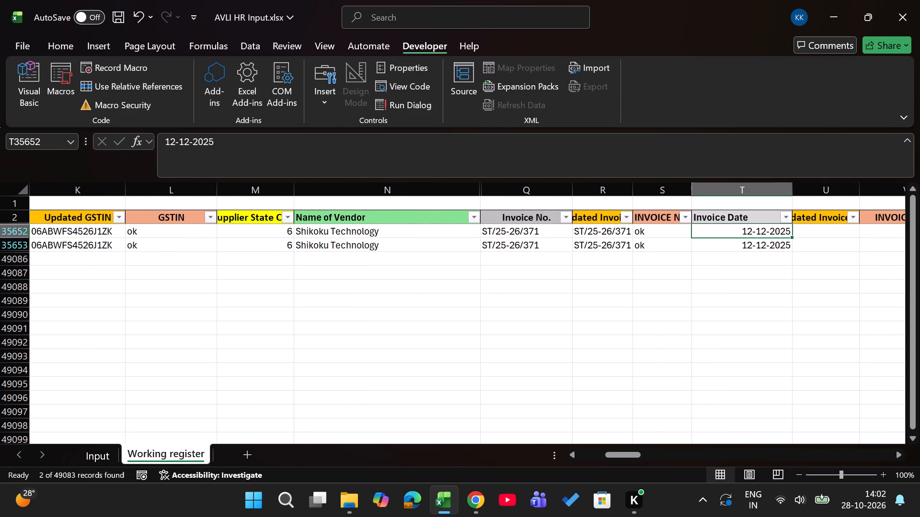
key("ctrl+c")
key("Right")
key("Return")
key("ctrl+c")
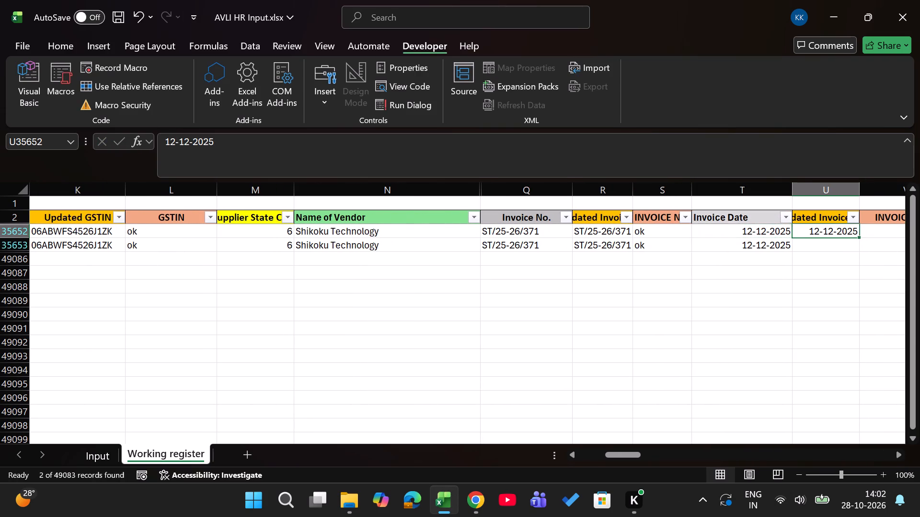
key("Down")
key("Return")
Mark the INVOICE DATE check column as ok for both filtered rows.
key("Right")
key("Up")
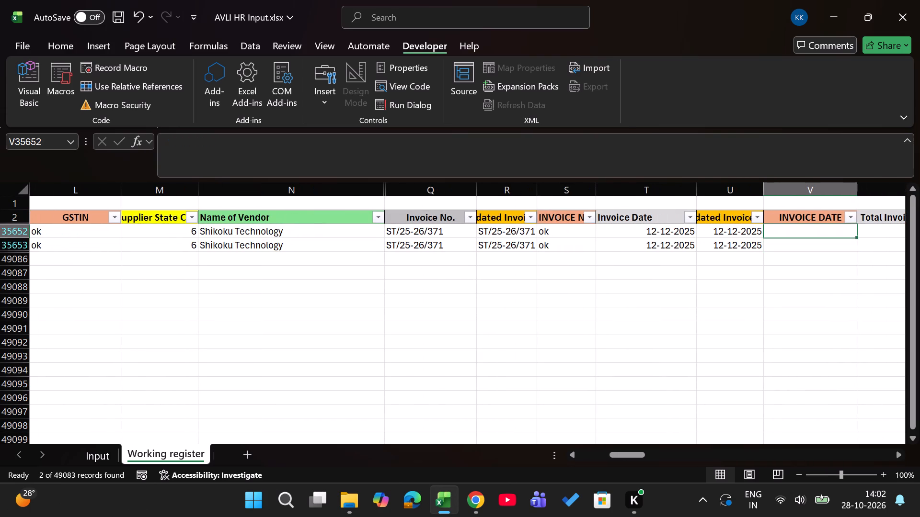
type("ok")
key("Return")
key("Up")
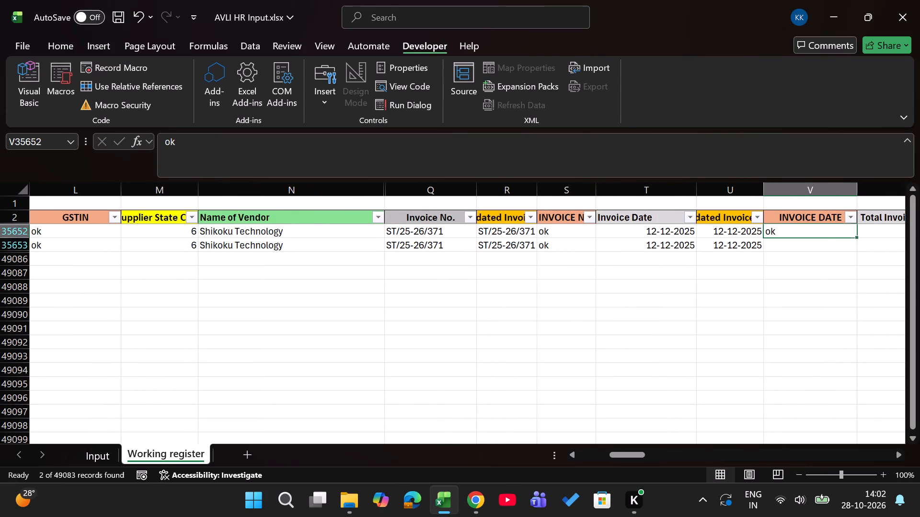
key("ctrl+c")
key("Down")
key("Return")
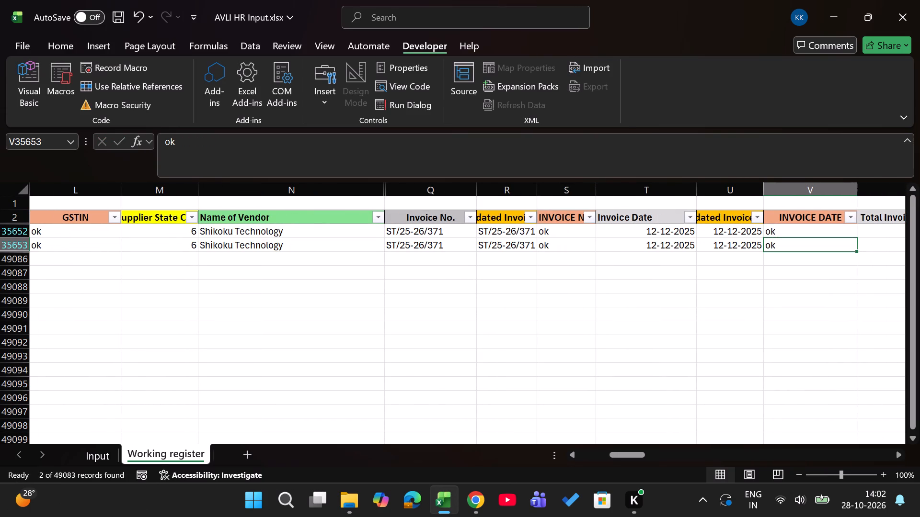
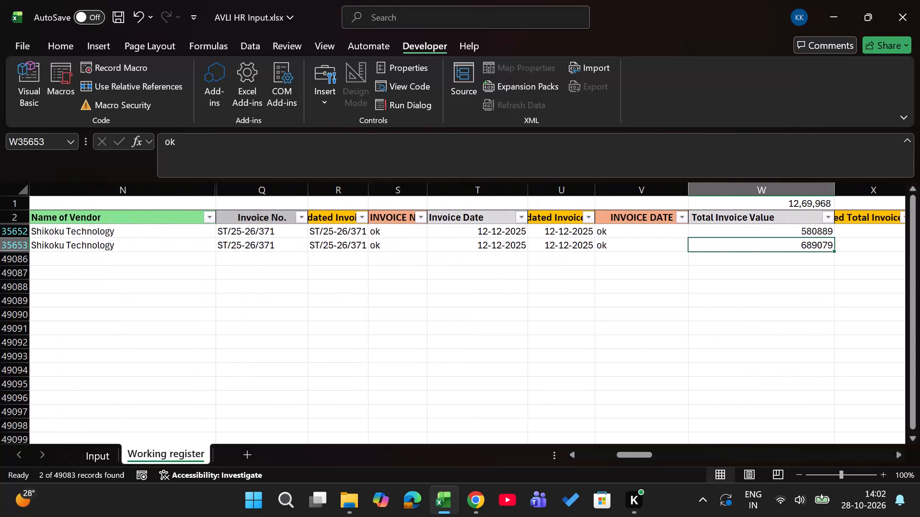
Enter the Total Invoice Value subtotal, 1269968, as a plain value in the updated total invoice value column for both filtered rows.
key("Up")
key("Right")
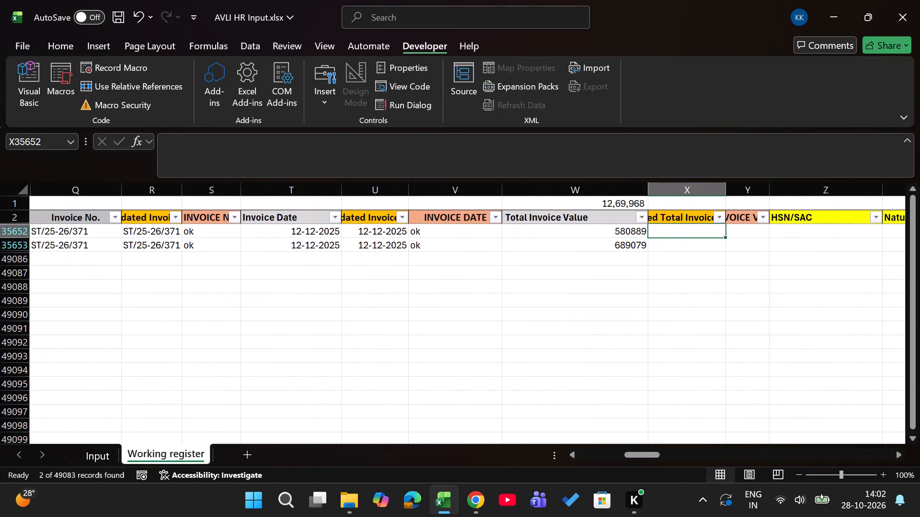
key("Right")
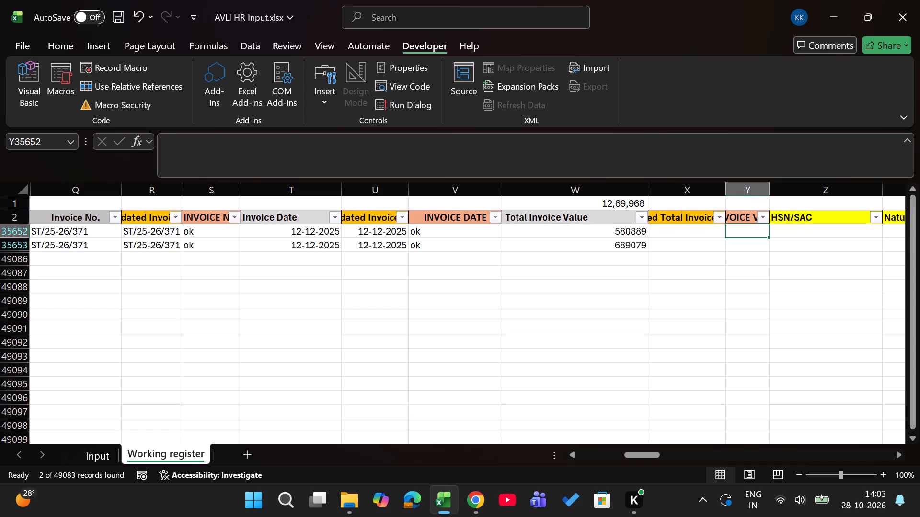
key("Left")
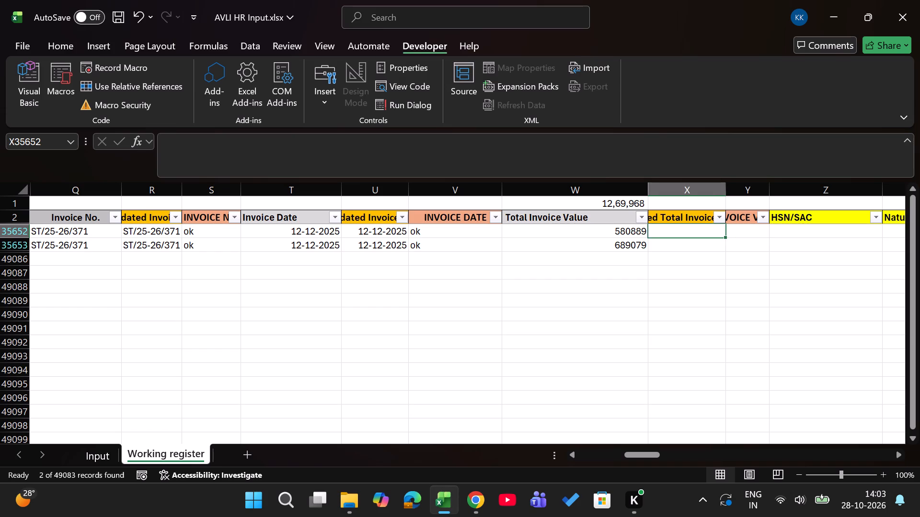
key("Left")
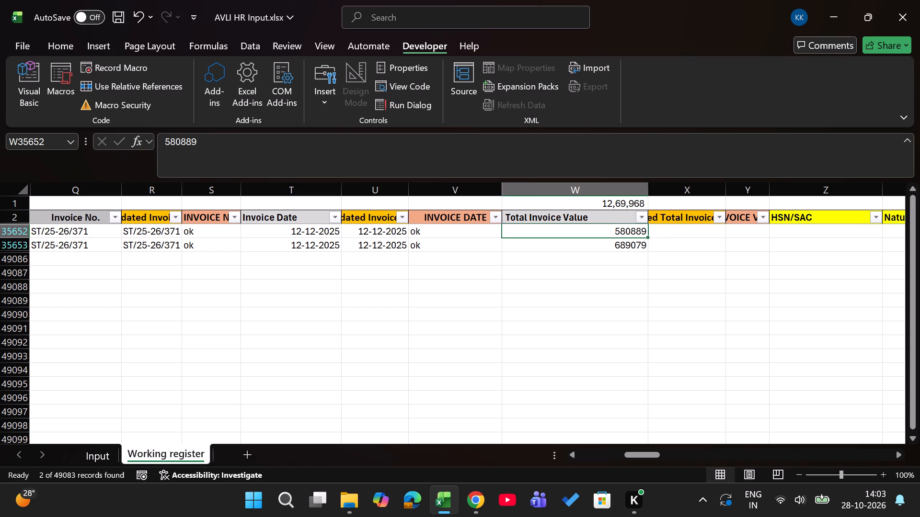
key("Up")
key("Up")
key("ctrl+c")
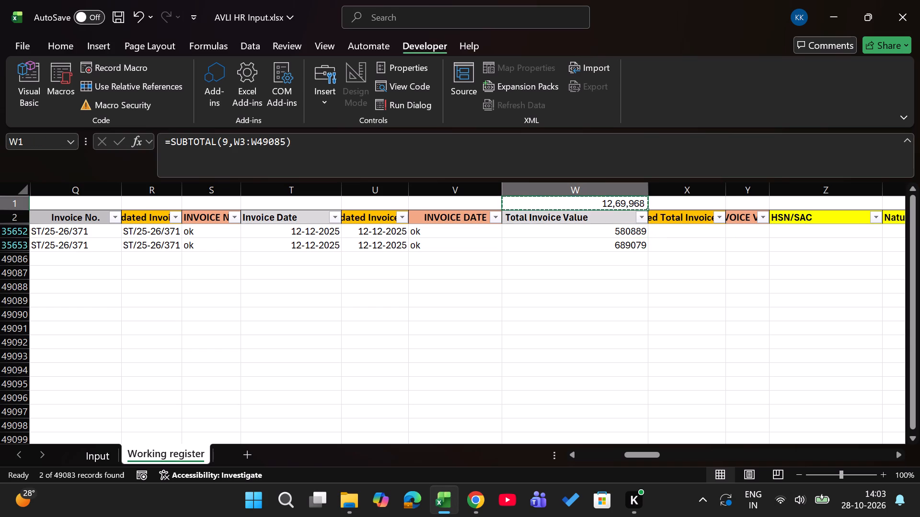
key("Down")
key("Down")
key("Right")
key("ctrl+alt+v")
key("ctrl+v")
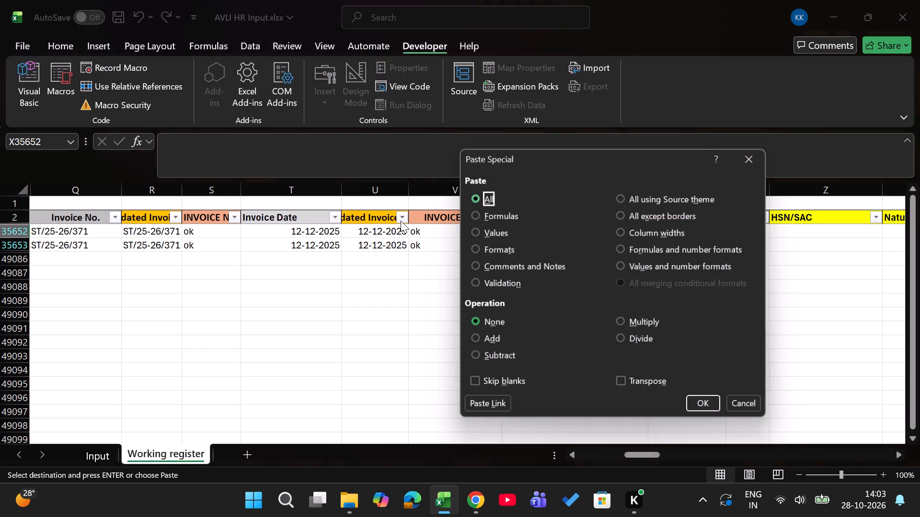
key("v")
key("Return")
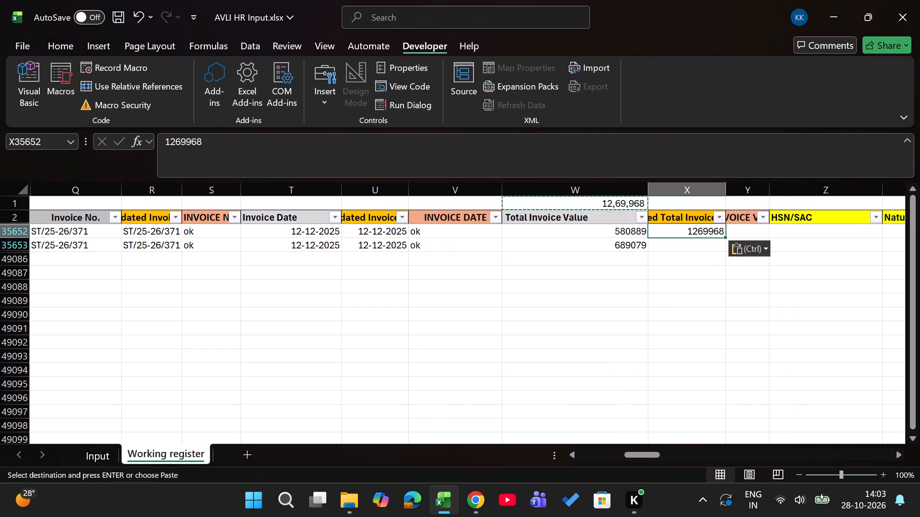
key("ctrl+c")
key("Down")
key("Return")
Mark the invoice value check column as ok for both filtered rows.
key("Right")
key("Up")
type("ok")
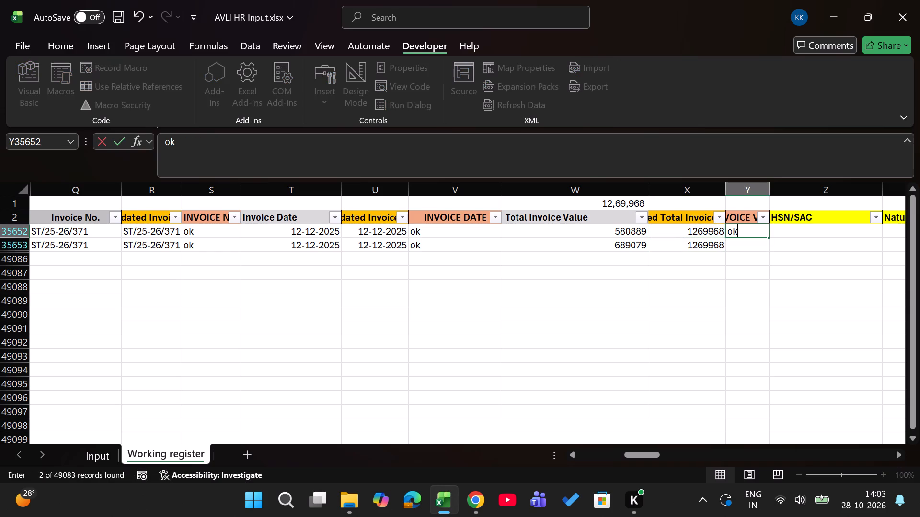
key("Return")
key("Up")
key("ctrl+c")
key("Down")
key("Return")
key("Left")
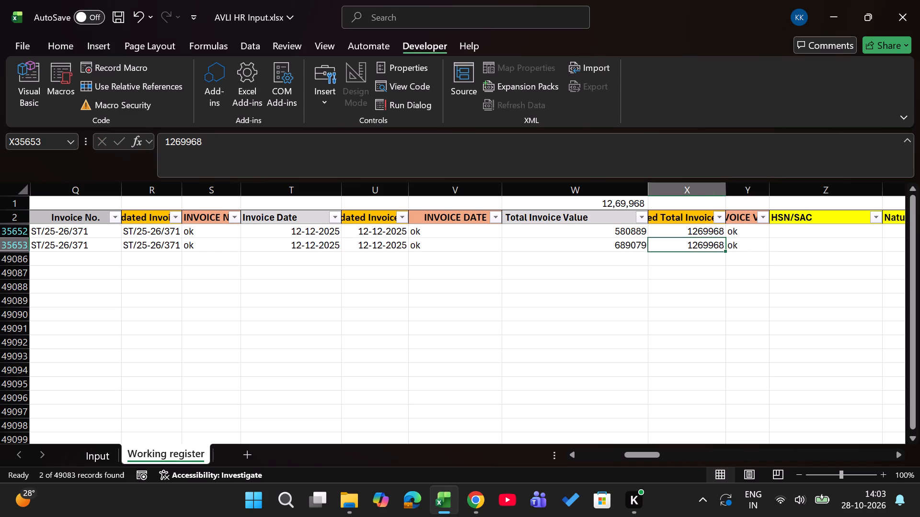
Enter HSN/SAC code 85371000 for both filtered rows.
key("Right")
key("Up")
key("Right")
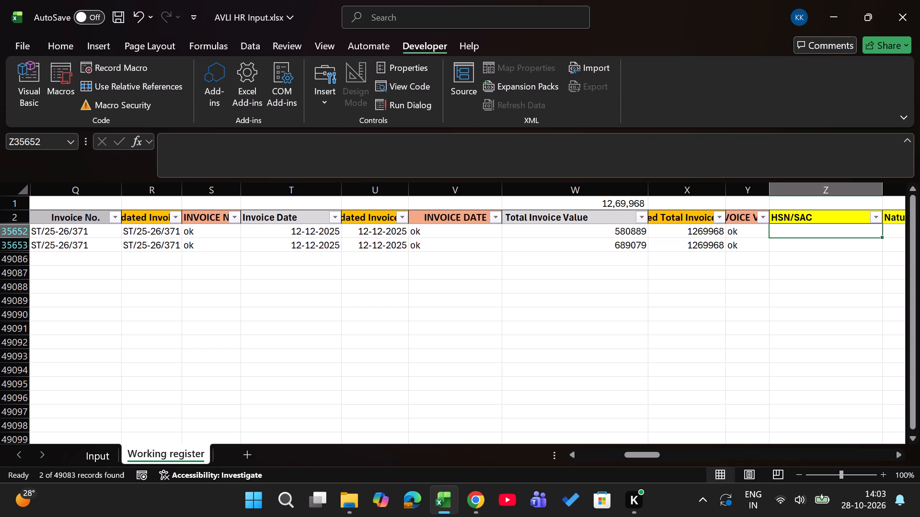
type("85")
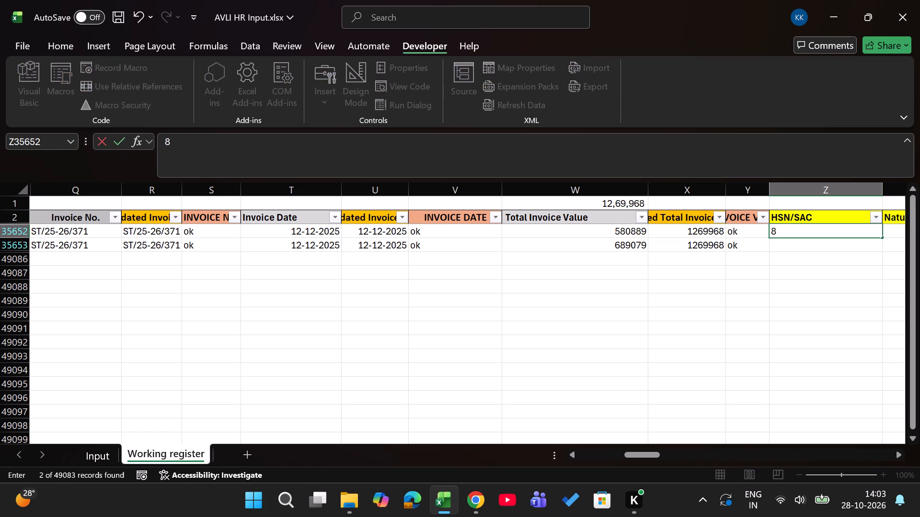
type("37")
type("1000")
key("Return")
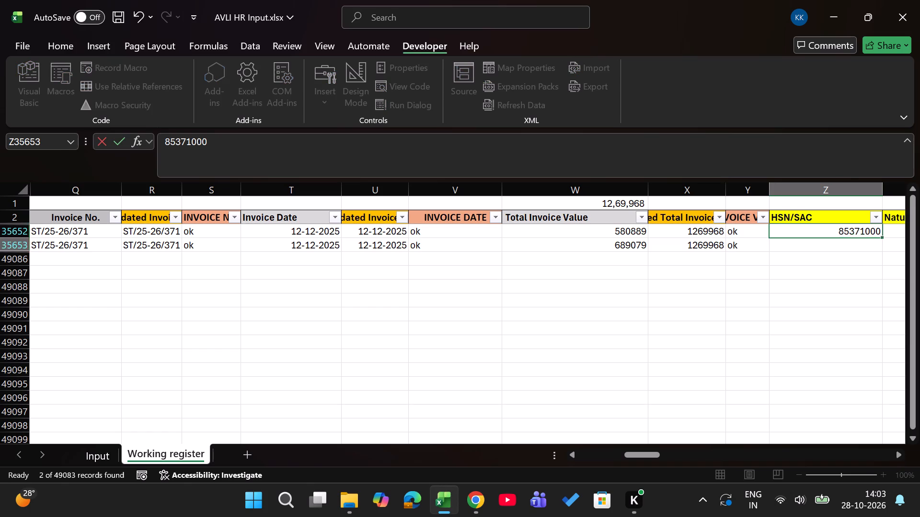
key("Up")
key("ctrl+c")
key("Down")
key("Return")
Set the Nature column to Goods for both filtered rows.
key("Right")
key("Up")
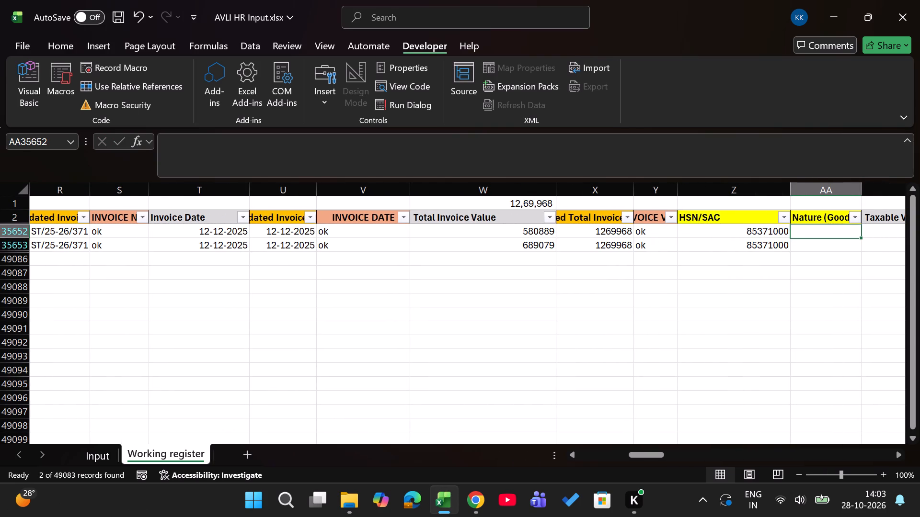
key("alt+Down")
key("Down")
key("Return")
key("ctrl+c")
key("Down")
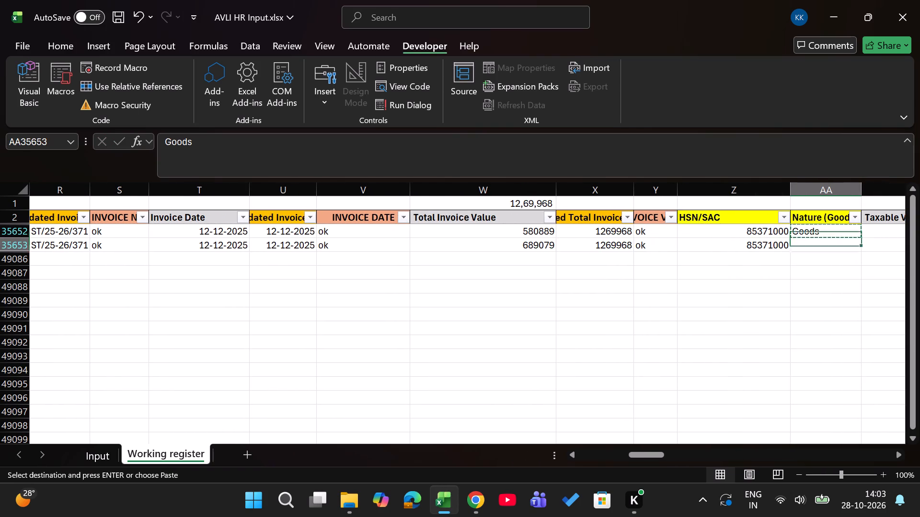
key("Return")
Enter the Taxable Value subtotal, 1076244, as a plain value in the updated taxable value column for both filtered rows.
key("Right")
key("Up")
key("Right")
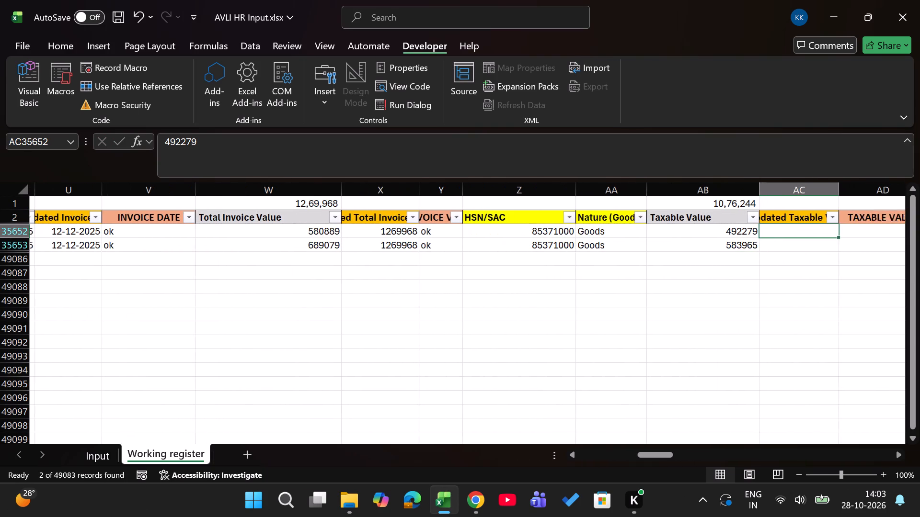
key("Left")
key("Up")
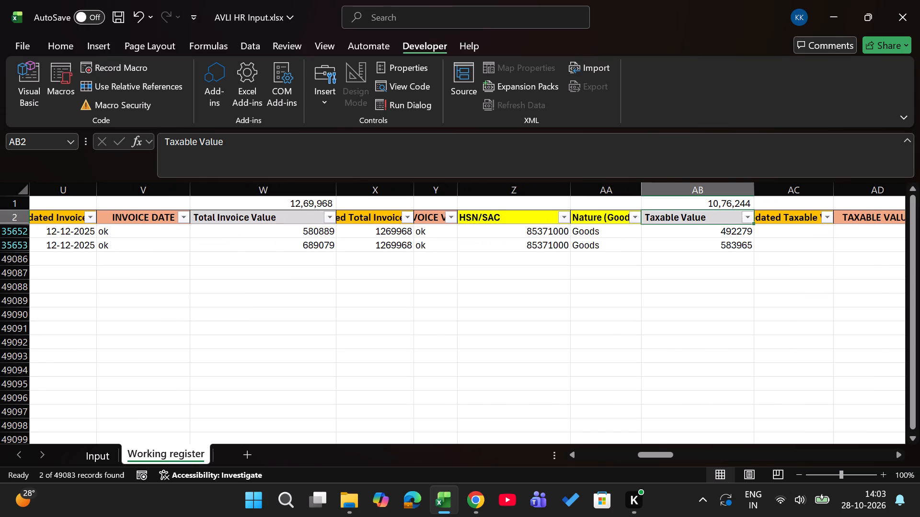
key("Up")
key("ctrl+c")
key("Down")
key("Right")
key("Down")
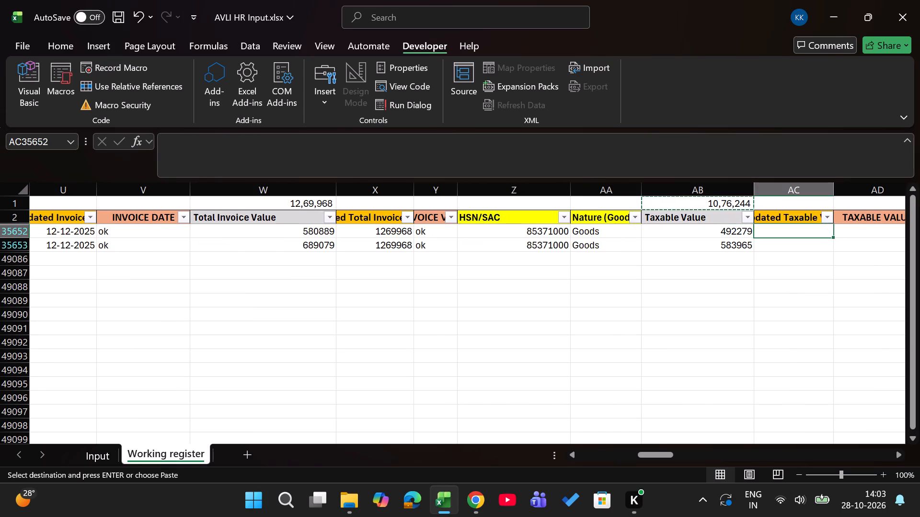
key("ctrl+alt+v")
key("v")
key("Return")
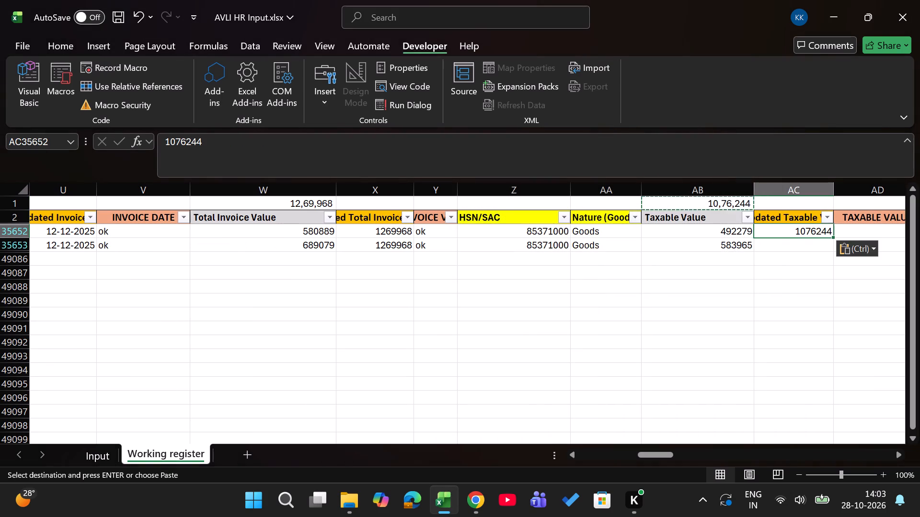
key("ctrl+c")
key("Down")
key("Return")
Mark the TAXABLE VALUE check column as ok for both filtered rows.
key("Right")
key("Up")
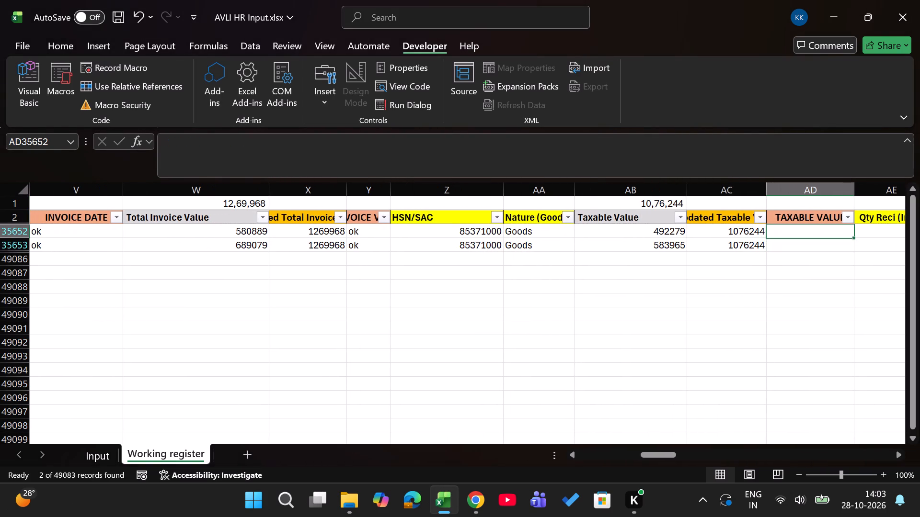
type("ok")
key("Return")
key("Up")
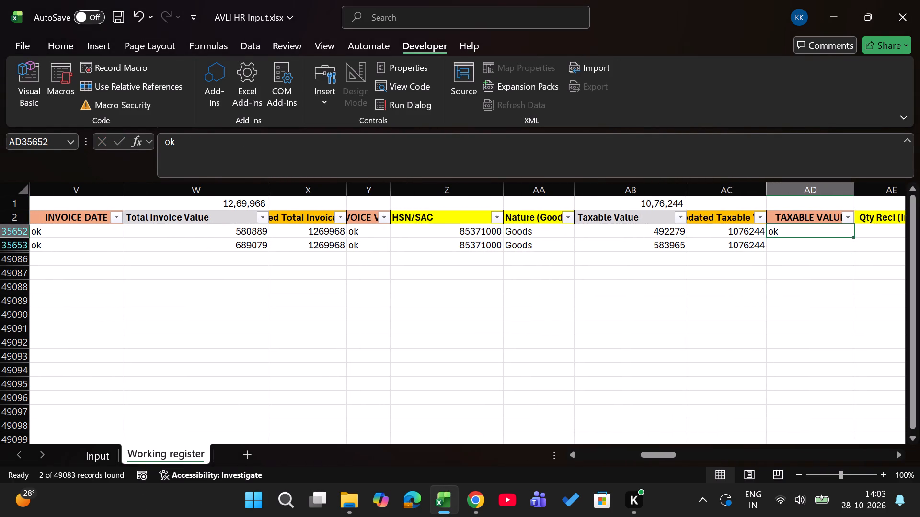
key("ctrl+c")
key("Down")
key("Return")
Enter an invoice received quantity of 6 for both filtered rows.
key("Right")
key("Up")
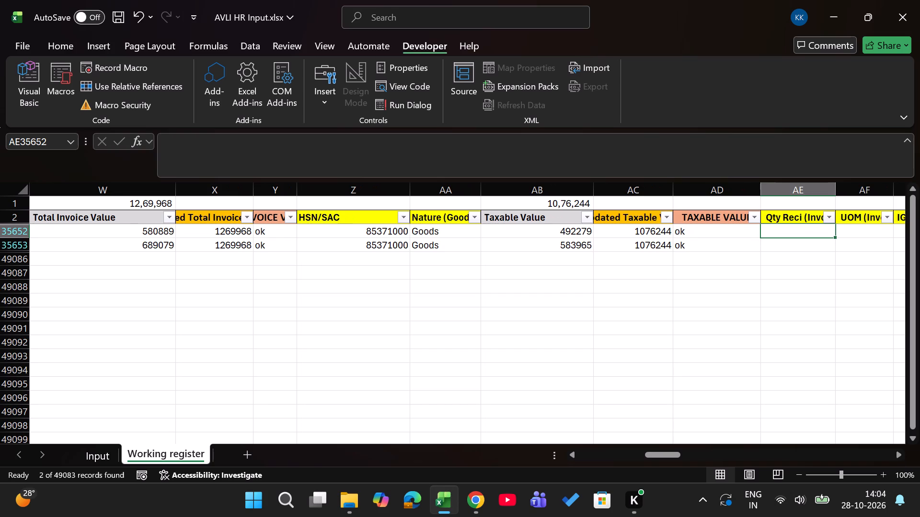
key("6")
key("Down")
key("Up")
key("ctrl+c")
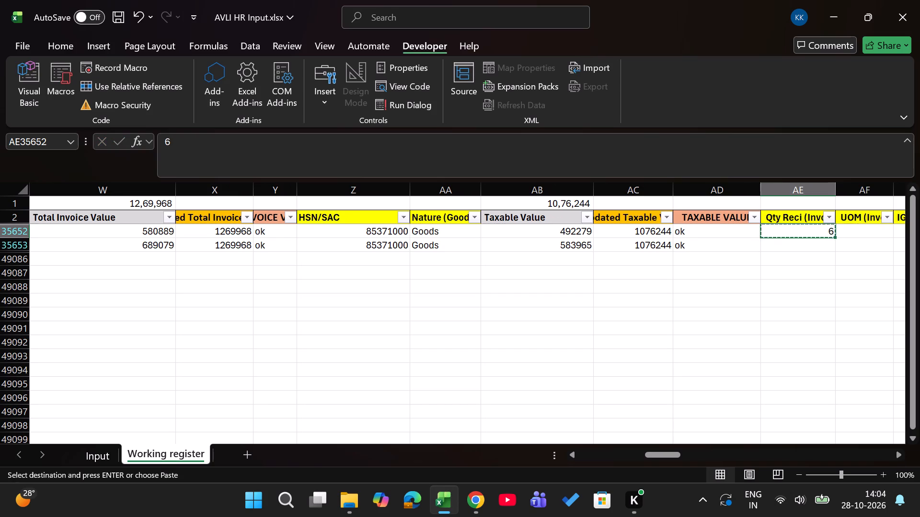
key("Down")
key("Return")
Enter SET as the invoice UOM for both filtered rows.
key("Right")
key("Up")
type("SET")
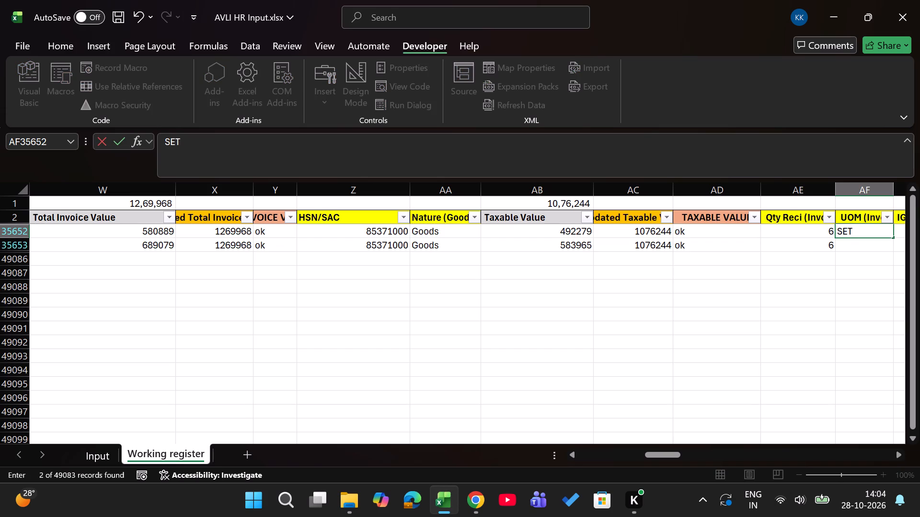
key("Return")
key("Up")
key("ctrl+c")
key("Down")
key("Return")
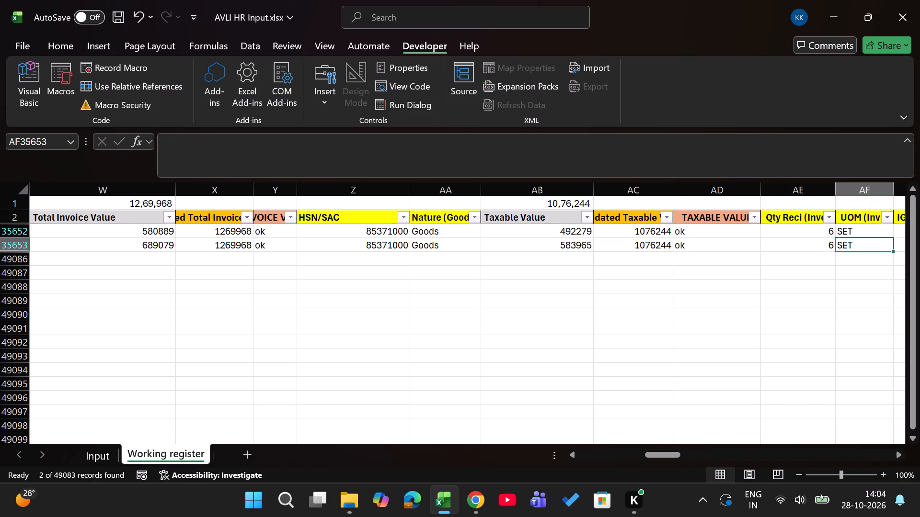
Enter a CGST rate of 9 for both filtered rows.
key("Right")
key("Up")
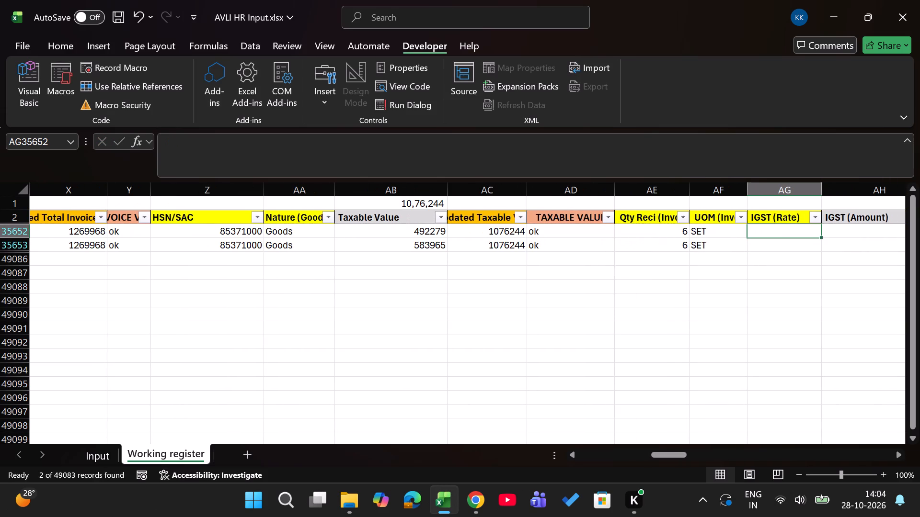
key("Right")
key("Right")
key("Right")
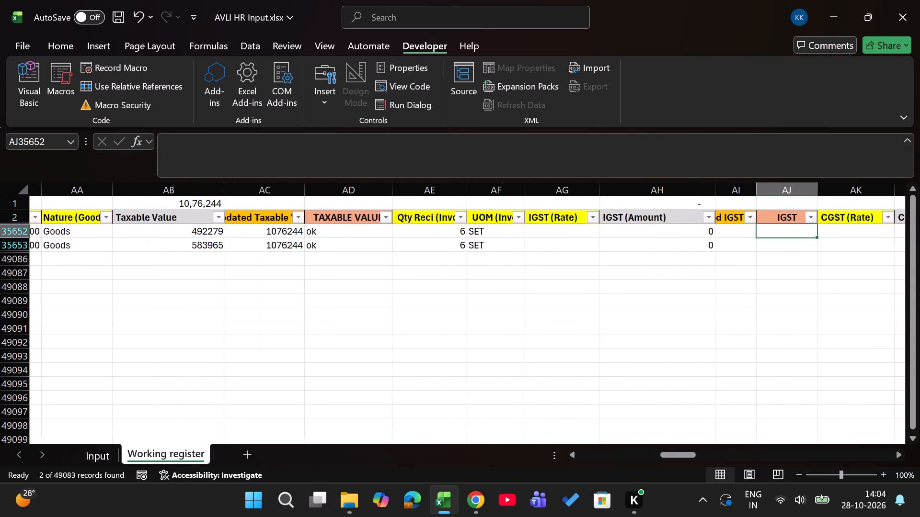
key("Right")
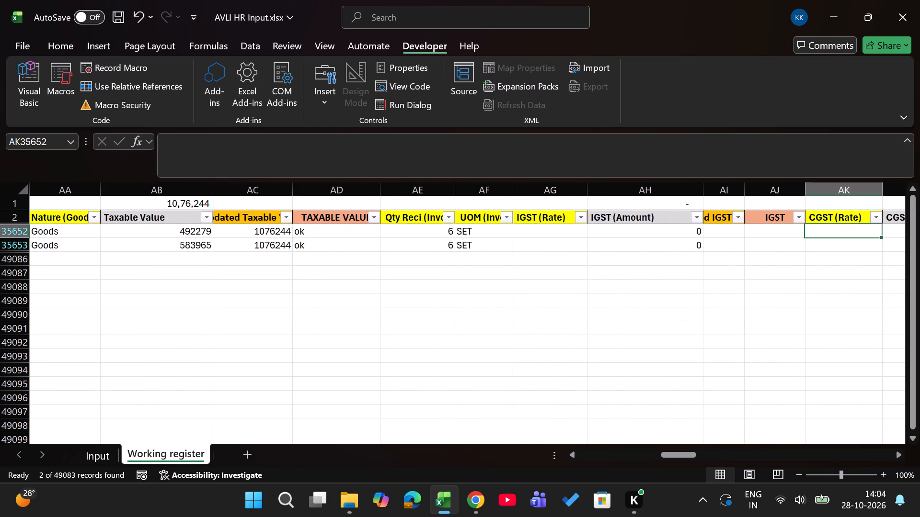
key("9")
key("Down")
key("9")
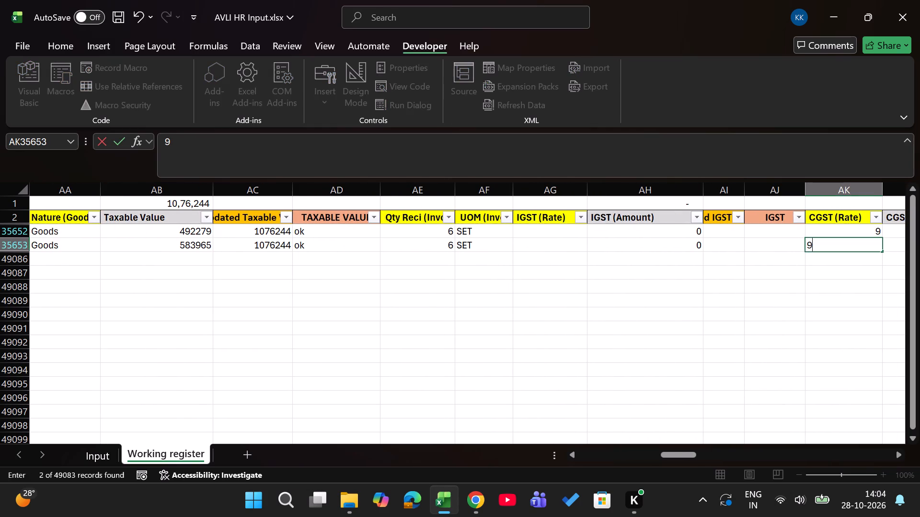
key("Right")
Copy the CGST rate of 9 into the SGST (Rate) column for both filtered rows.
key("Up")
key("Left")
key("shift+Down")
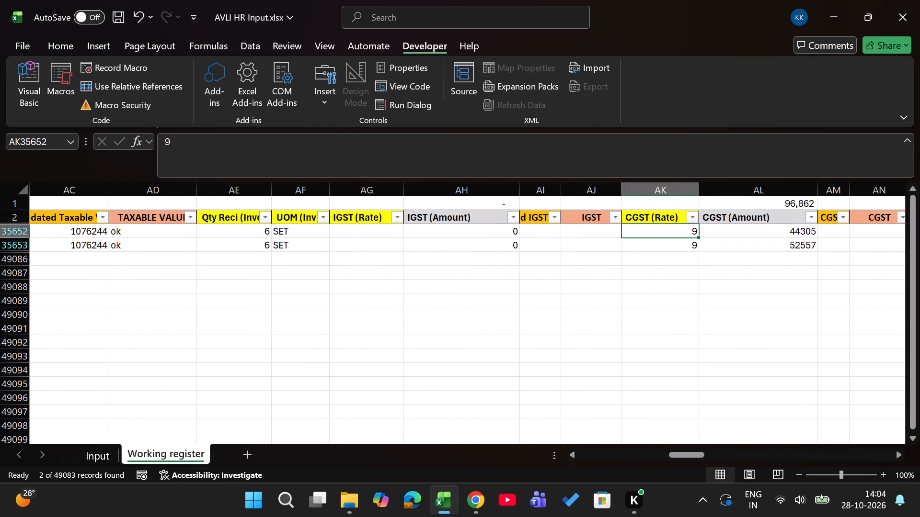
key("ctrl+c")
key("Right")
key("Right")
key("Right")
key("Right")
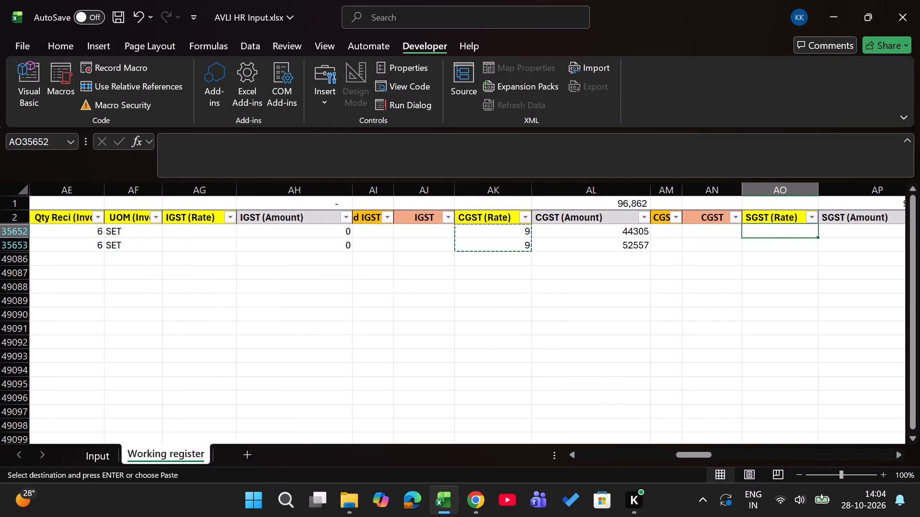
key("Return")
Paste the CGST (Amount) subtotal, 96862, as a value into column AM for both filtered rows.
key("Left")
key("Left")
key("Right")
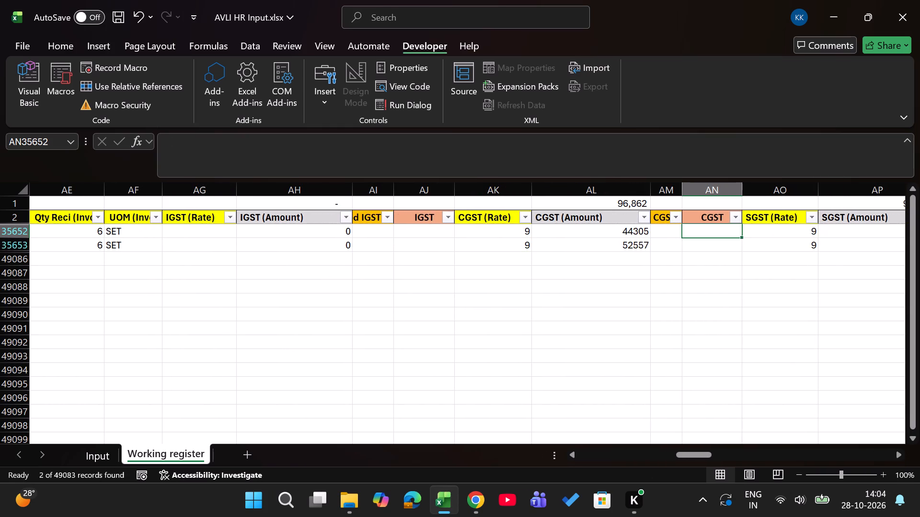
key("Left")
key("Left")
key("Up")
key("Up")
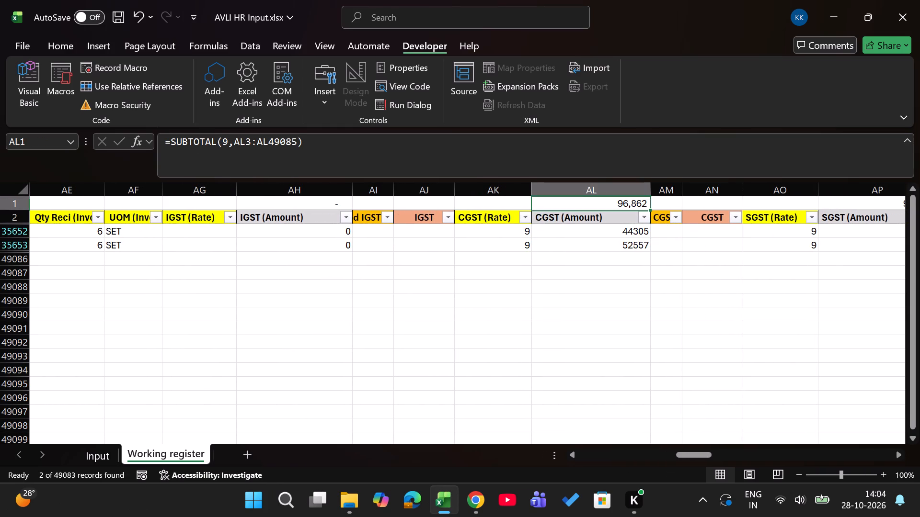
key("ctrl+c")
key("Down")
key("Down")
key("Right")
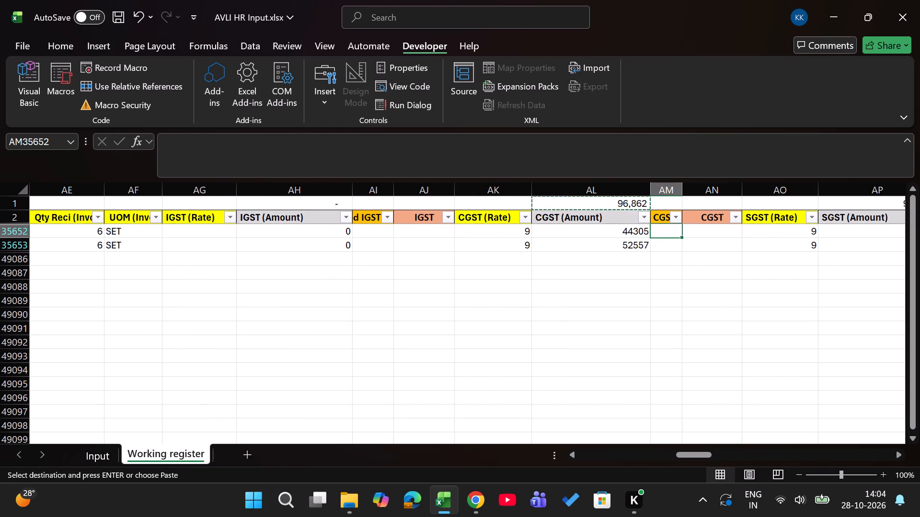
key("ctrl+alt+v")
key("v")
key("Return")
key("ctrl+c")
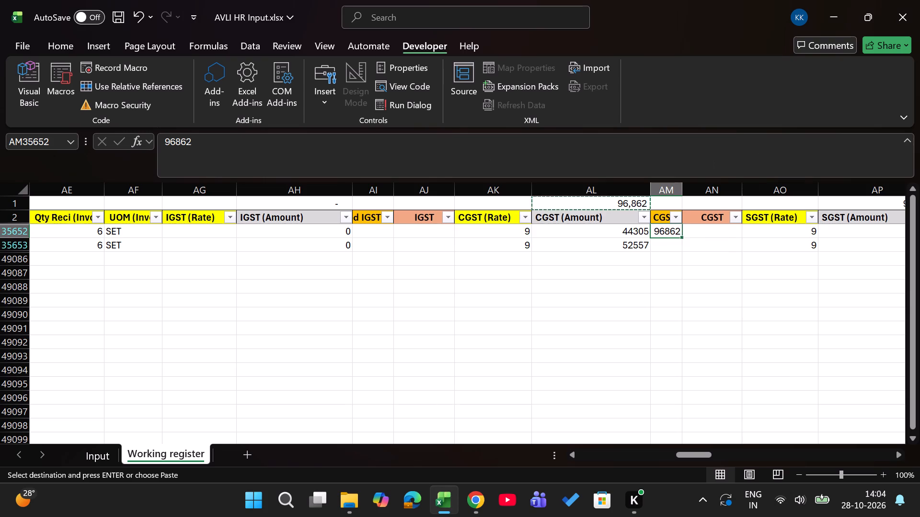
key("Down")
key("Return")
Enter ok in the CGST check column (AN) for both filtered rows.
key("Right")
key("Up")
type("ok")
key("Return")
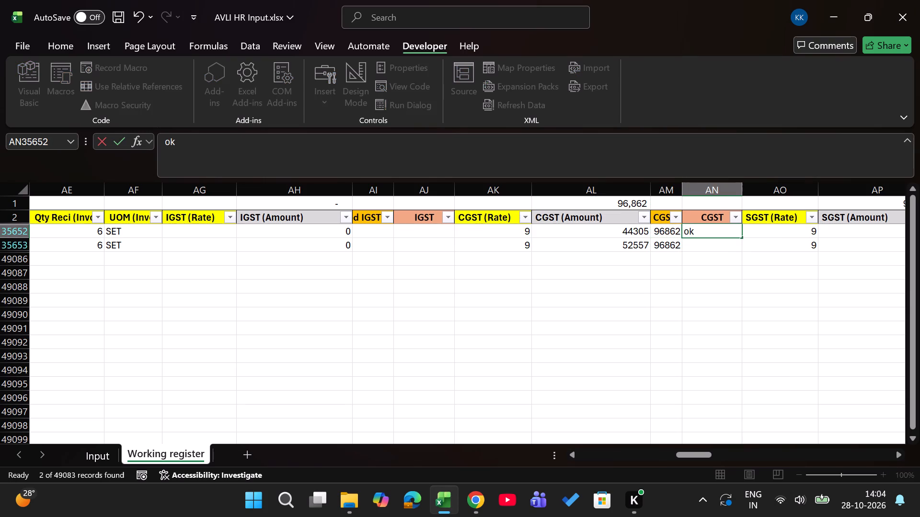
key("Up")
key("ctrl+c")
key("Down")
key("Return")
Copy the CGST values of 96862 and their ok marks into the matching SGST columns (AQ and AR) for both rows.
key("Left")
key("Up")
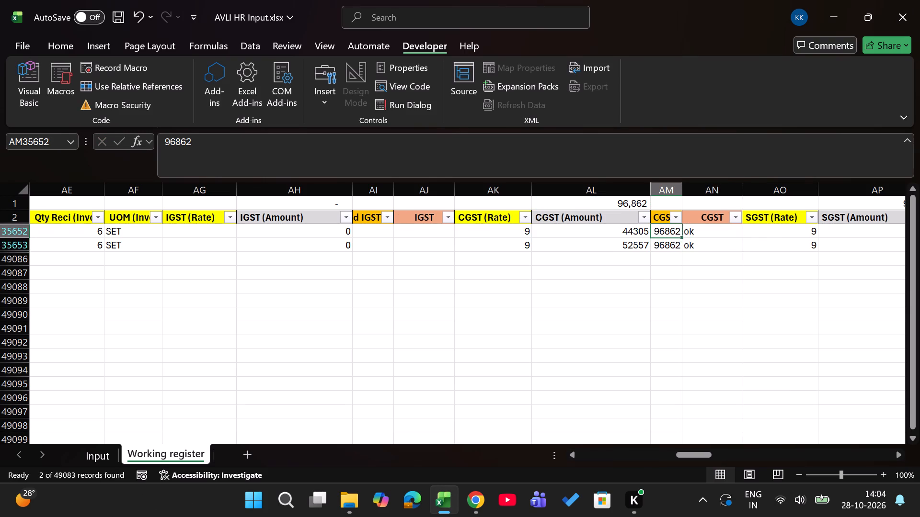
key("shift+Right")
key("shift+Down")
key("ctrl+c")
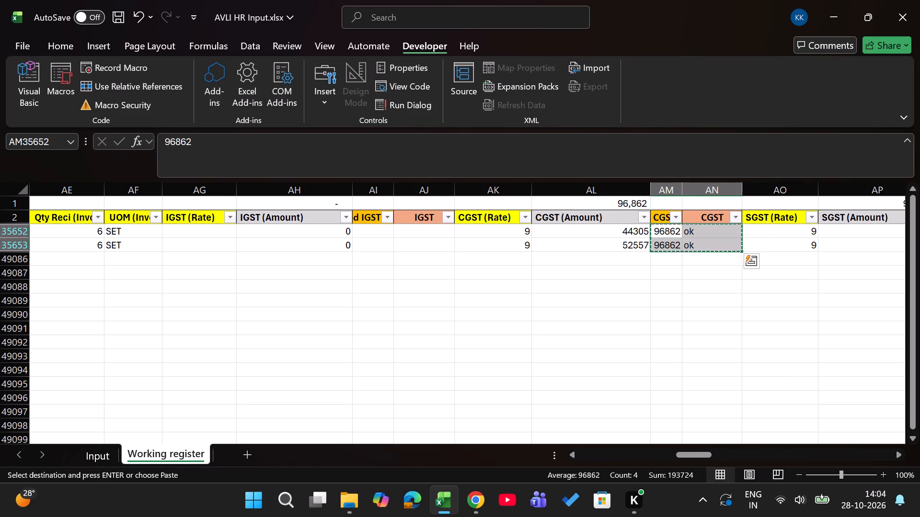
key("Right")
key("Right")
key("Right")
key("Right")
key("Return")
Set Eligibility of ITC to INPUT for both filtered rows.
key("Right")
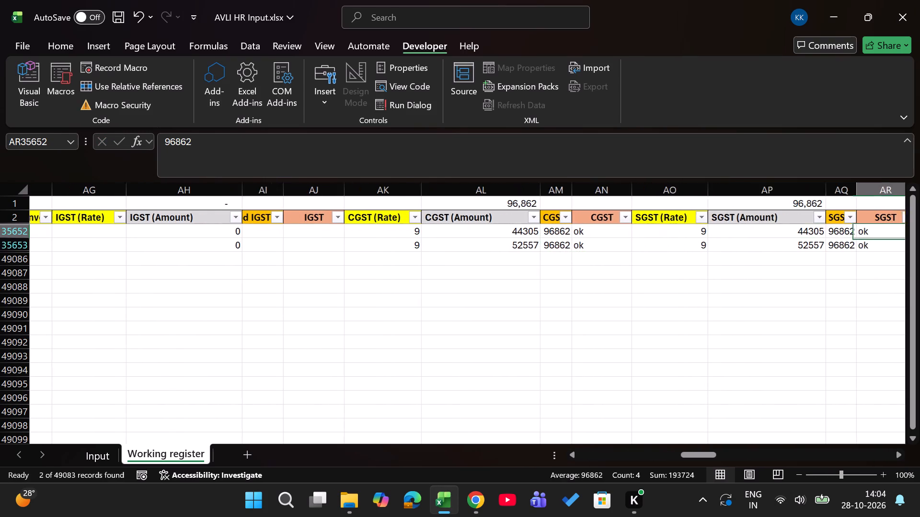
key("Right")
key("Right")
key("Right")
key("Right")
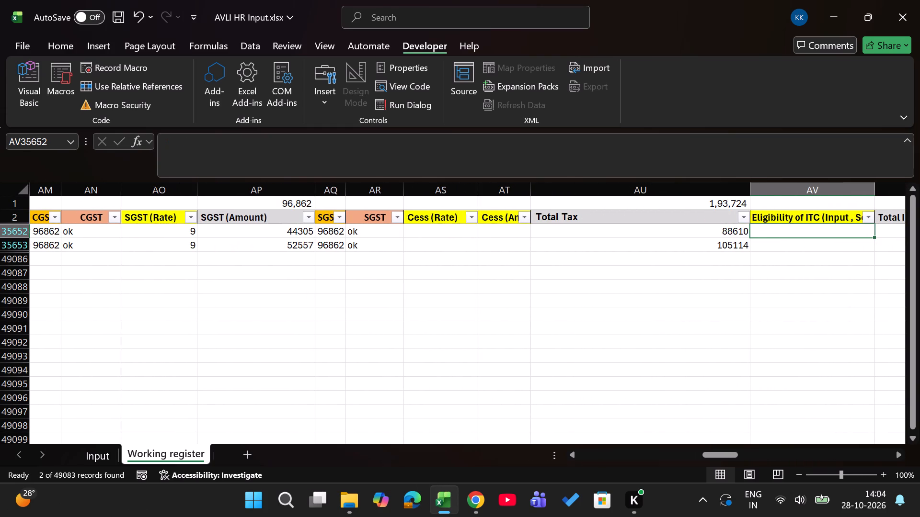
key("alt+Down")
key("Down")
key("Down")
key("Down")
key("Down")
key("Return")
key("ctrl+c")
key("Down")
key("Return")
Copy the first row's goods description, PLC AND DRIVE PANEL FOR HMV, into the Updated description column for both filtered rows.
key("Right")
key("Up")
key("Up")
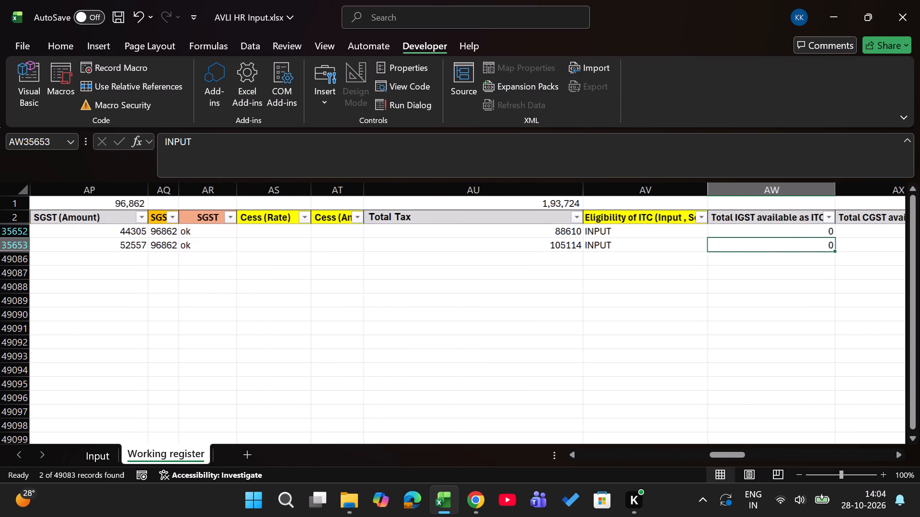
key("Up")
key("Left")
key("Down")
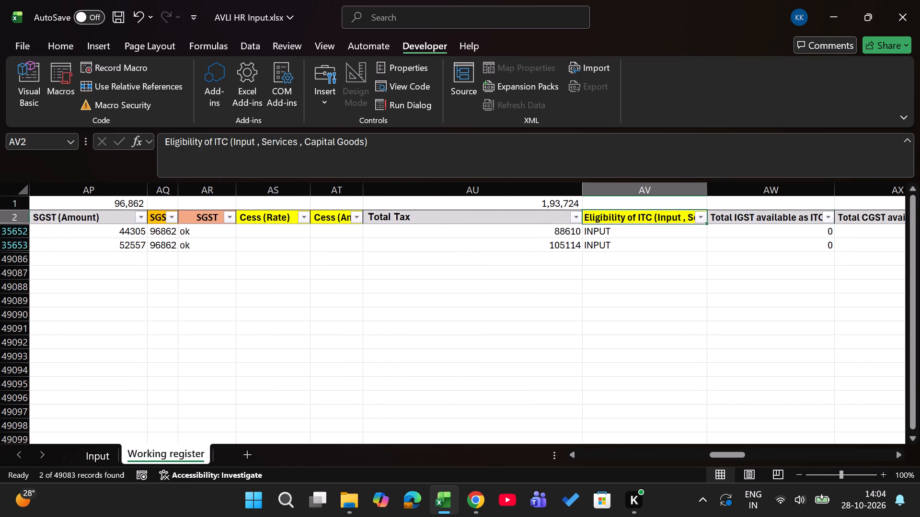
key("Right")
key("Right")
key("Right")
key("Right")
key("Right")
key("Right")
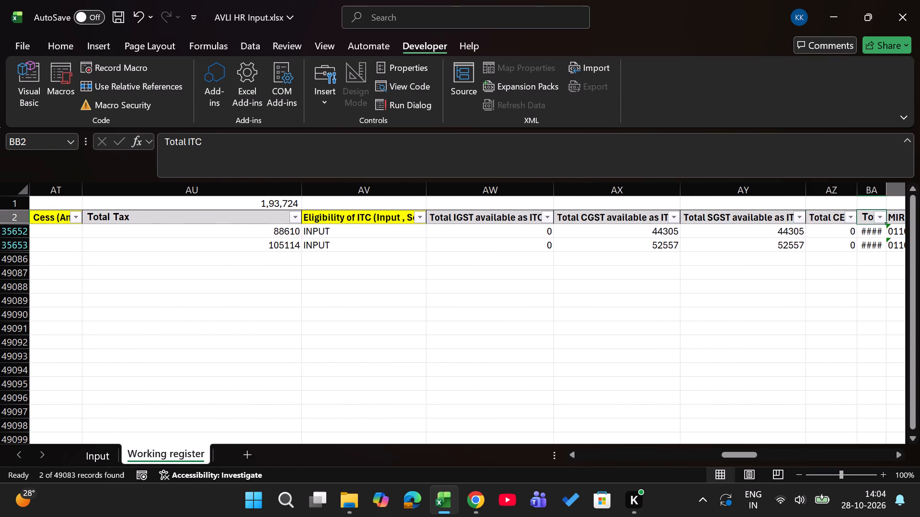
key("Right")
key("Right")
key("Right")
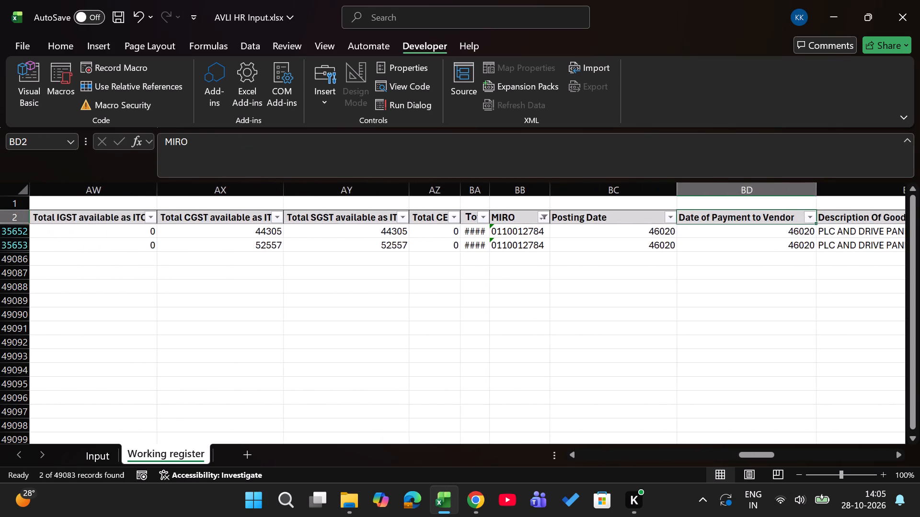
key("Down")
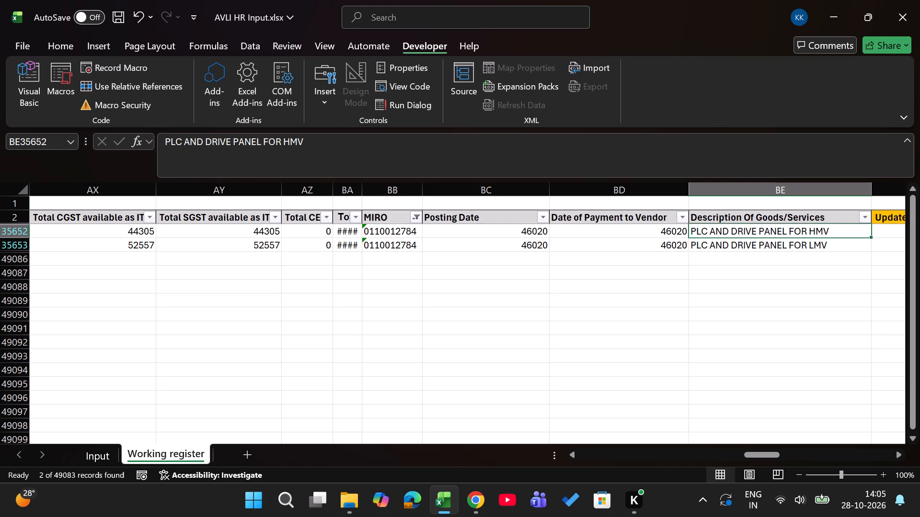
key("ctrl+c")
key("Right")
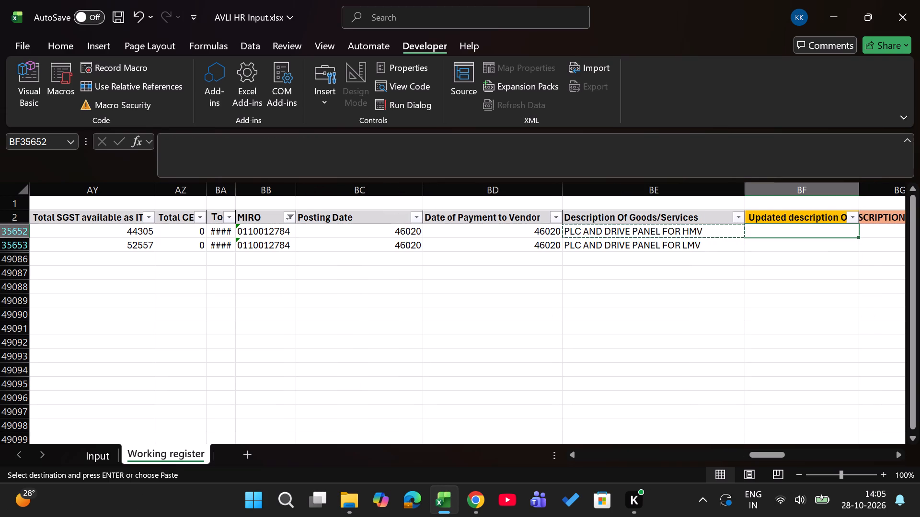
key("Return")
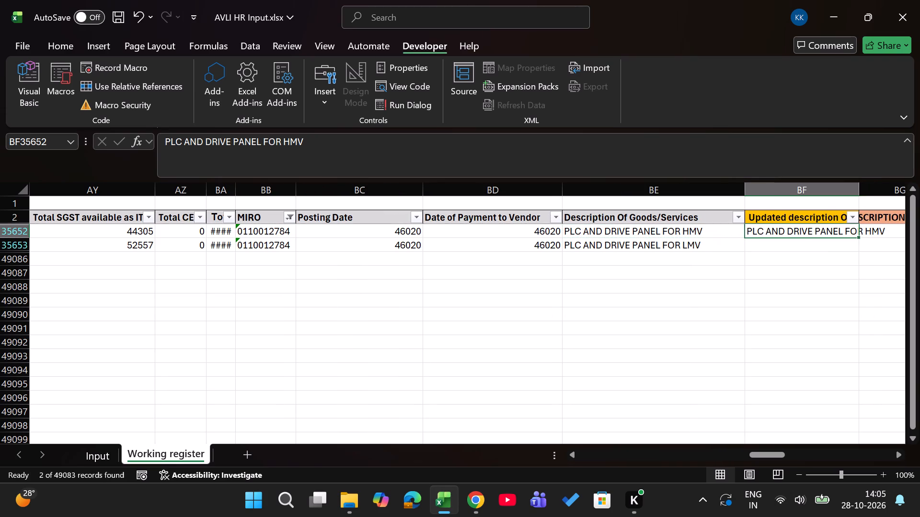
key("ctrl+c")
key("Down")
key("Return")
Enter ok in the goods description check column (BG) for both filtered rows.
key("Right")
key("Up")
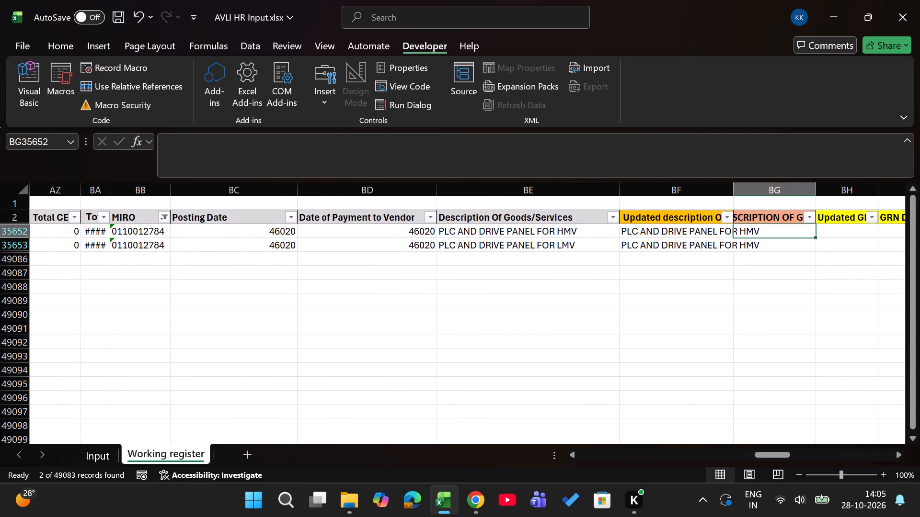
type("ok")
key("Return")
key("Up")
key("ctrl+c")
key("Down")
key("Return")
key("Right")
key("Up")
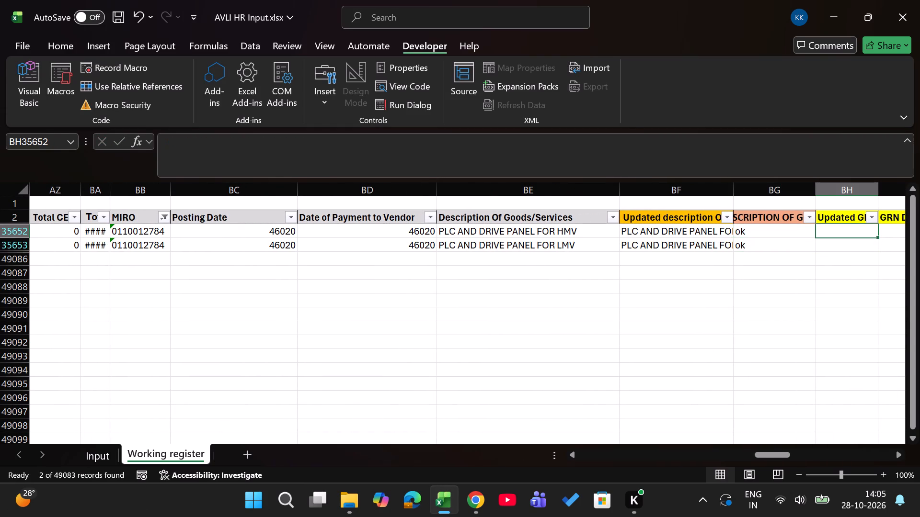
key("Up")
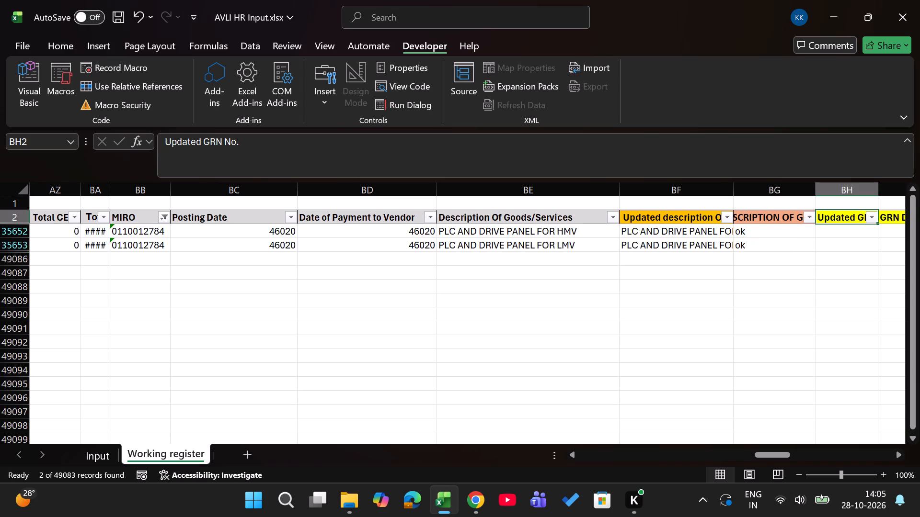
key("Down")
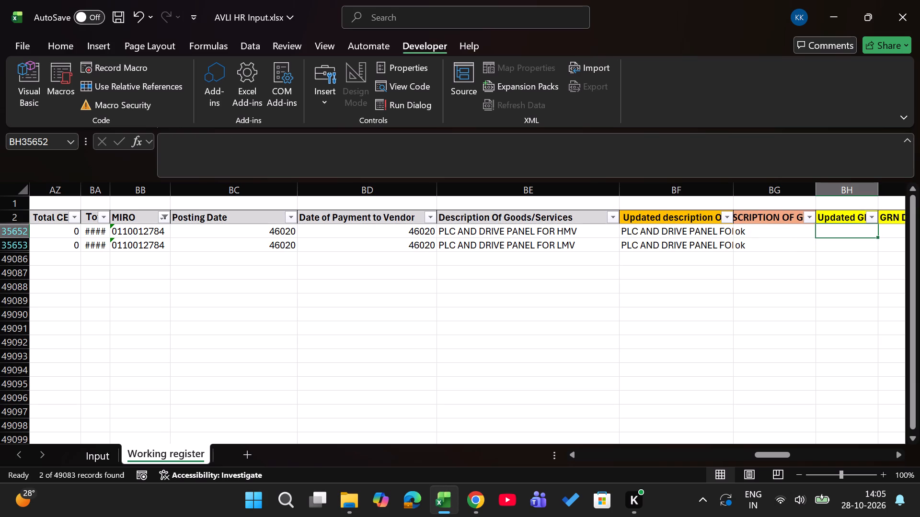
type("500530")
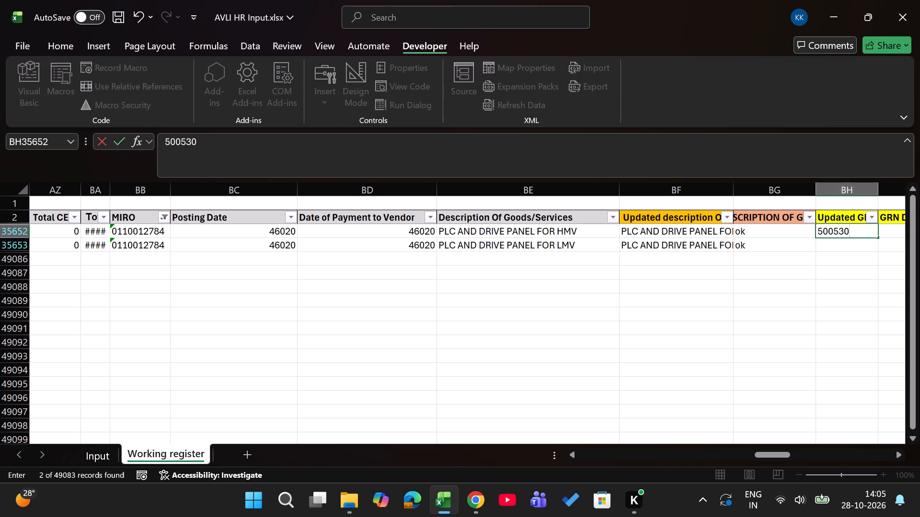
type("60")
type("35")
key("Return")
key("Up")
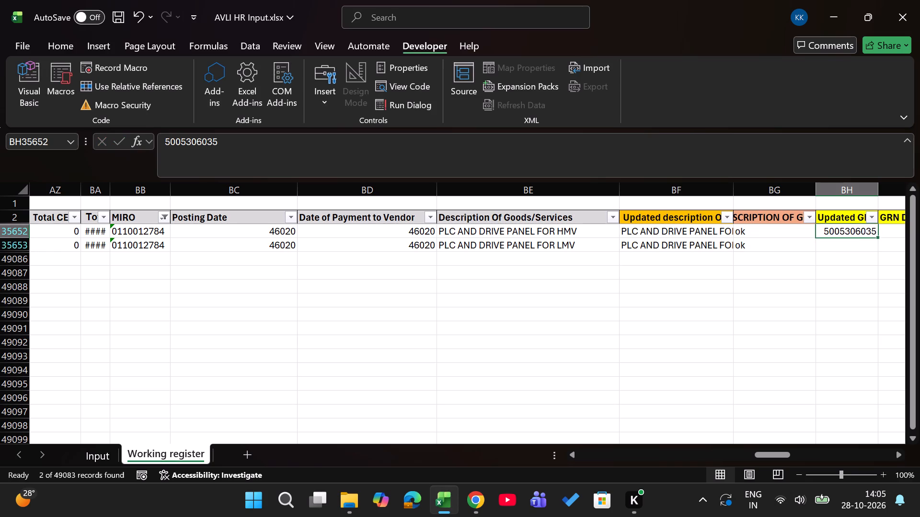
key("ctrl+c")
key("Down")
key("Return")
Enter a GRN Date of 23-12-2025 for both filtered rows.
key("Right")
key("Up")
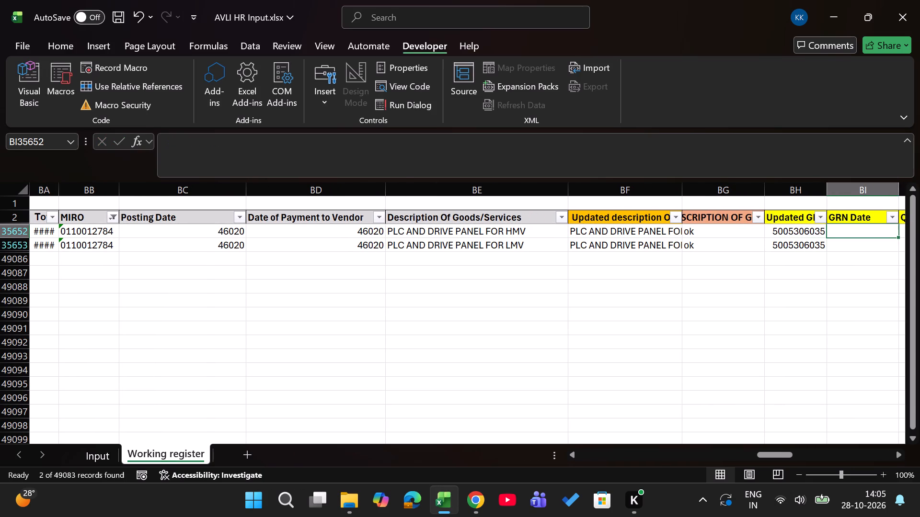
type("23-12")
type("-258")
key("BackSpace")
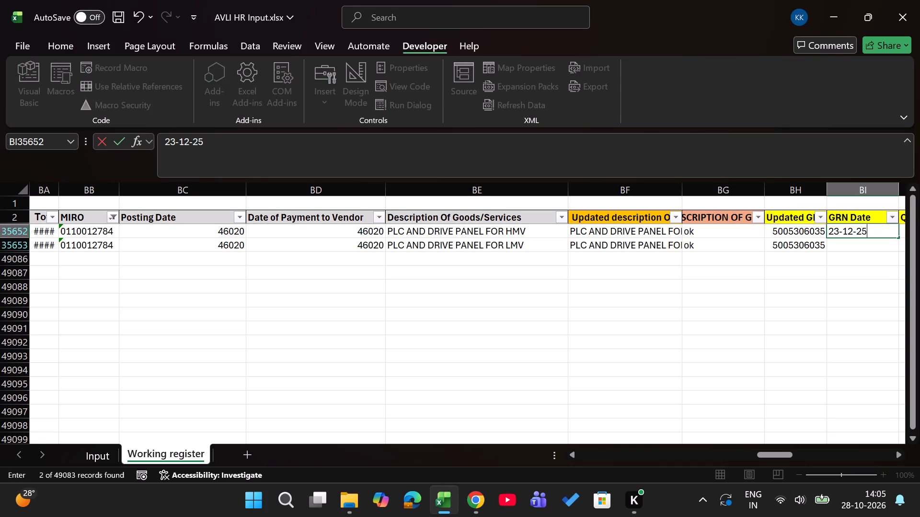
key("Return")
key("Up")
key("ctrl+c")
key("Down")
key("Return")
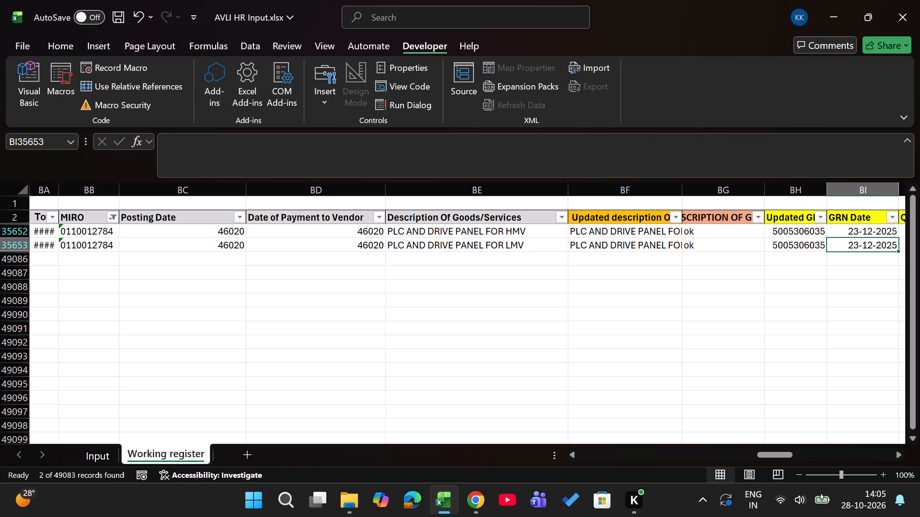
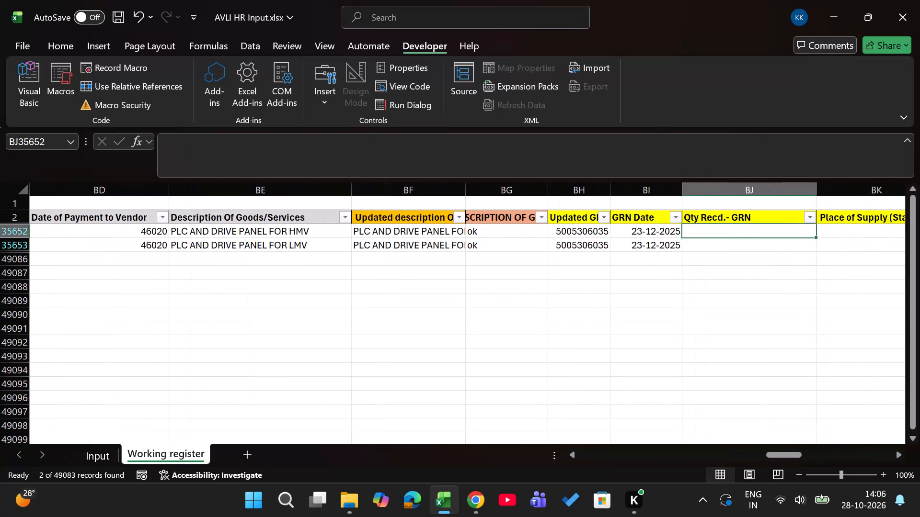
Enter 6 as the Qty Recd.- GRN for both filtered rows.
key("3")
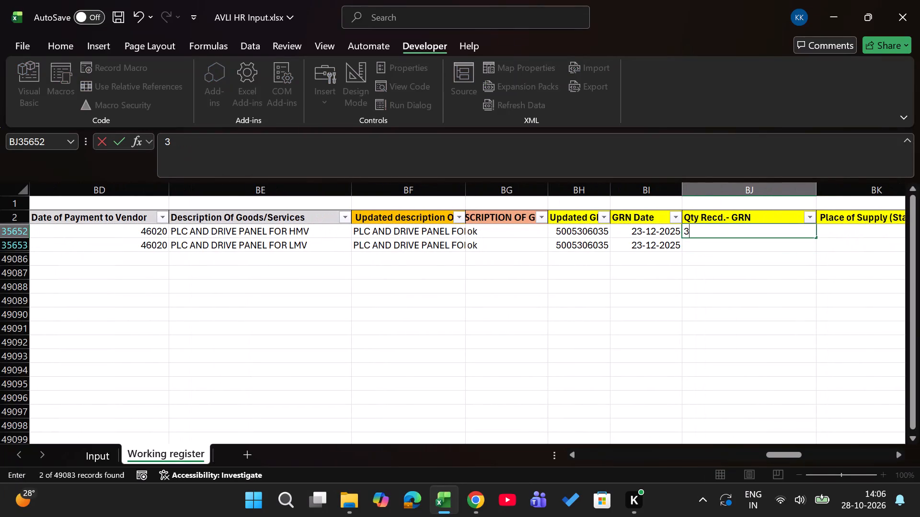
key("BackSpace")
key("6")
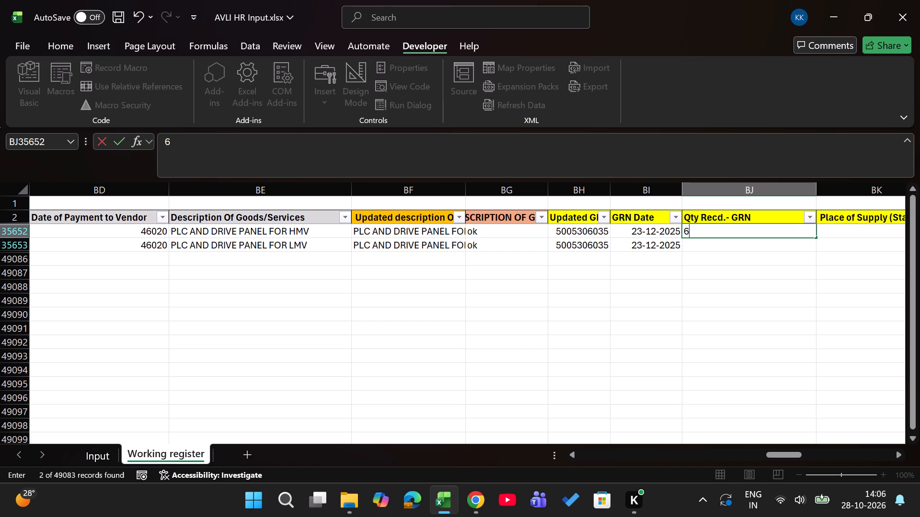
key("Return")
key("Up")
key("Down")
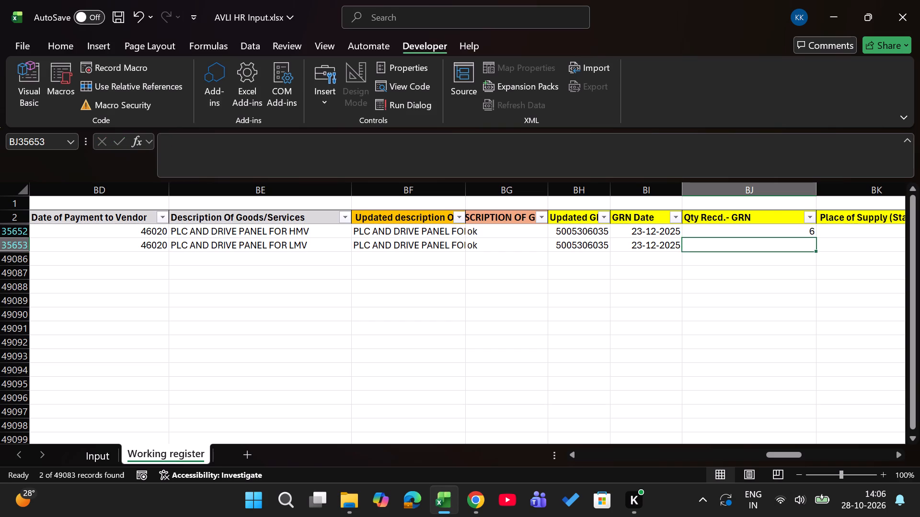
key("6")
key("Right")
Enter 06 as the Place of Supply state code for both filtered rows.
key("Up")
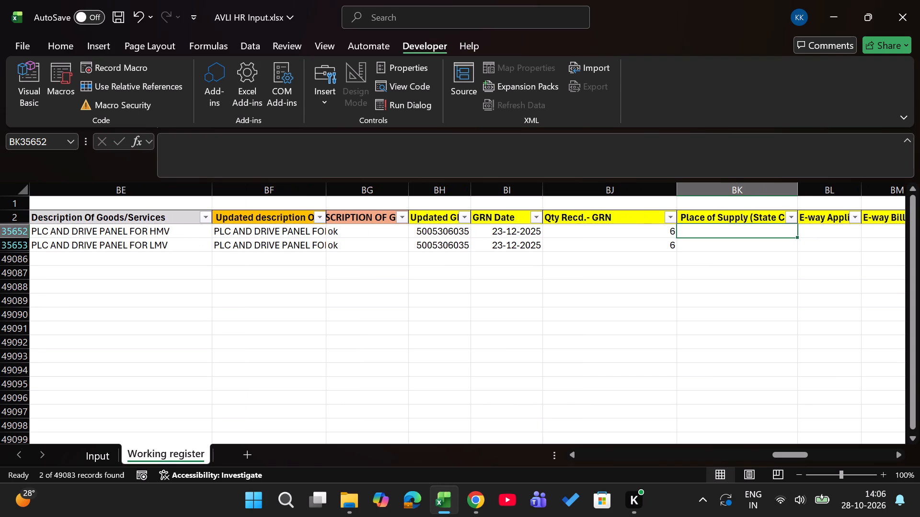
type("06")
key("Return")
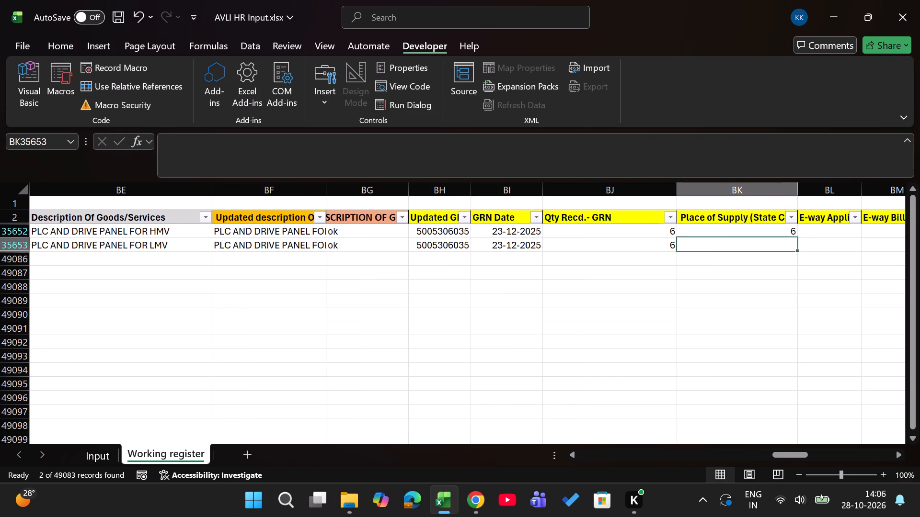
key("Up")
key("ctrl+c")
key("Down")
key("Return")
Enter Yes in the E-way applicability column (BL) for both filtered rows.
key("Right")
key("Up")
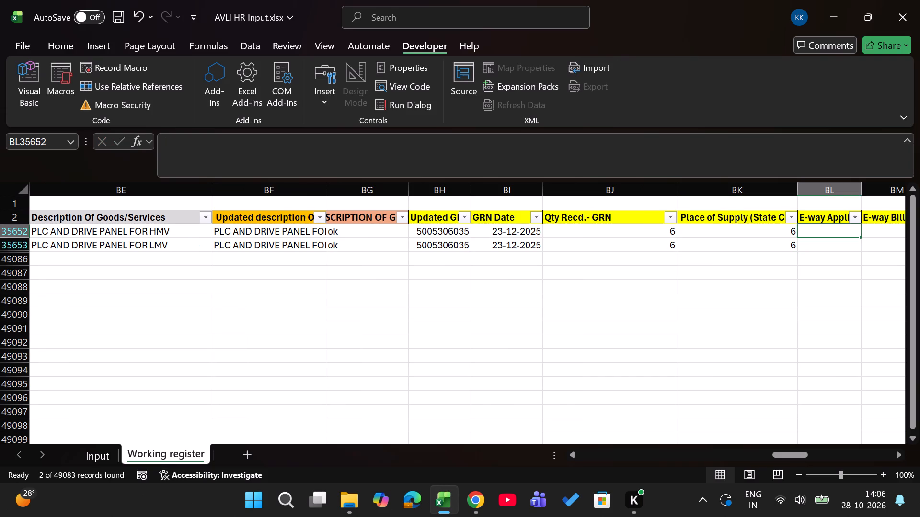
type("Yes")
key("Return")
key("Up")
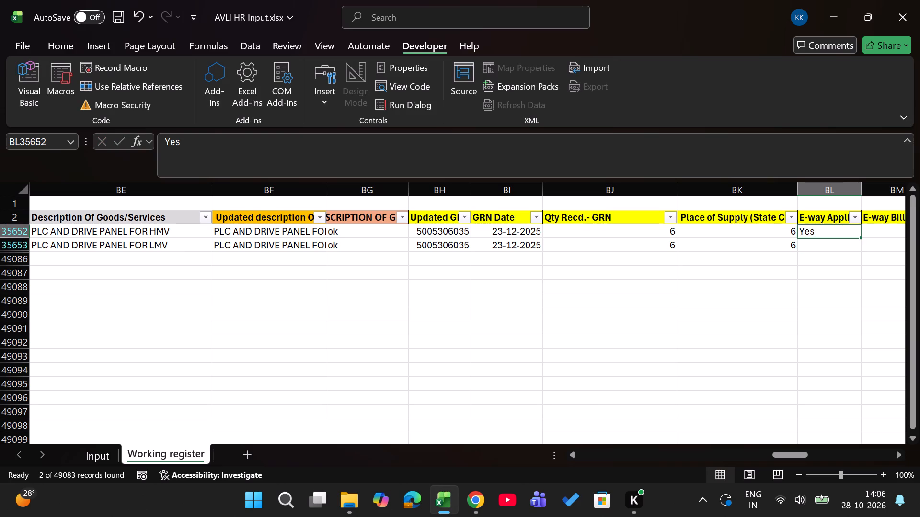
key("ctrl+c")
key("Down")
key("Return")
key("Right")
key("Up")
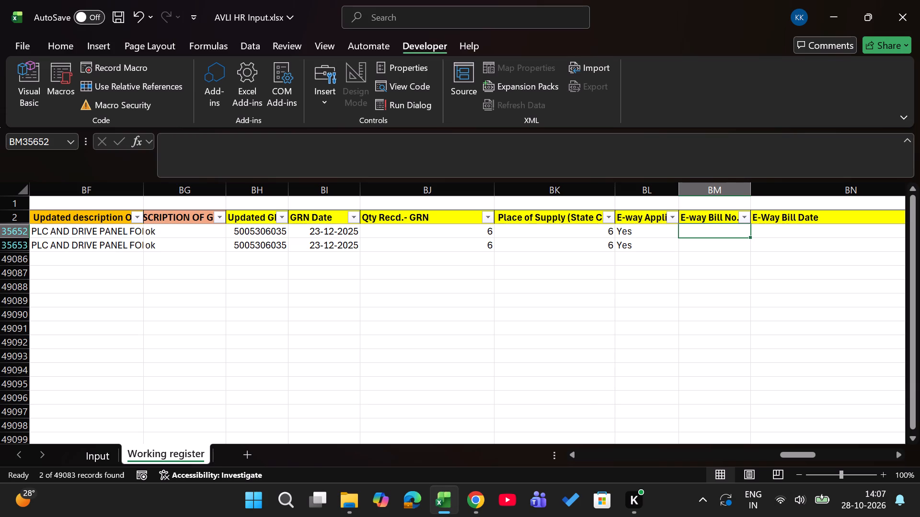
scroll(313, 306, "right", 1)
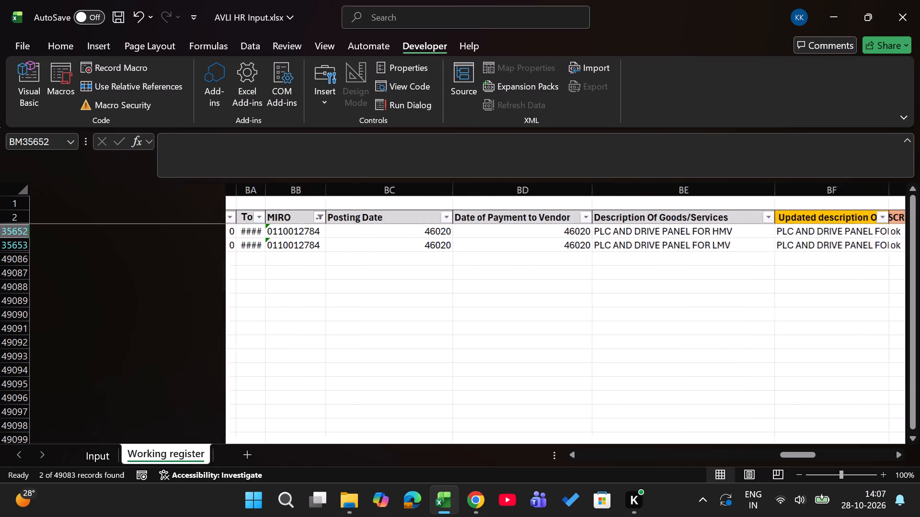
scroll(313, 306, "right", 3)
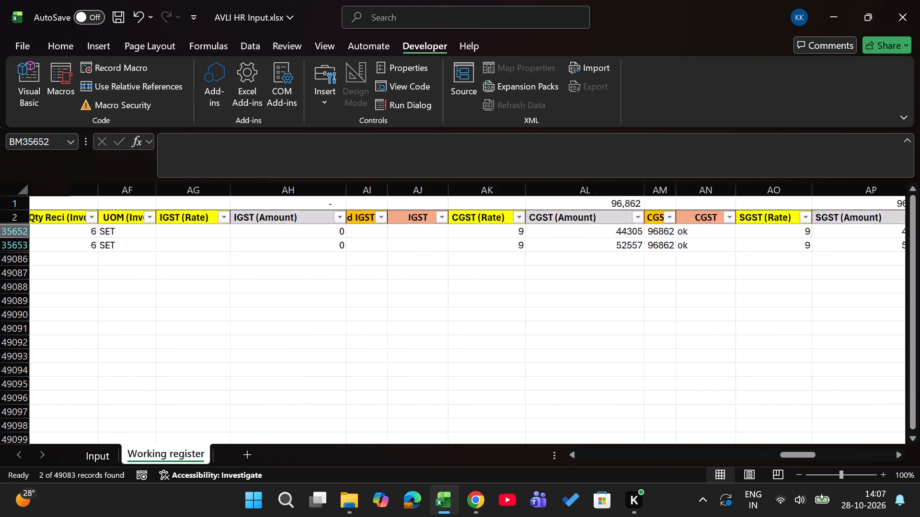
scroll(313, 306, "right", 2)
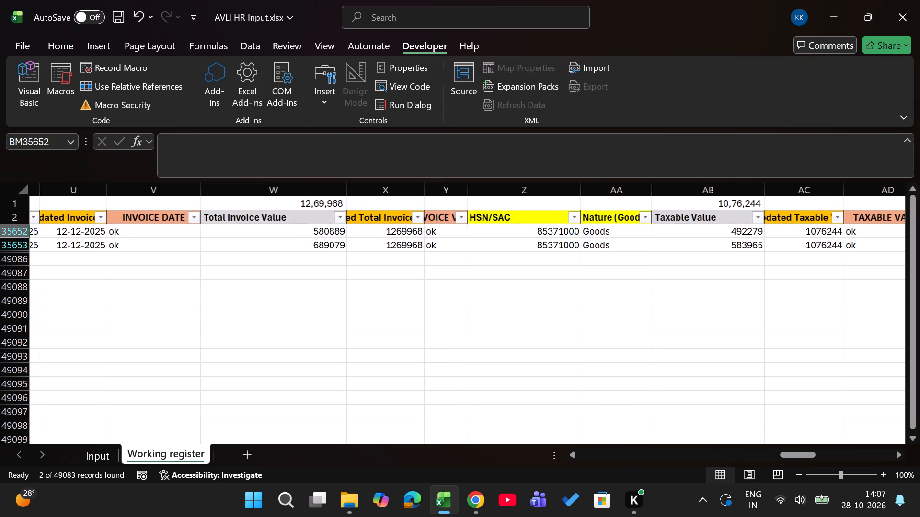
scroll(313, 306, "right", 2)
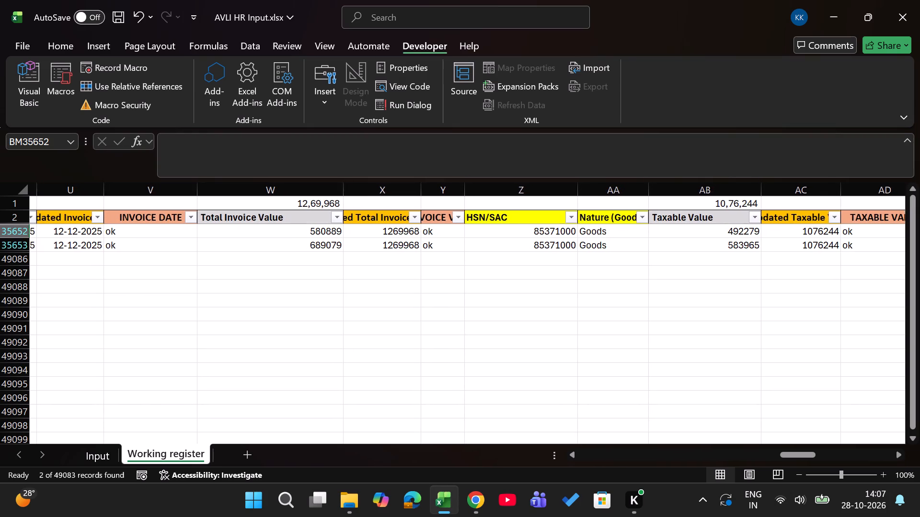
scroll(313, 306, "right", 2)
key("Right")
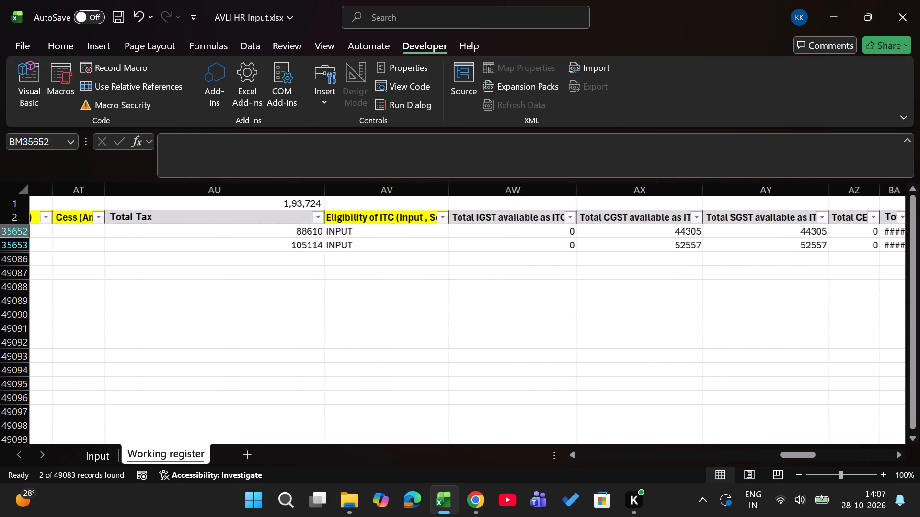
key("Left")
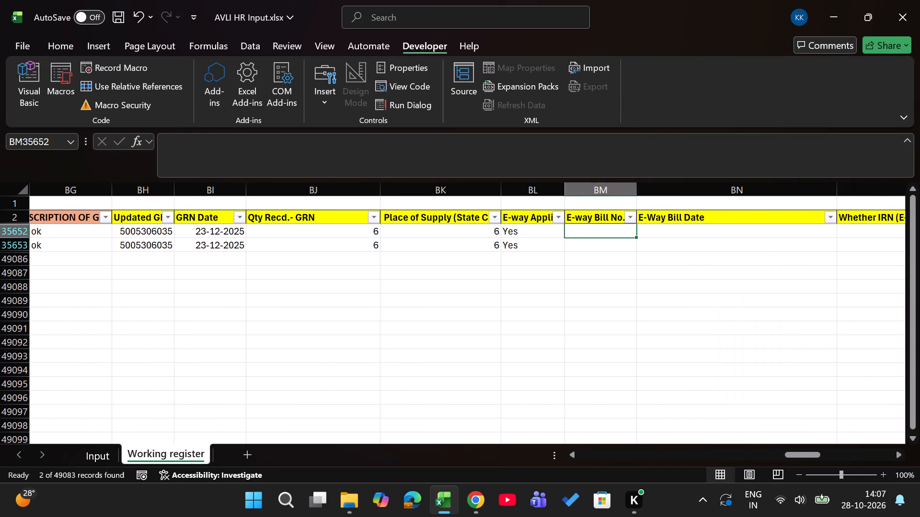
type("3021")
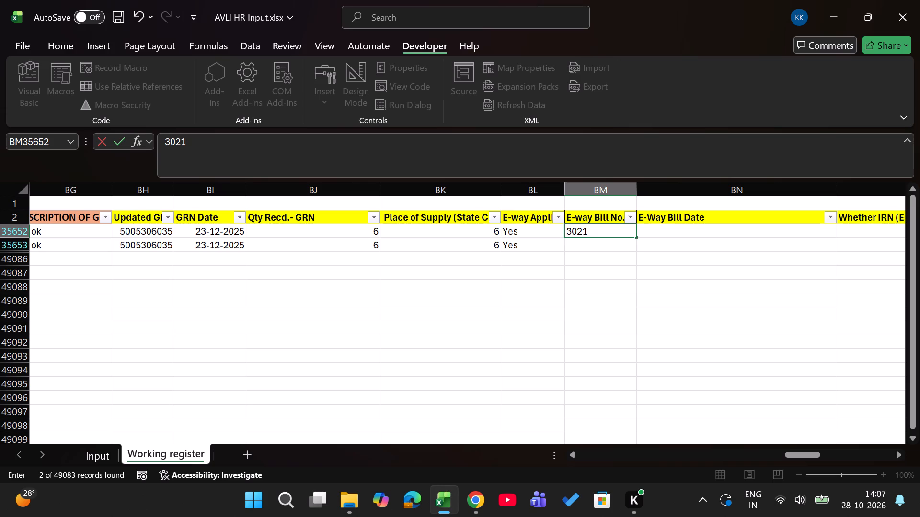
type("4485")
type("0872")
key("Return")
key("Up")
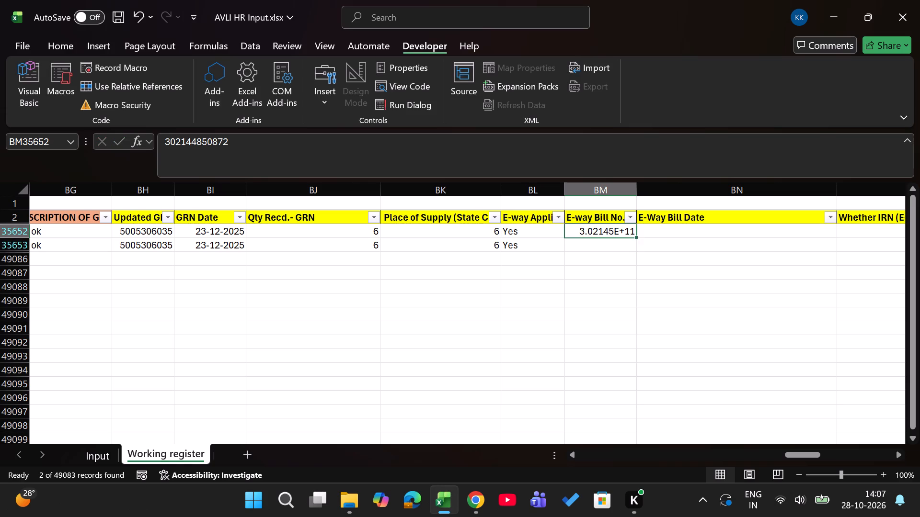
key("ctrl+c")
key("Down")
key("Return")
Enter an E-Way Bill Date of 12-12-2025 for both filtered rows.
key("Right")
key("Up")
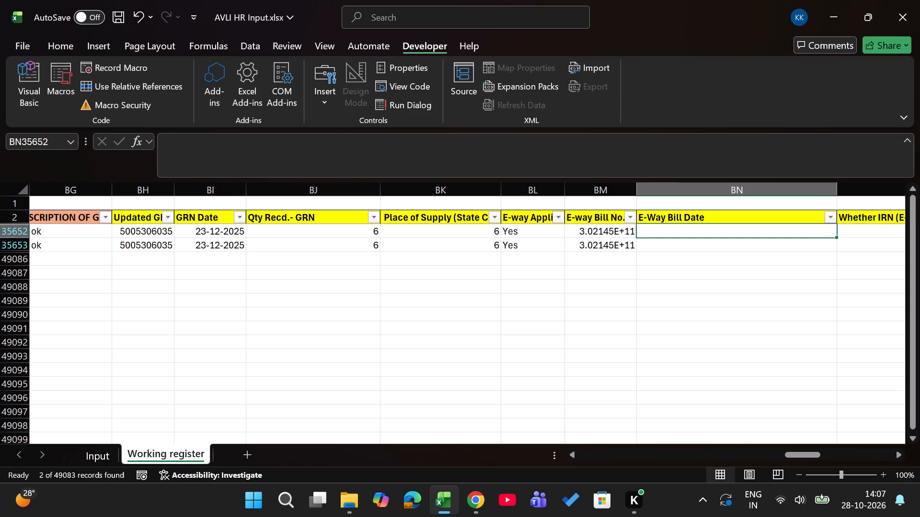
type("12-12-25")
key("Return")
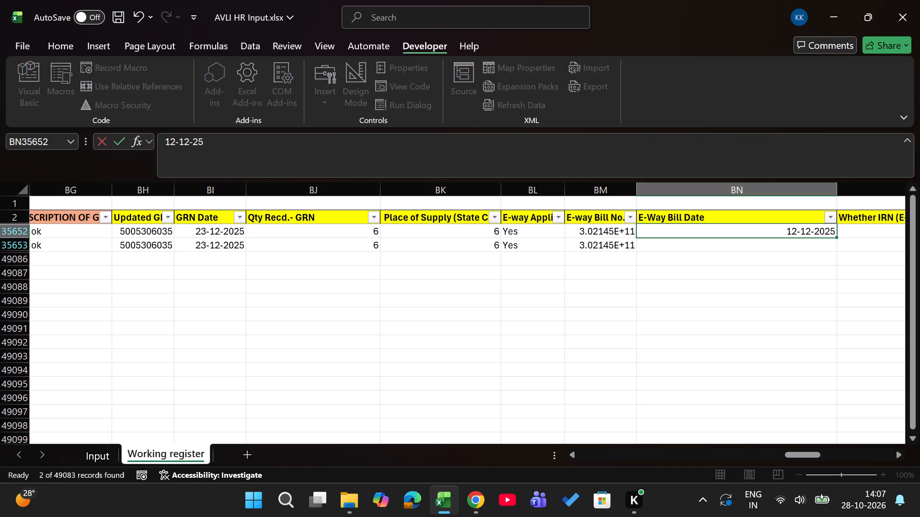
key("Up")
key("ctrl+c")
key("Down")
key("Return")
Set Whether IRN (E-INV) attached with Invoice? to Yes for both filtered rows.
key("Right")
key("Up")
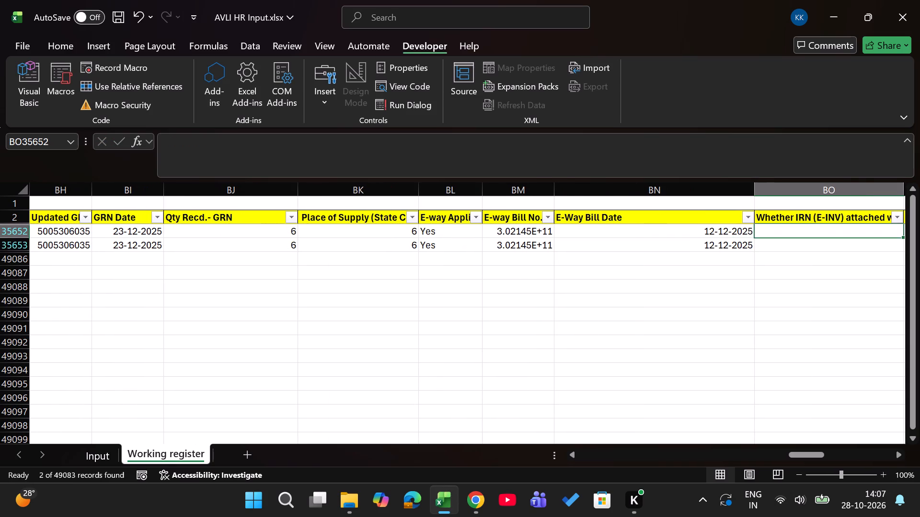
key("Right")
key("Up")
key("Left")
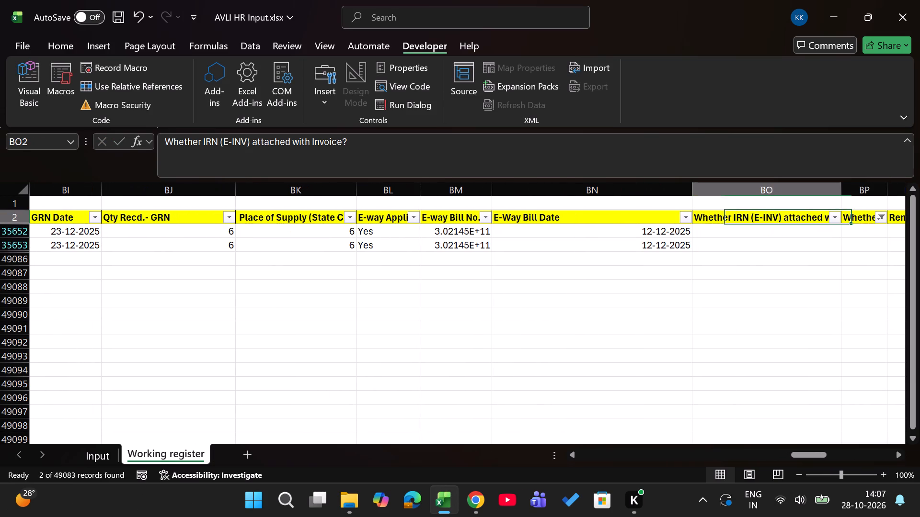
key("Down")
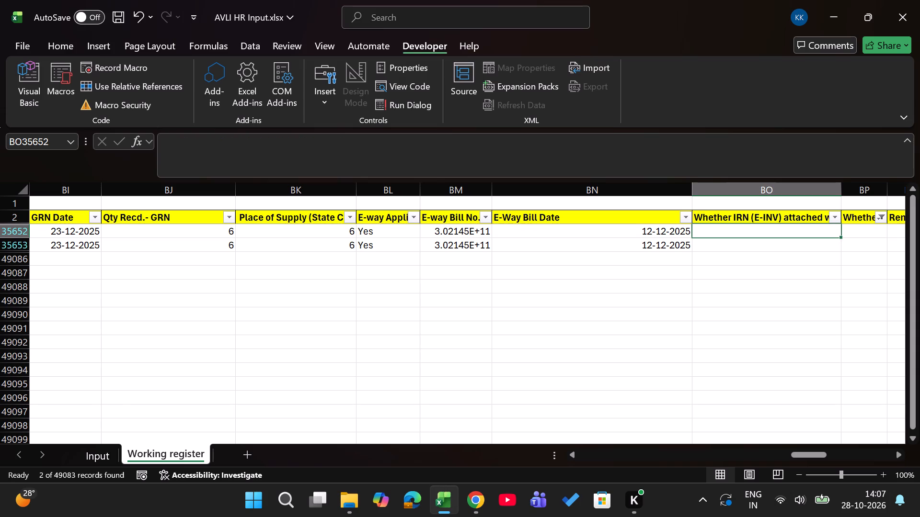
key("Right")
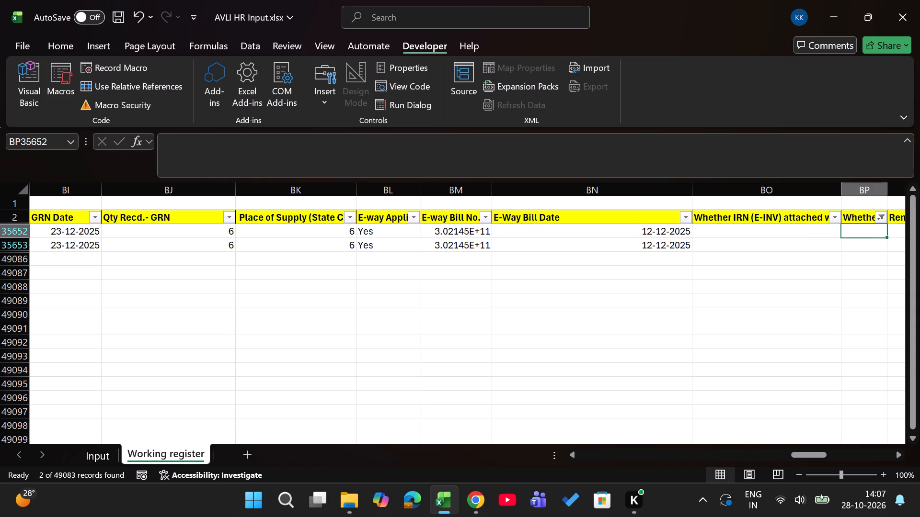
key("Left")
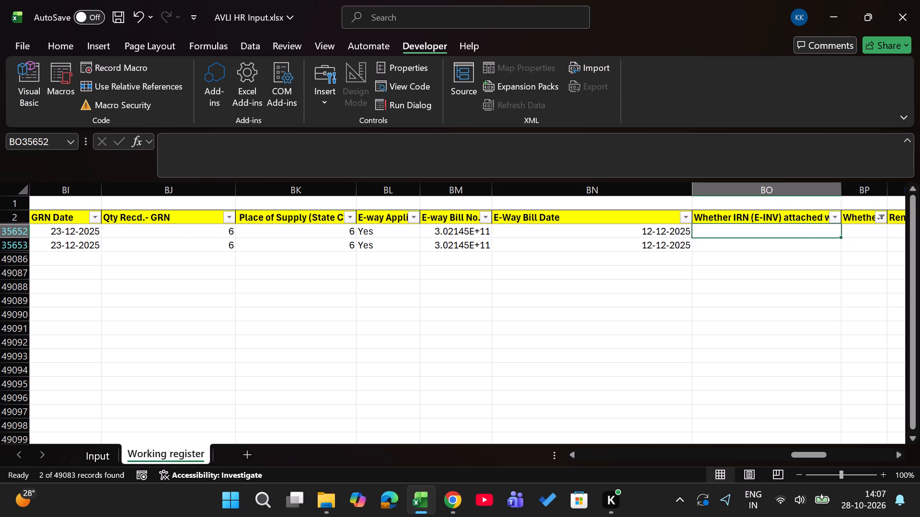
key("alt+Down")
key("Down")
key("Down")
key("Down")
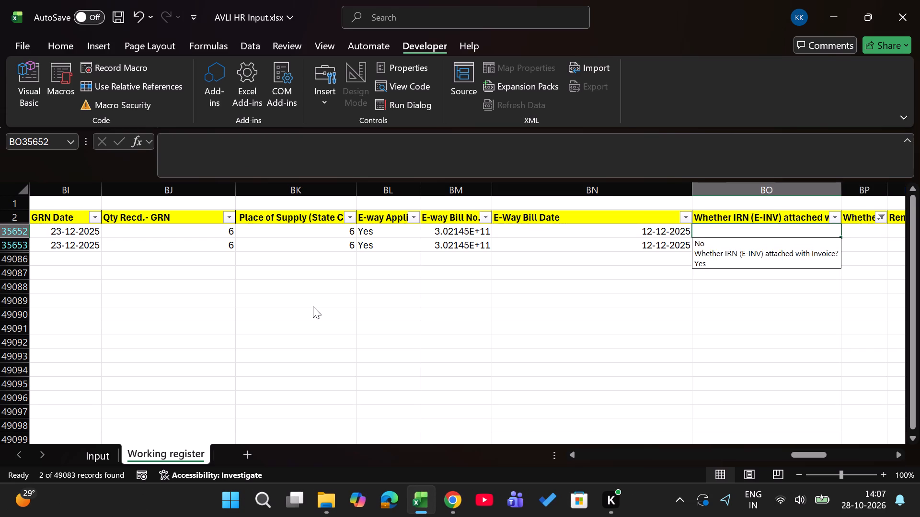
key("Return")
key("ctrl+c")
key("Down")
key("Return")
Set Whether Invoice to be Checked? (column BP) to Yes for both filtered rows.
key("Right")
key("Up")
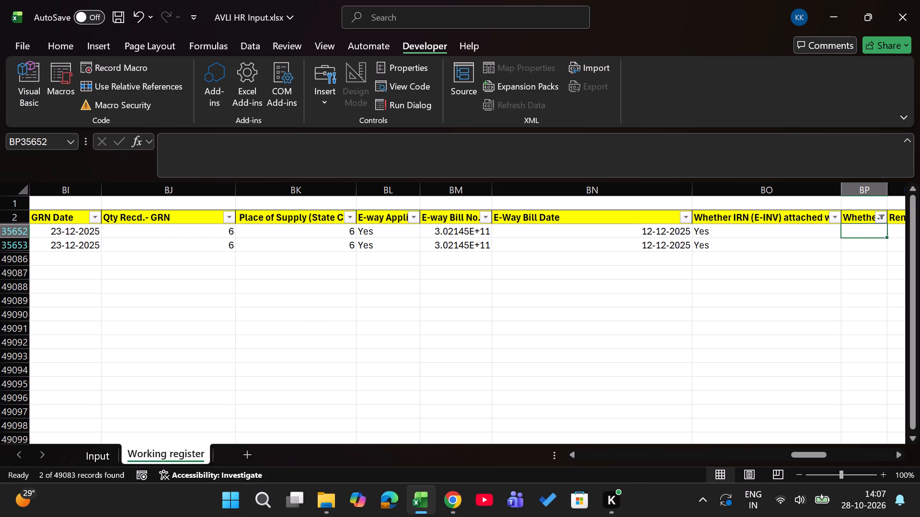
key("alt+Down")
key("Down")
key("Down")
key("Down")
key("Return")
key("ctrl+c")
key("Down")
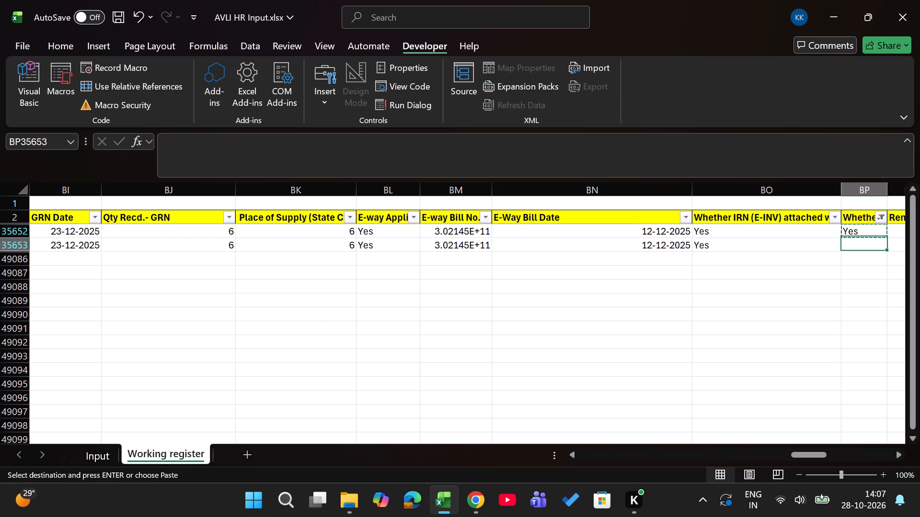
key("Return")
Return to the MIRO column (BB) and select its filtered header cell.
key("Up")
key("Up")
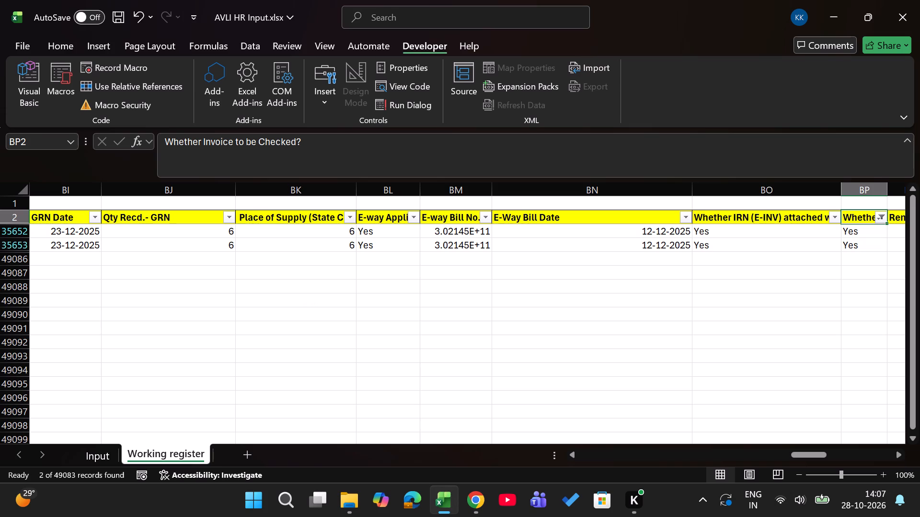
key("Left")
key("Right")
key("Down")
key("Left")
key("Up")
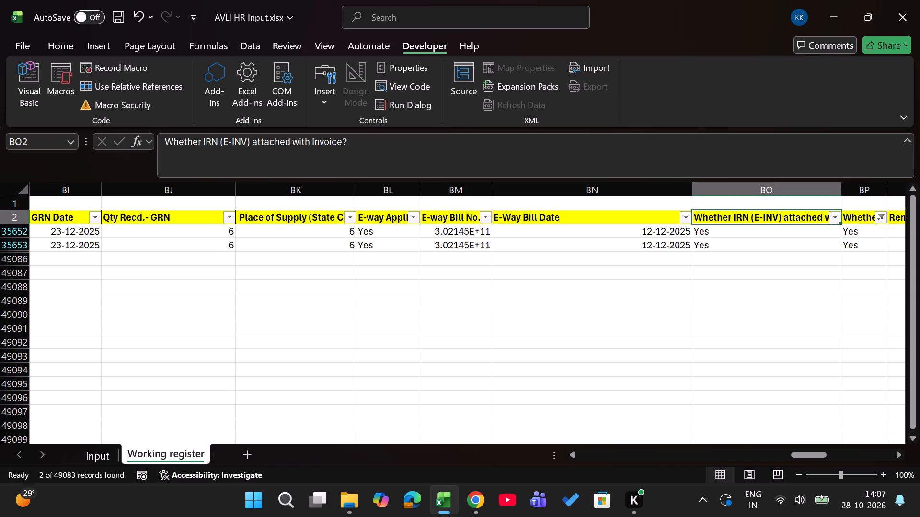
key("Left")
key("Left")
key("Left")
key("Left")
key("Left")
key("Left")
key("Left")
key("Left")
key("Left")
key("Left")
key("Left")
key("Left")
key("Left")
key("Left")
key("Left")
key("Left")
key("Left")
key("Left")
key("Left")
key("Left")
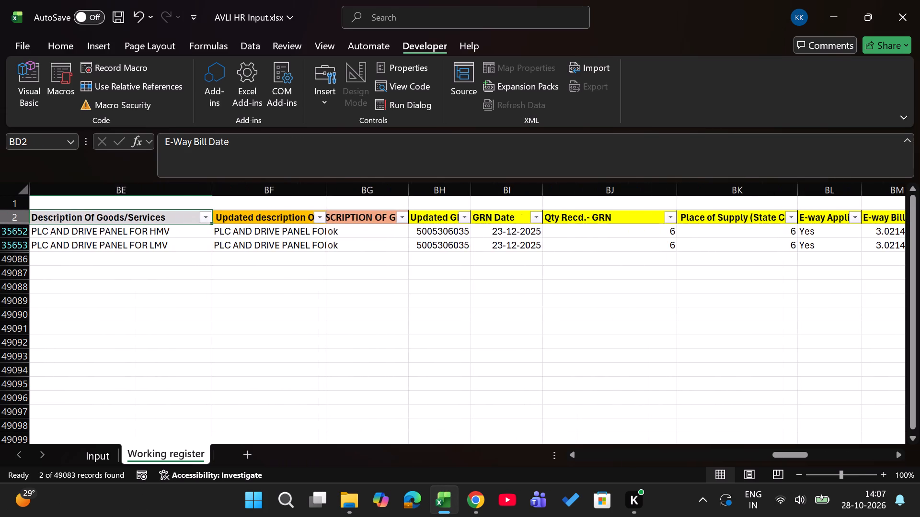
scroll(313, 306, "left", 2)
scroll(313, 306, "right", 5)
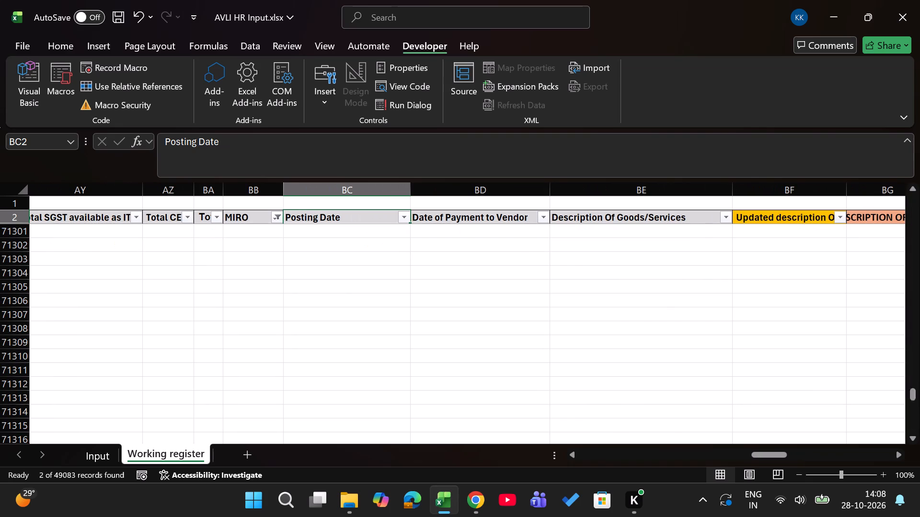
left_click(245, 218)
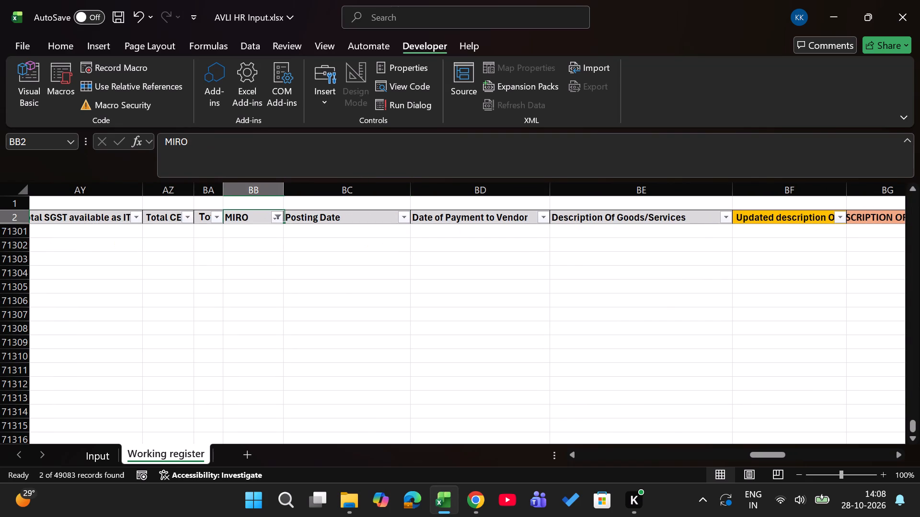
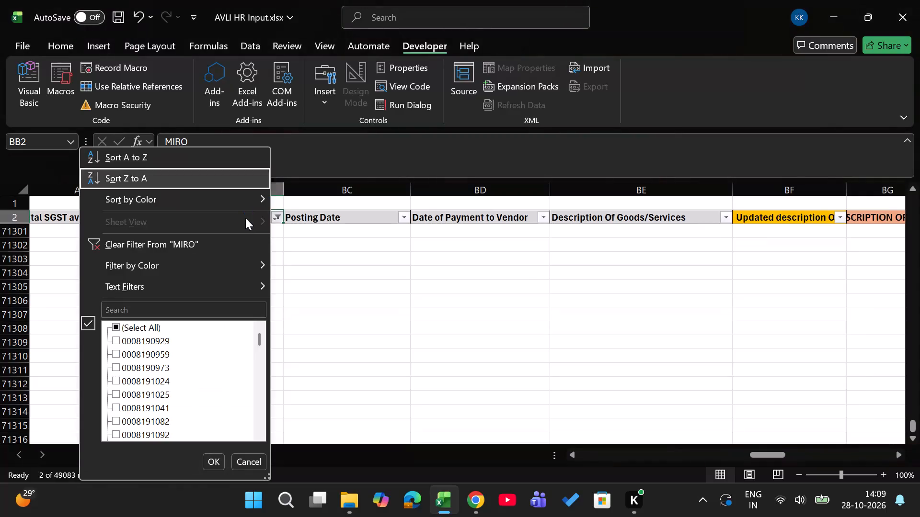
Filter the MIRO column for 12783.
key("Down")
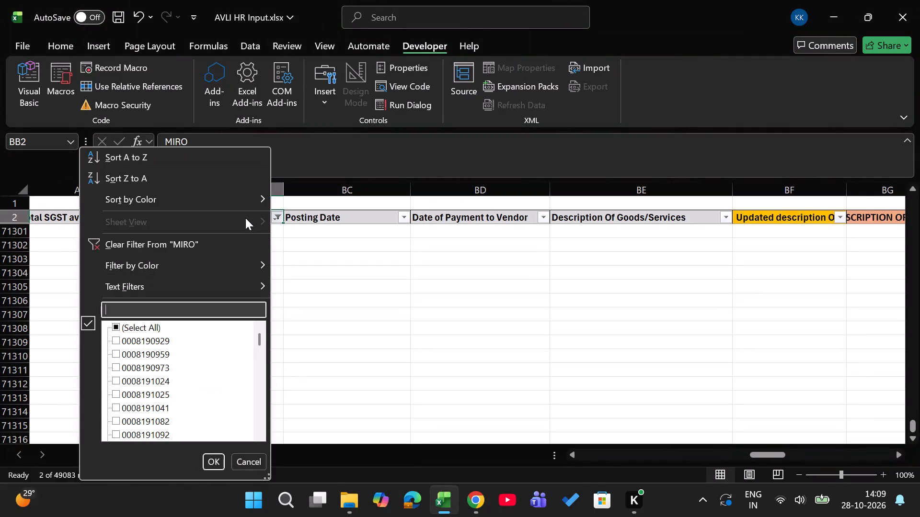
type("12783")
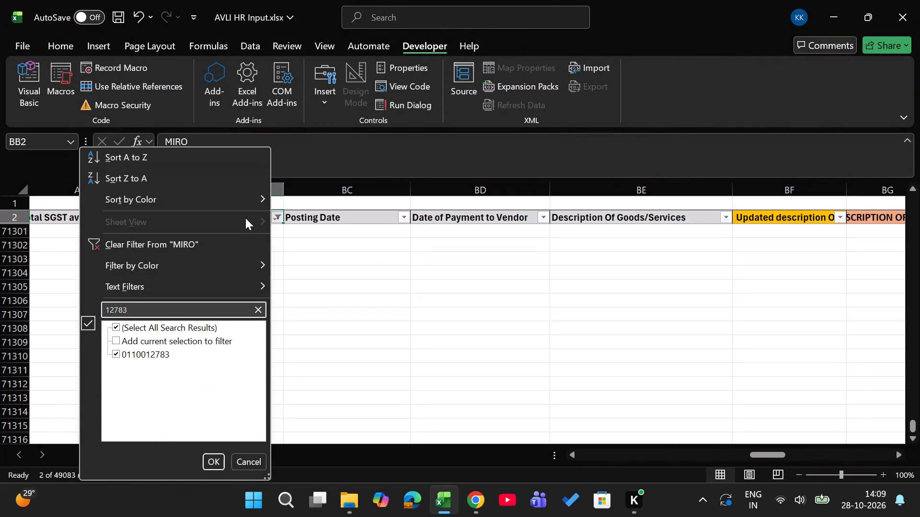
key("Return")
Enter 189 as the File number for the filtered row.
key("Down")
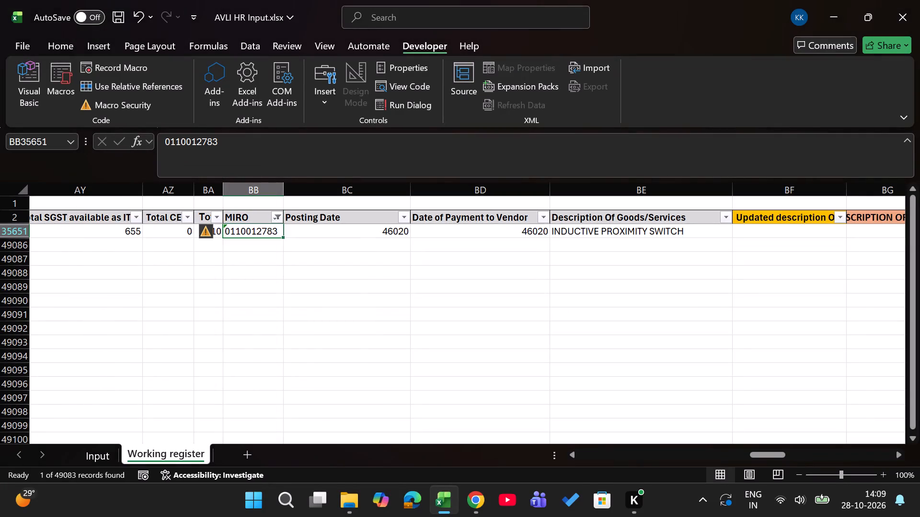
key("Up")
key("Left")
key("ctrl+Left")
key("Down")
key("Right")
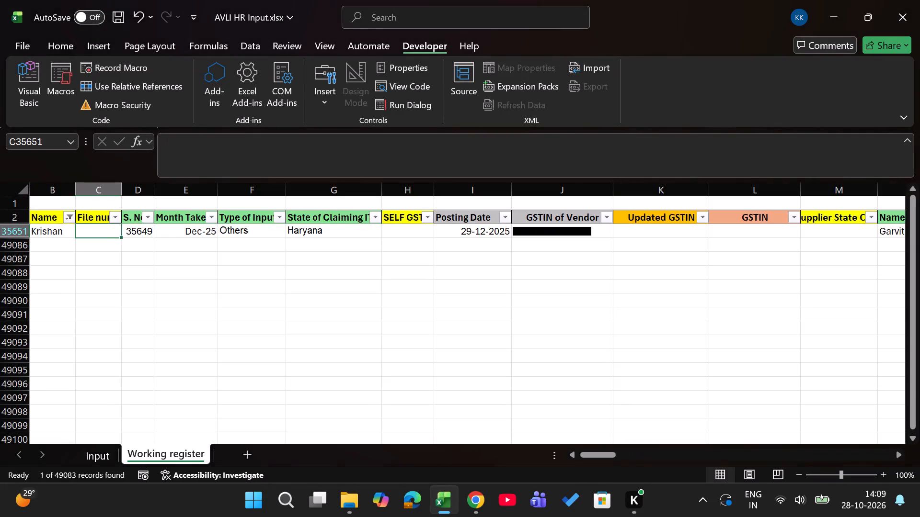
type("189")
key("Right")
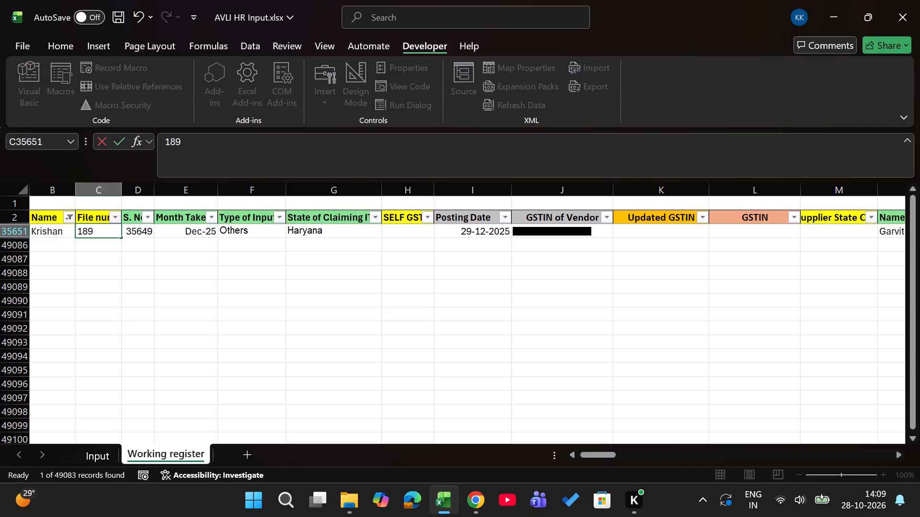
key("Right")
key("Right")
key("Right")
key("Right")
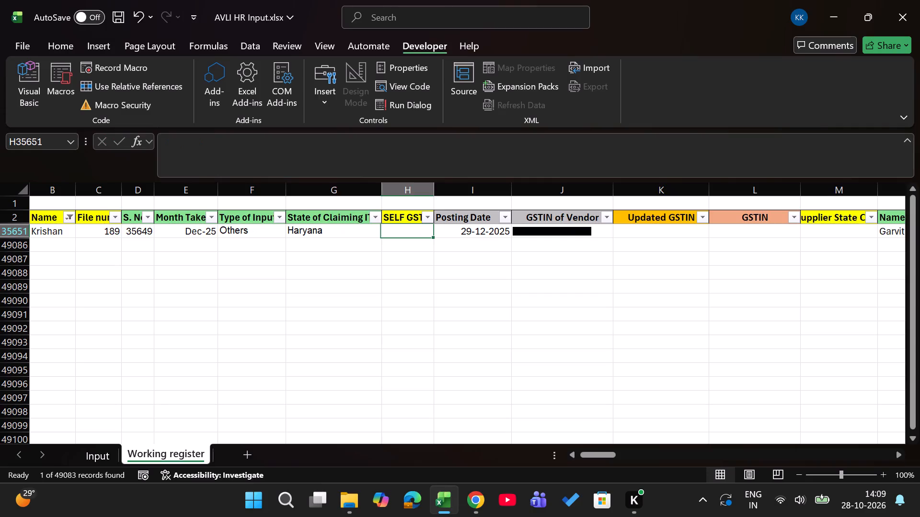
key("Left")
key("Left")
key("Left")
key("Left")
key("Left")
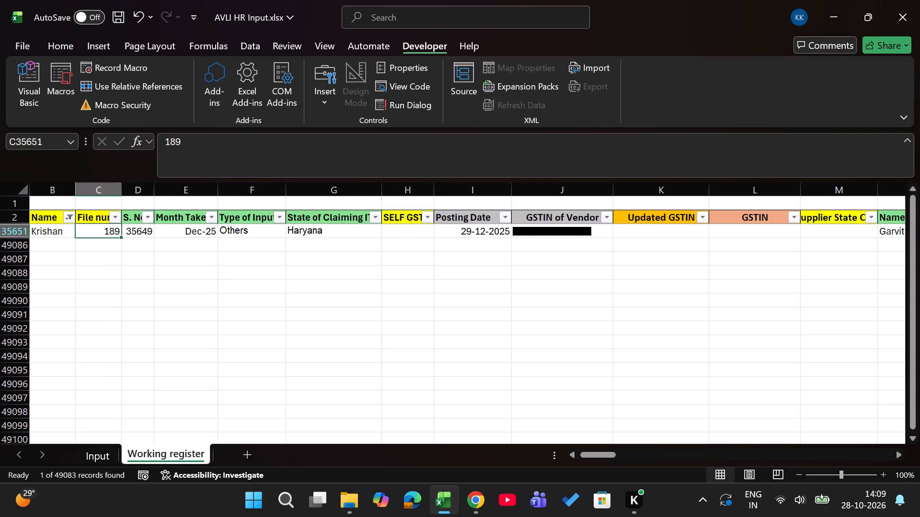
Set Whether Invoice to be Checked? (column BP) to Tax amount less than 5000 for the filtered row.
key("Up")
key("ctrl+Right")
key("Left")
key("Left")
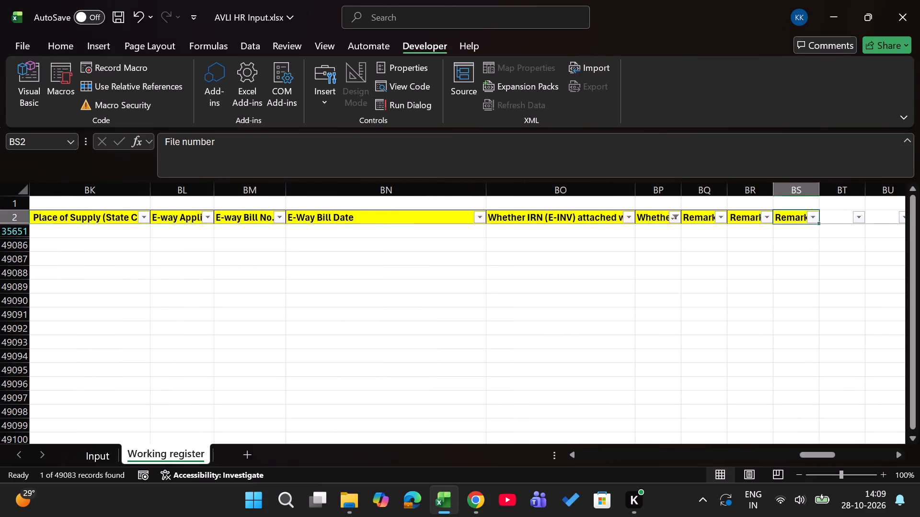
key("Left")
key("Left")
key("Down")
key("Right")
key("alt+Down")
key("Down")
key("Down")
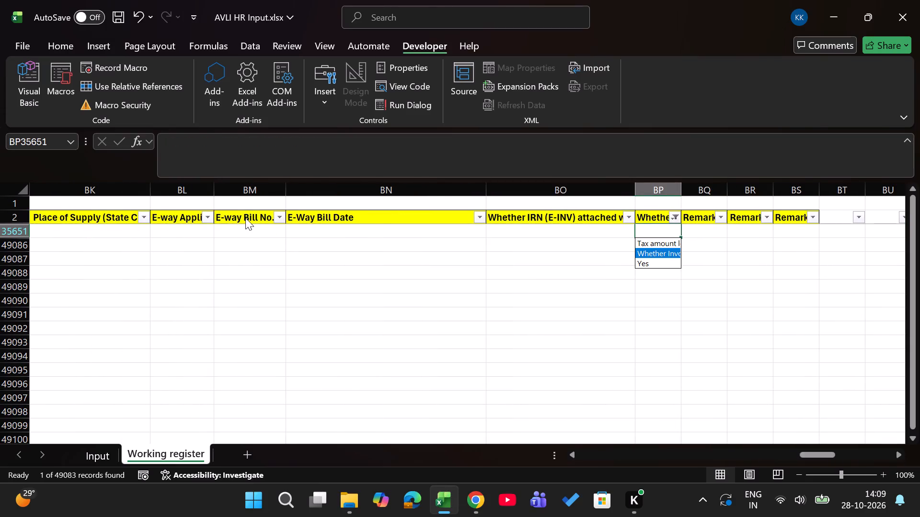
key("Up")
key("Return")
Change the MIRO column (BB) filter to 12782.
key("Up")
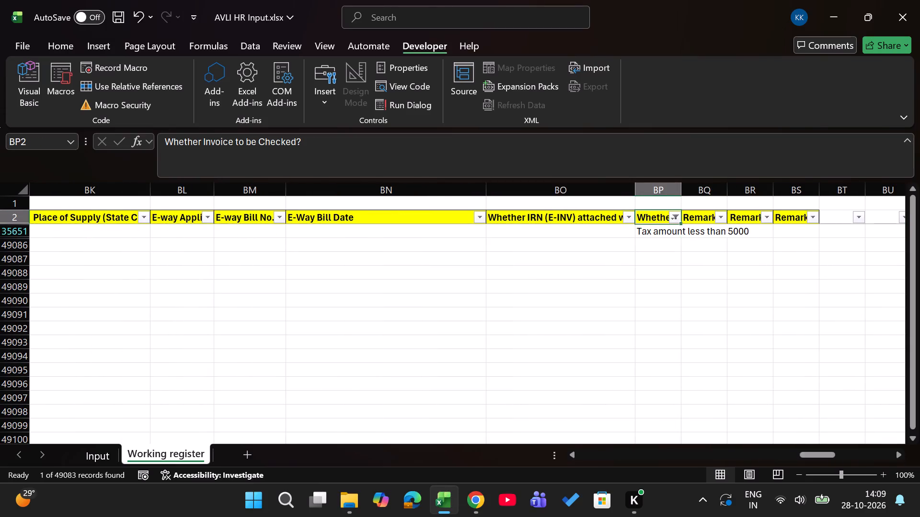
key("Left")
key("Left")
key("Left")
key("Left")
key("Left")
key("Left")
key("Left")
key("Left")
key("Left")
key("Left")
key("Left")
key("Left")
key("Left")
key("Left")
key("Left")
key("Left")
key("Left")
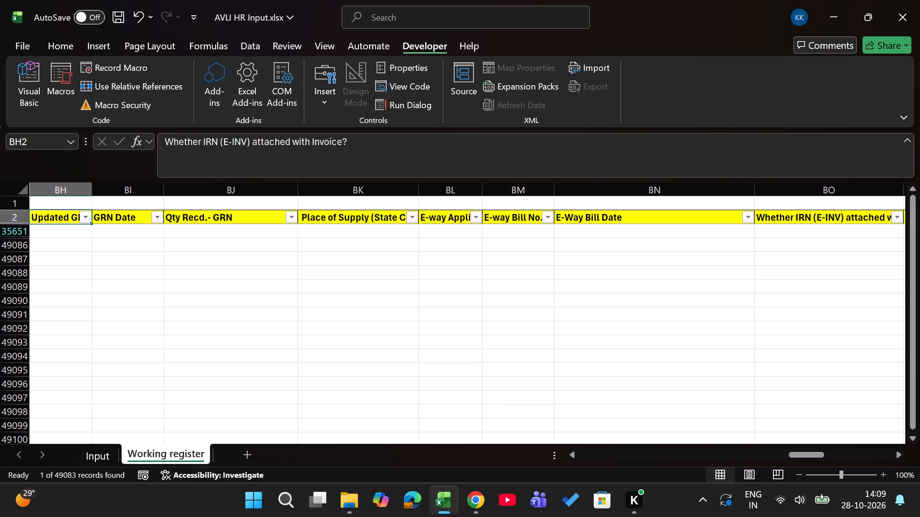
key("Left")
key("Right")
key("Right")
key("Right")
key("Right")
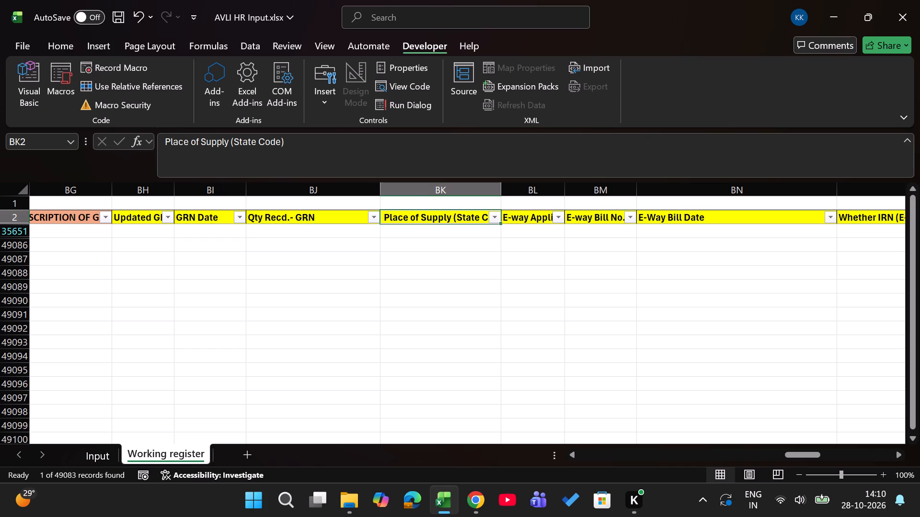
key("Right")
key("Right")
key("Left")
key("Left")
key("Left")
key("Left")
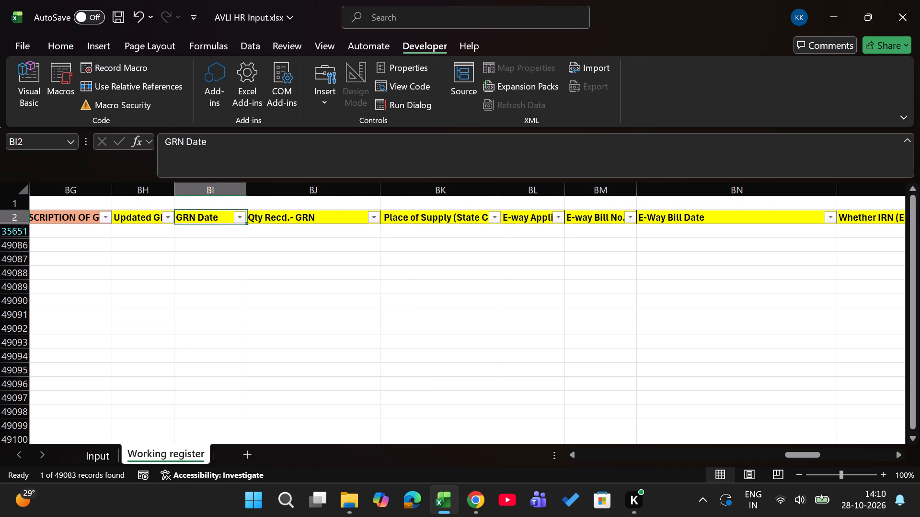
key("Left")
key("Left")
key("Left")
key("Left")
key("Left")
key("Left")
key("Left")
key("Left")
key("Left")
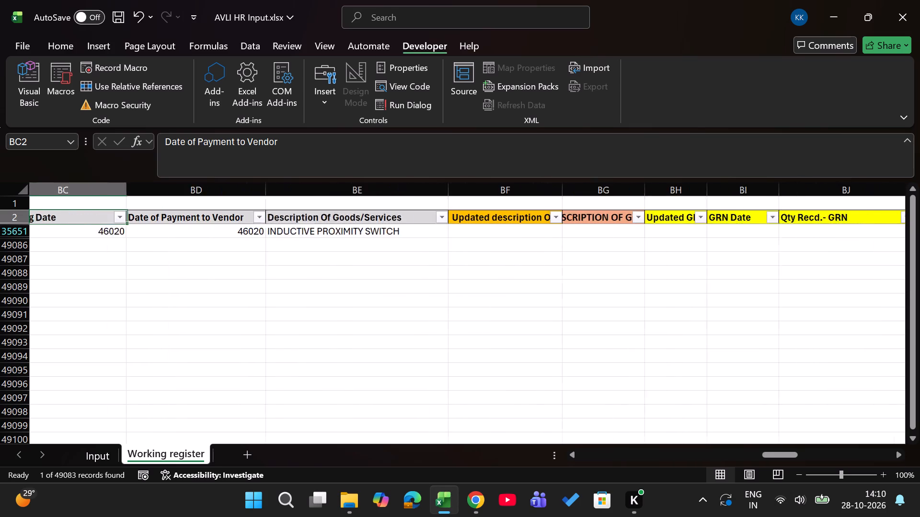
key("Left")
key("Right")
key("Right")
key("Right")
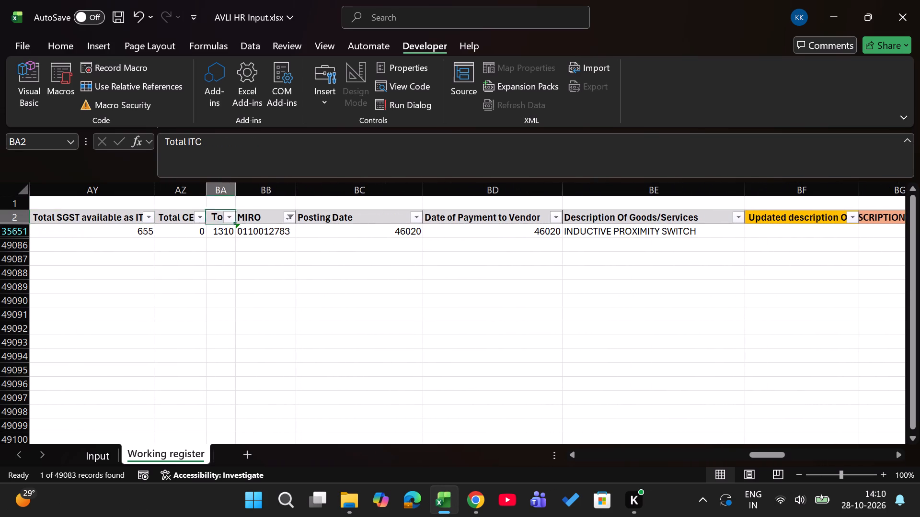
key("alt+Down")
key("alt+Down")
key("alt+Down")
key("alt+Down")
key("alt+Down")
key("alt+Down")
key("alt+Down")
key("alt+Down")
key("alt+Down")
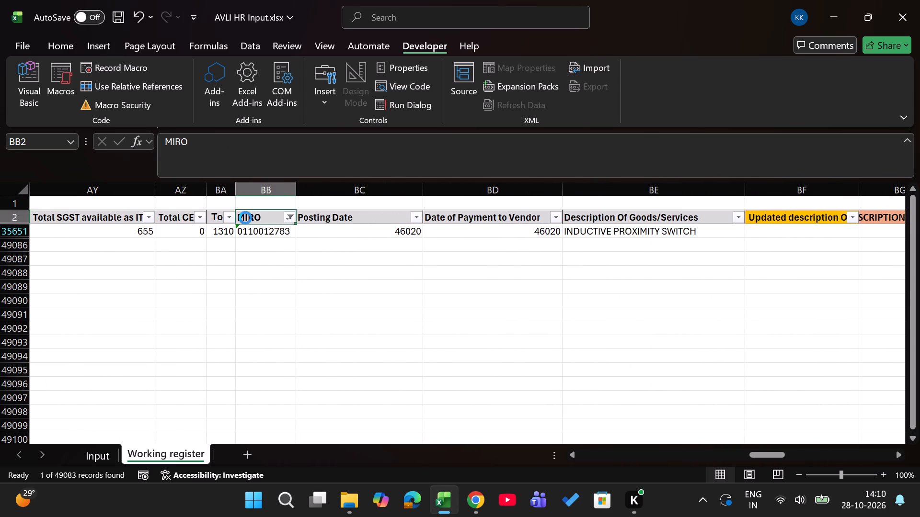
type("1278")
key("2")
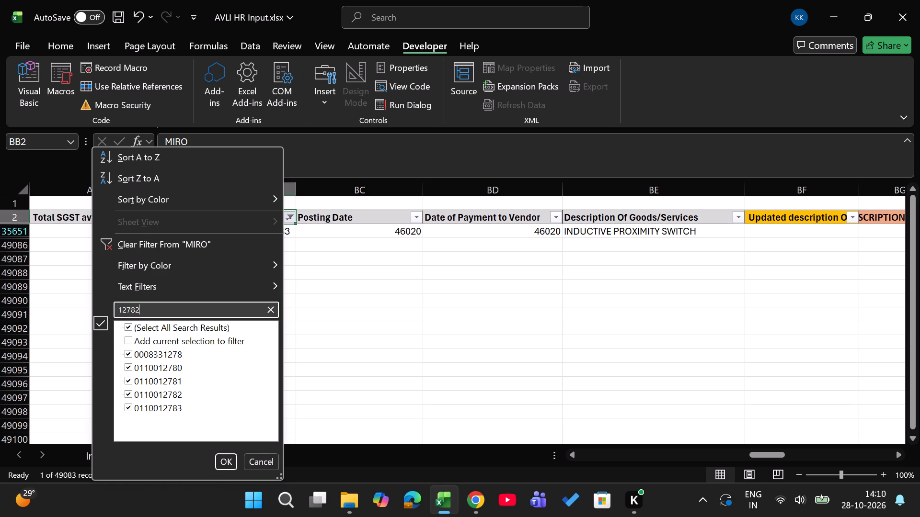
key("Return")
Enter 189 as the File number for both filtered rows.
key("Down")
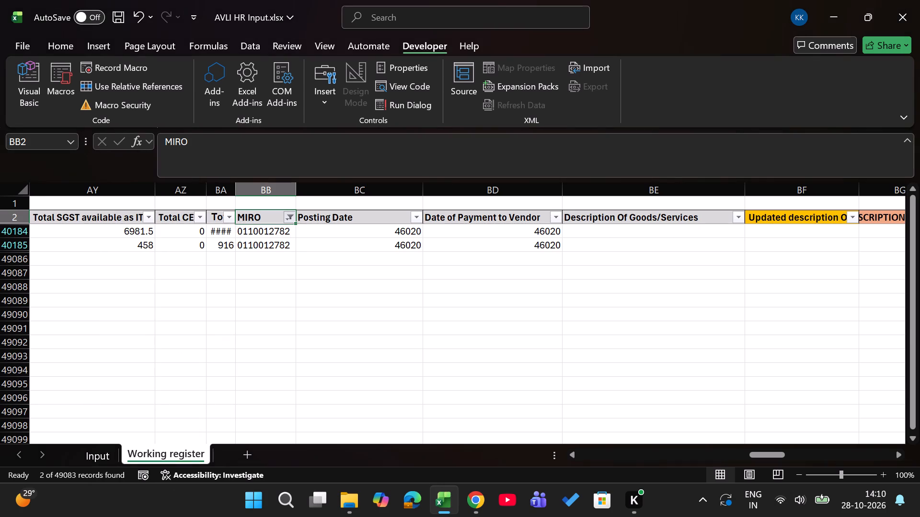
key("Up")
key("Up")
key("Up")
key("ctrl+Left")
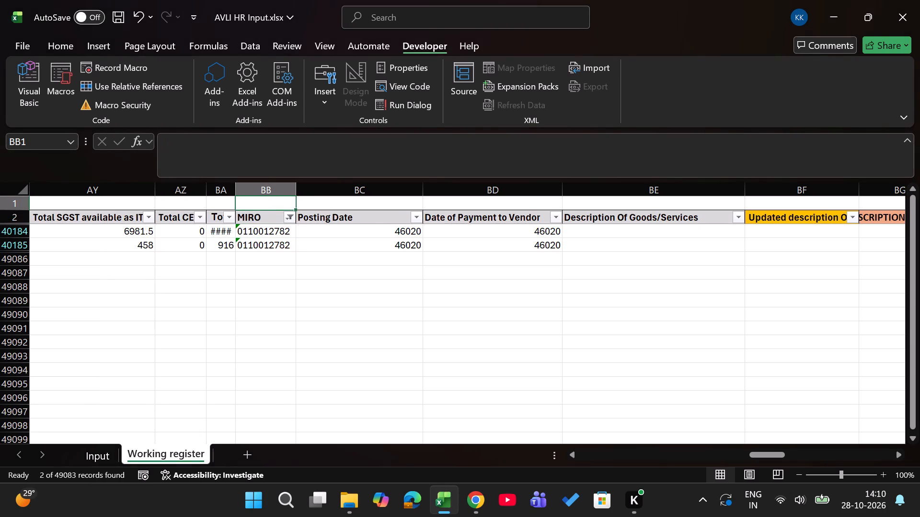
key("Down")
key("ctrl+Left")
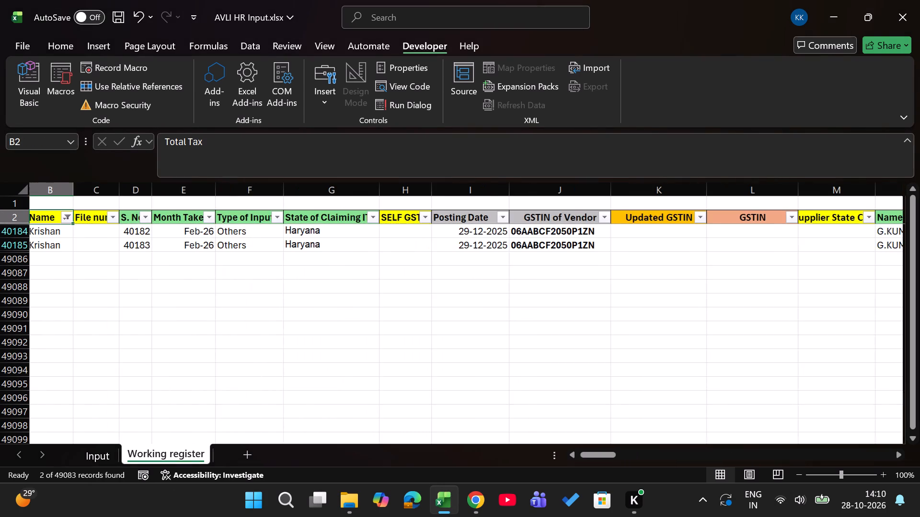
key("Down")
key("Right")
type("189")
key("Return")
key("Up")
key("ctrl+c")
key("Down")
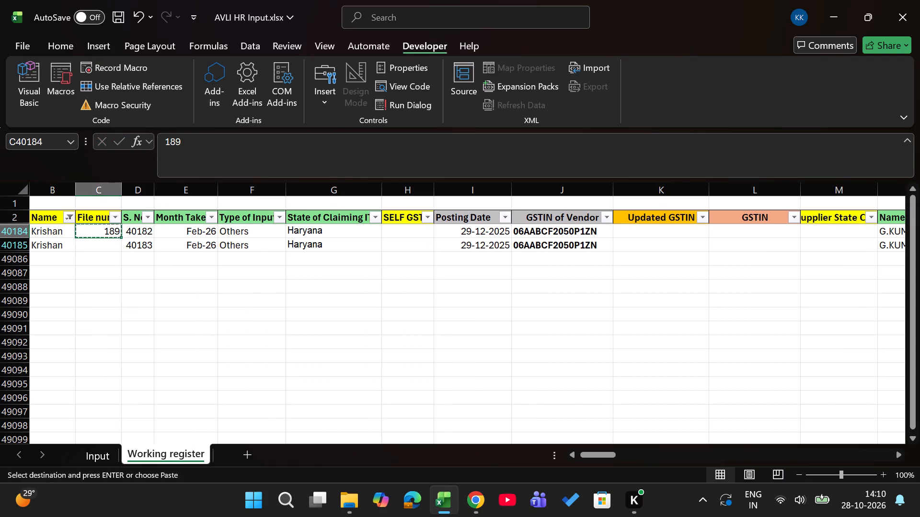
key("Return")
Set SELF GSTIN (column H) to the option starting with 06AAACA0382 for both filtered rows.
key("Right")
key("Right")
key("Right")
key("Right")
key("Right")
key("Up")
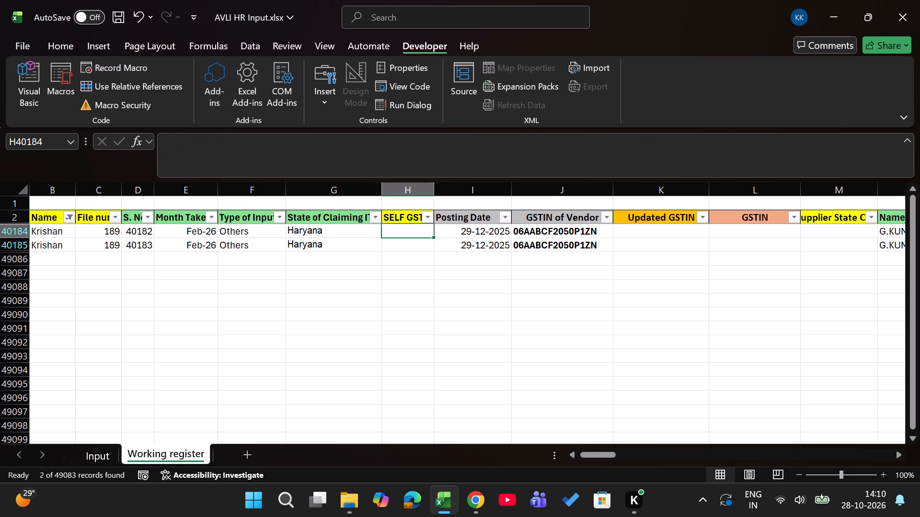
key("alt+Down")
key("Down")
key("Down")
key("Up")
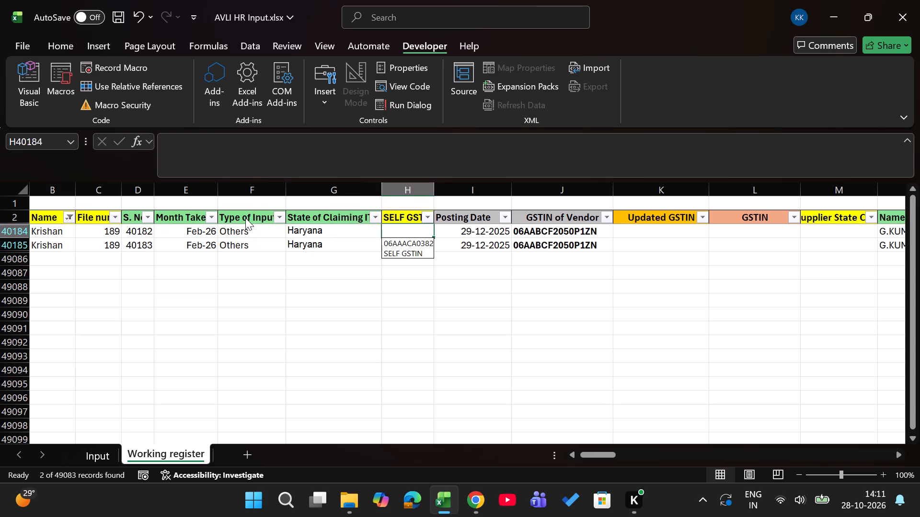
key("Return")
key("ctrl+c")
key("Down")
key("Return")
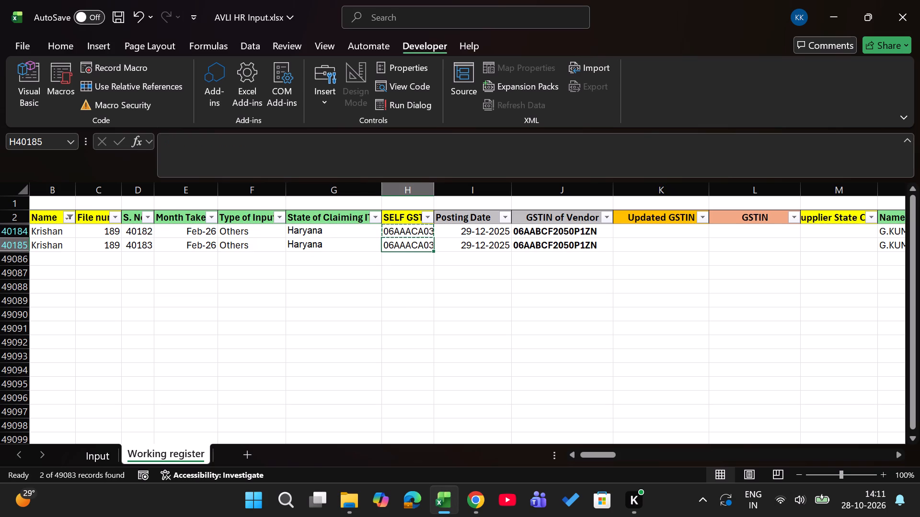
Copy the GSTIN of Vendor value into the Updated GSTIN column (K) for both filtered rows.
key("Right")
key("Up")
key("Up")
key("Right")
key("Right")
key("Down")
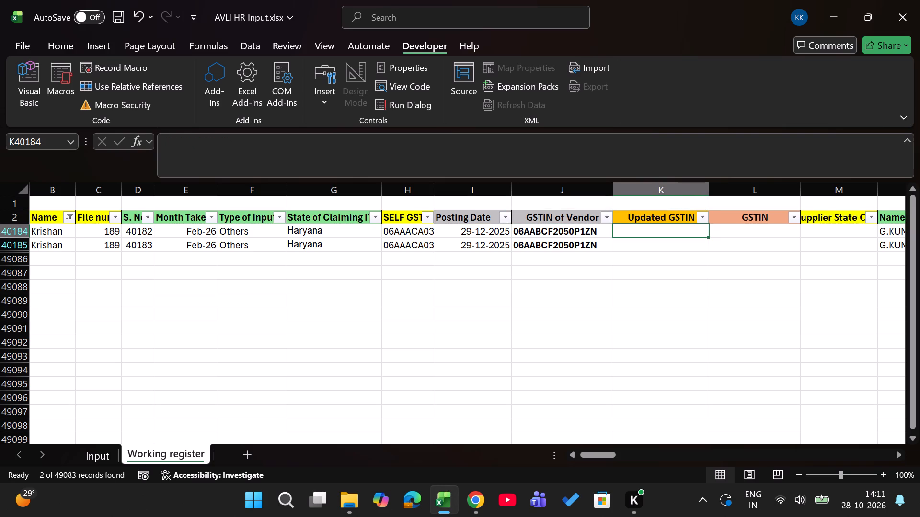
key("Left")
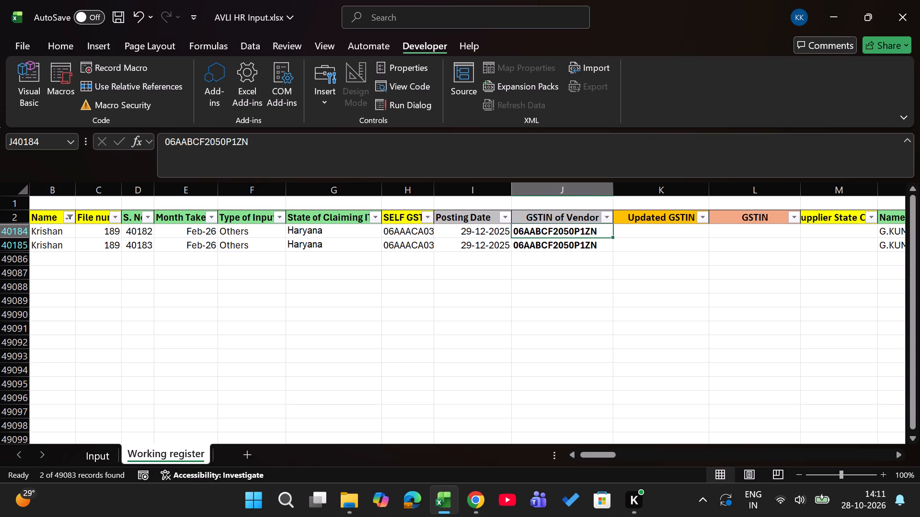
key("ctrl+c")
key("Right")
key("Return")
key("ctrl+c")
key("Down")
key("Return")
Set the GSTIN check (column L) to ok for the first filtered row and copy that cell.
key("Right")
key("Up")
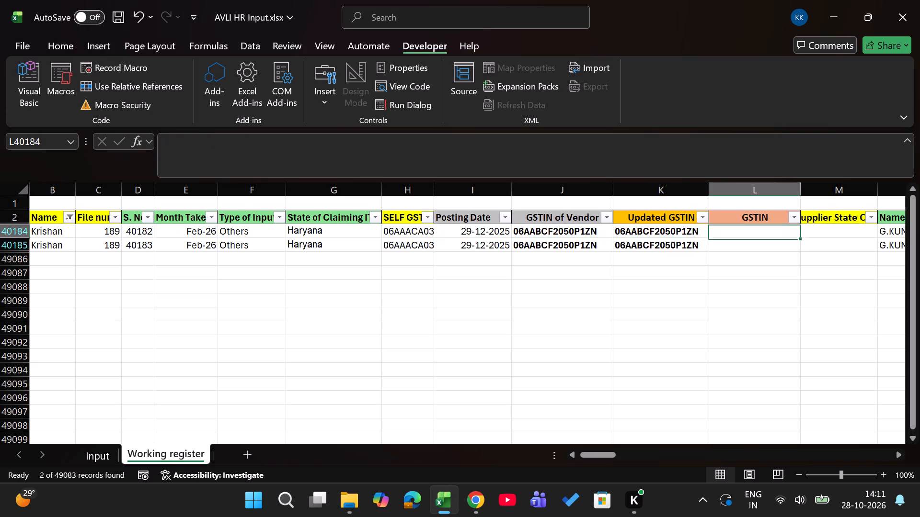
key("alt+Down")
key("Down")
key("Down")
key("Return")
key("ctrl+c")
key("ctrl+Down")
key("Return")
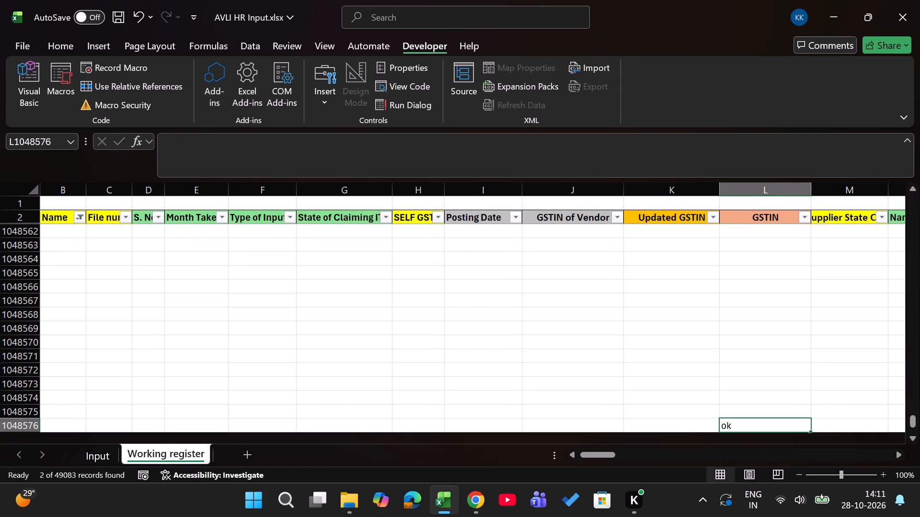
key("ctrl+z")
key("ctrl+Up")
Paste the copied ok into the GSTIN check (column L) of the second filtered row.
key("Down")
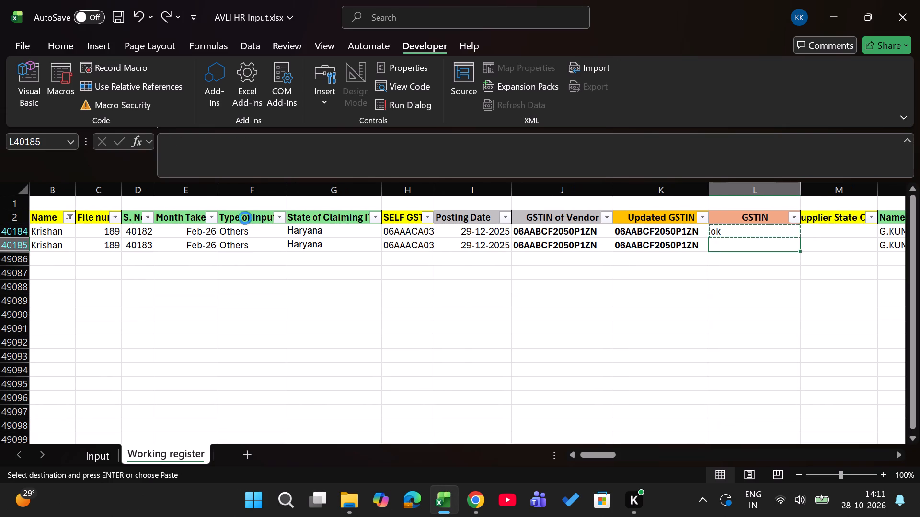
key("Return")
Enter 06 as the Supplier State Code (column M) for both filtered rows.
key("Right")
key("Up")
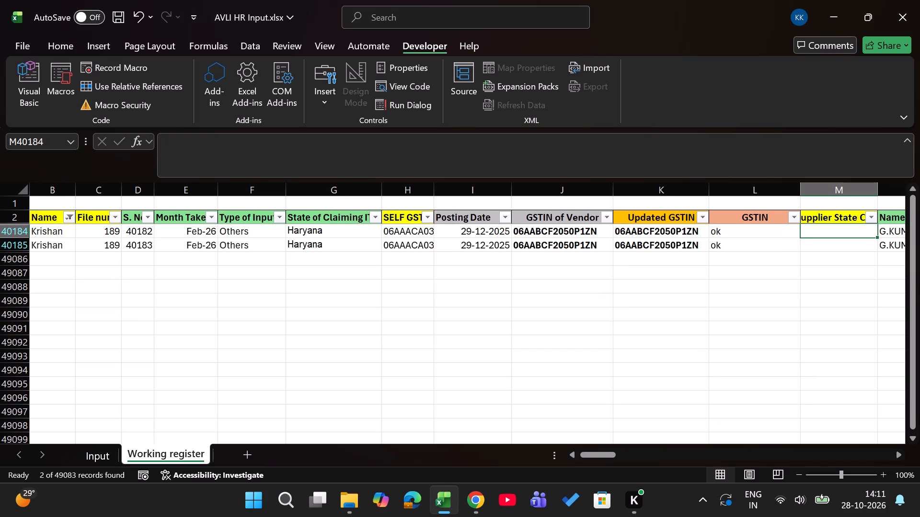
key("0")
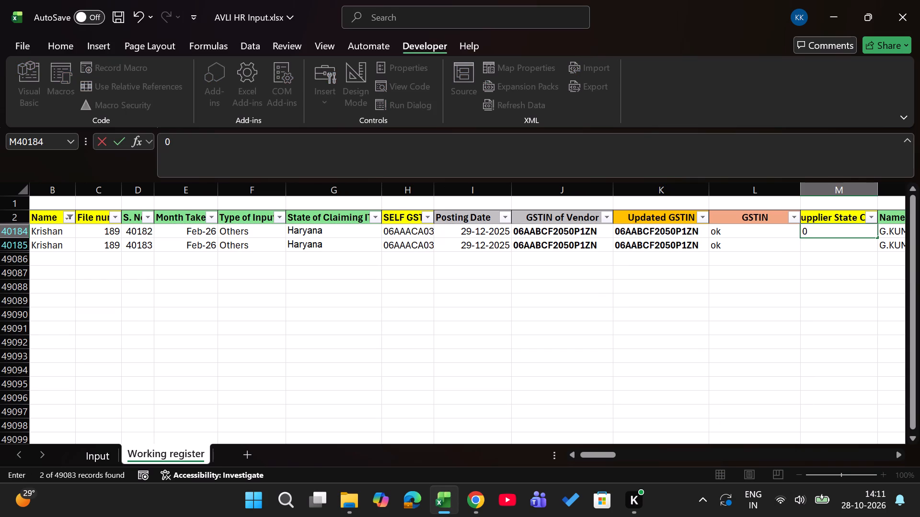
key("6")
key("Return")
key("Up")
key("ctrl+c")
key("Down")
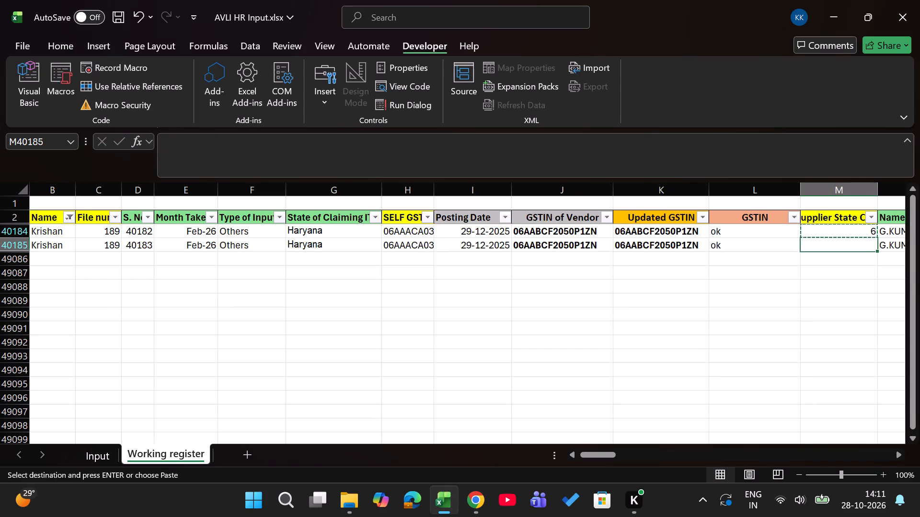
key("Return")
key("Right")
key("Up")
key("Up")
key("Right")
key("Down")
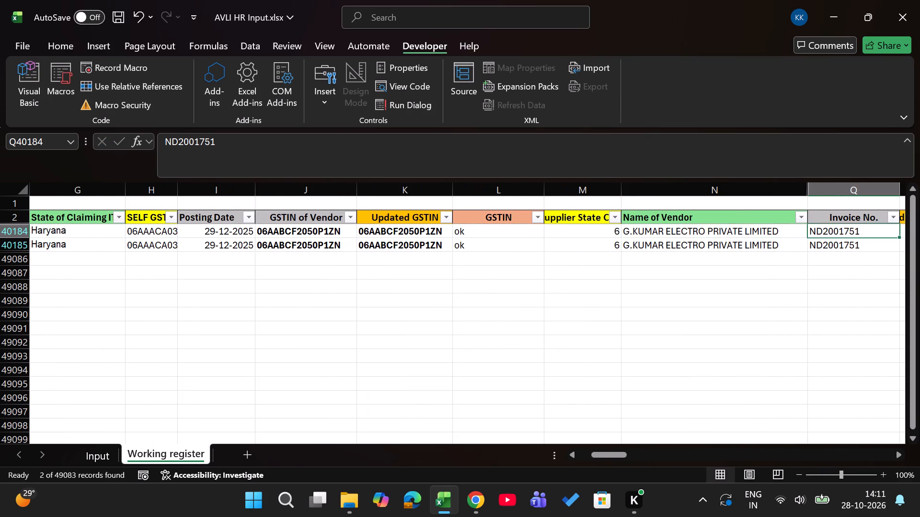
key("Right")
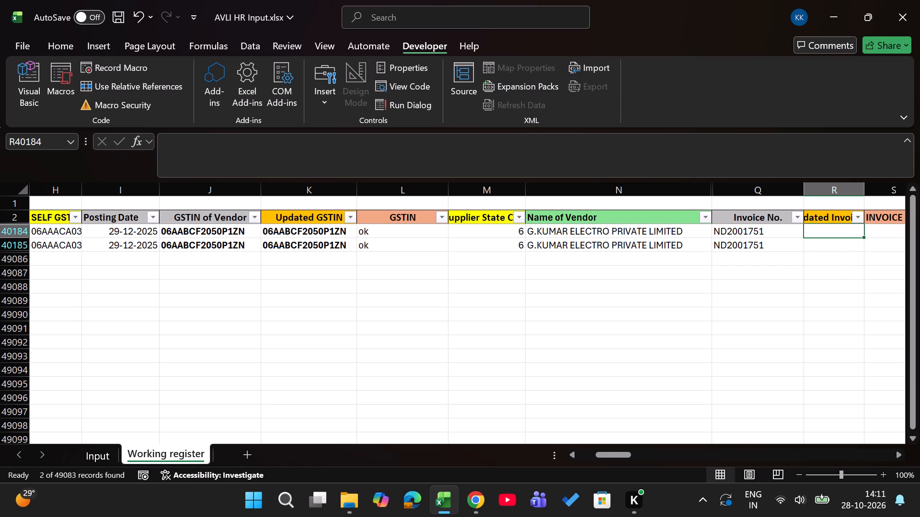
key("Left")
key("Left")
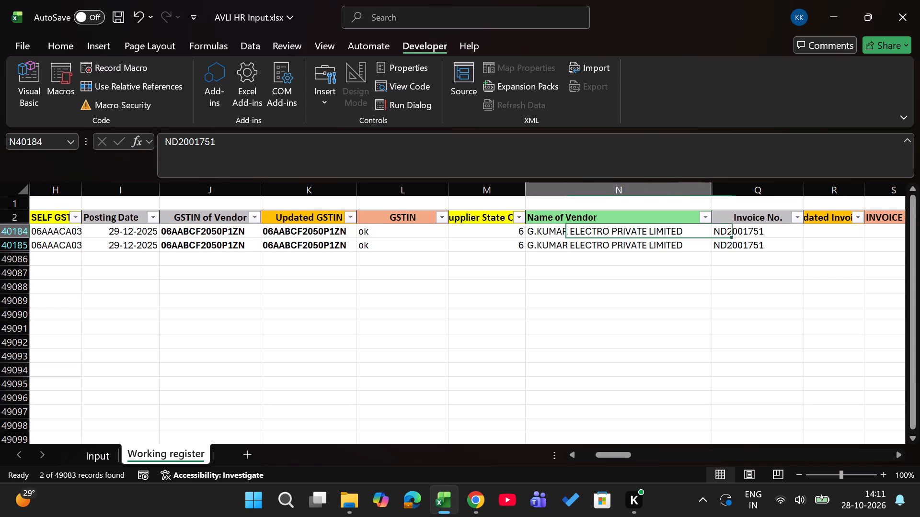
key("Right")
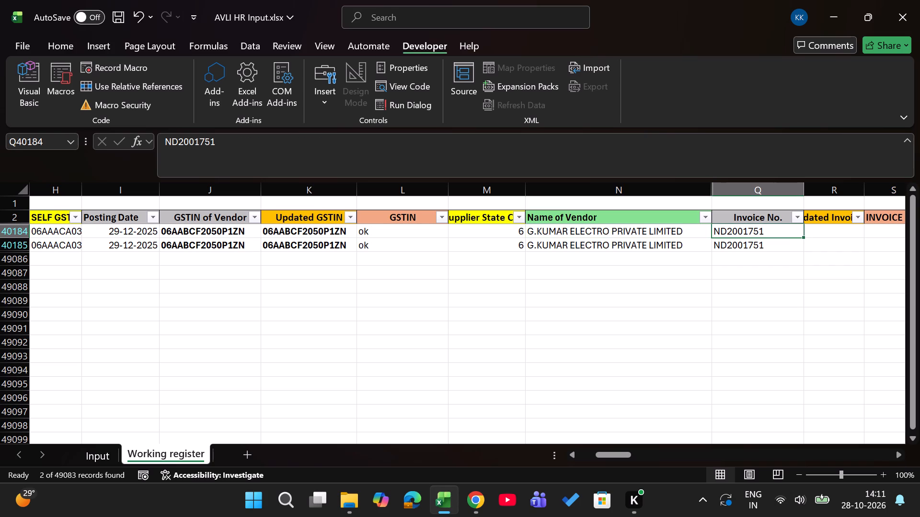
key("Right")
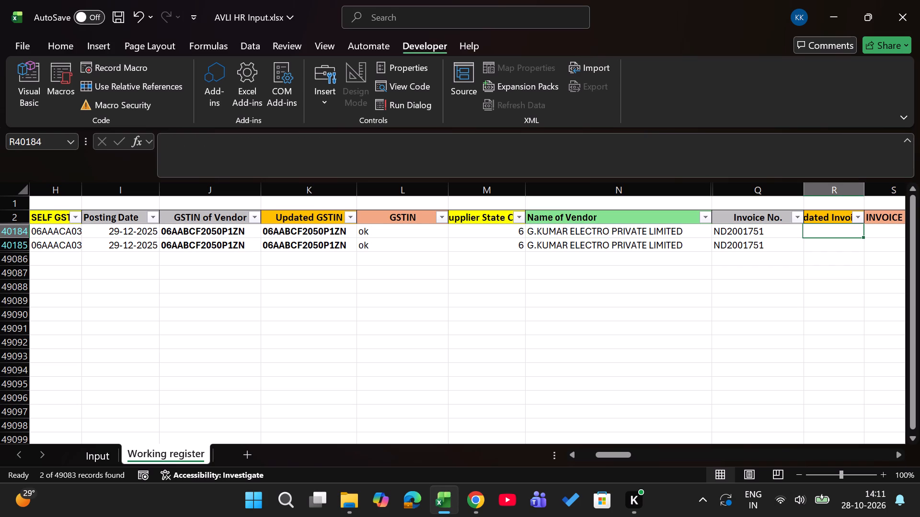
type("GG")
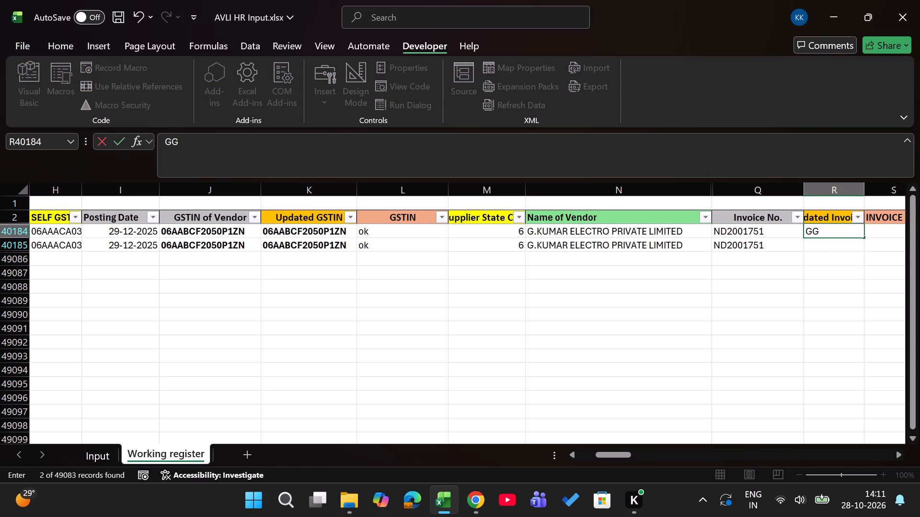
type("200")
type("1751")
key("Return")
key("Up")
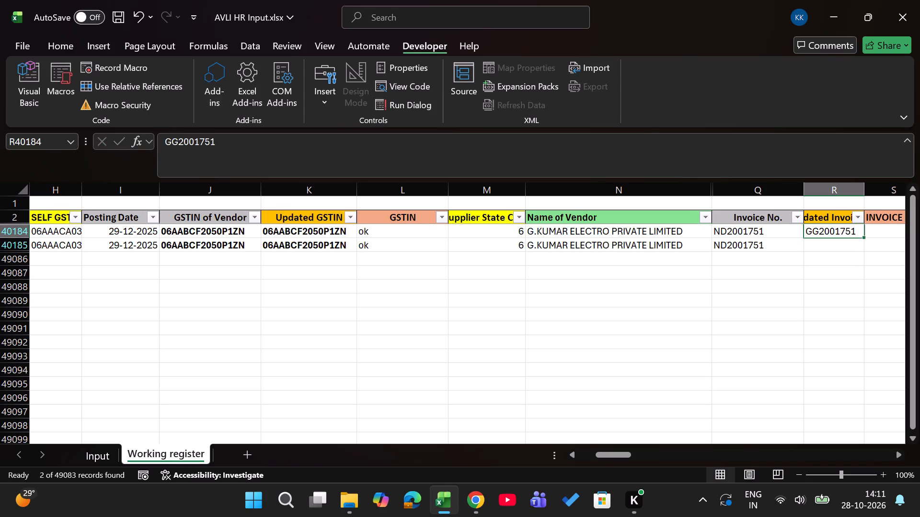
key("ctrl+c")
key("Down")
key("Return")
Set the INVOICE NO. check (column S) to Different for both filtered rows.
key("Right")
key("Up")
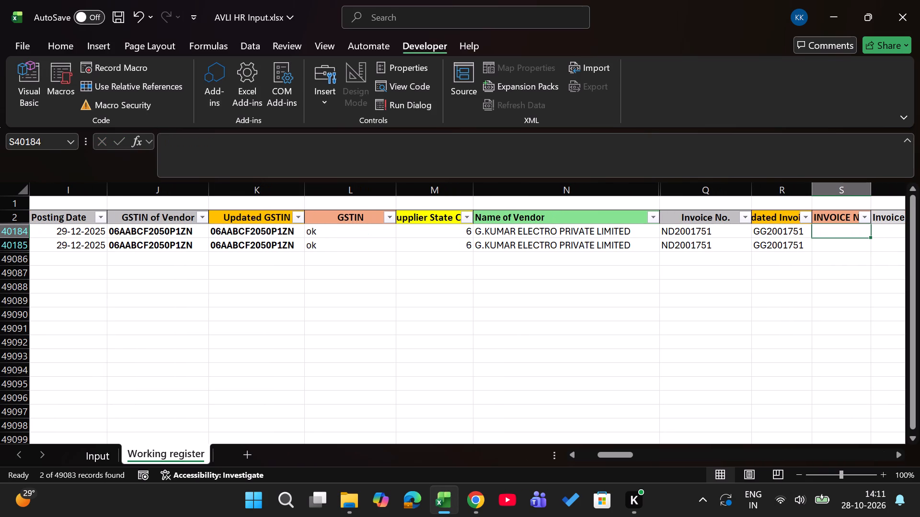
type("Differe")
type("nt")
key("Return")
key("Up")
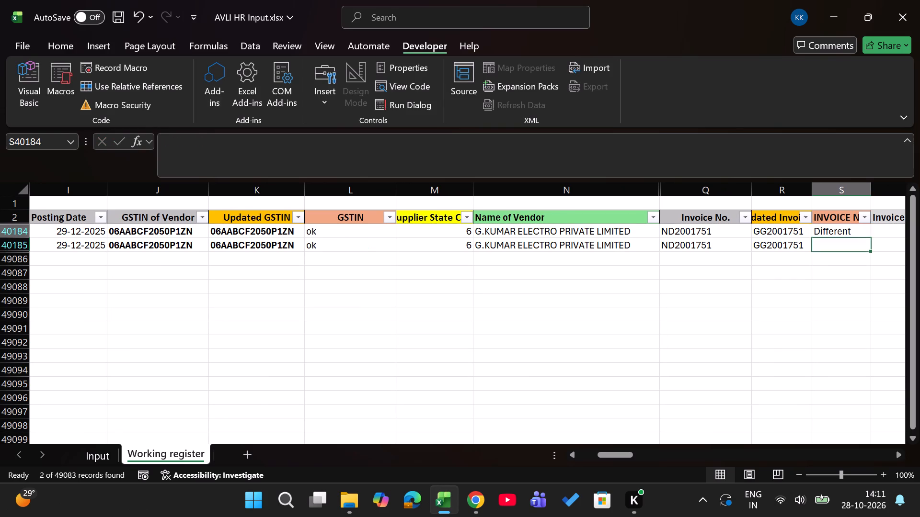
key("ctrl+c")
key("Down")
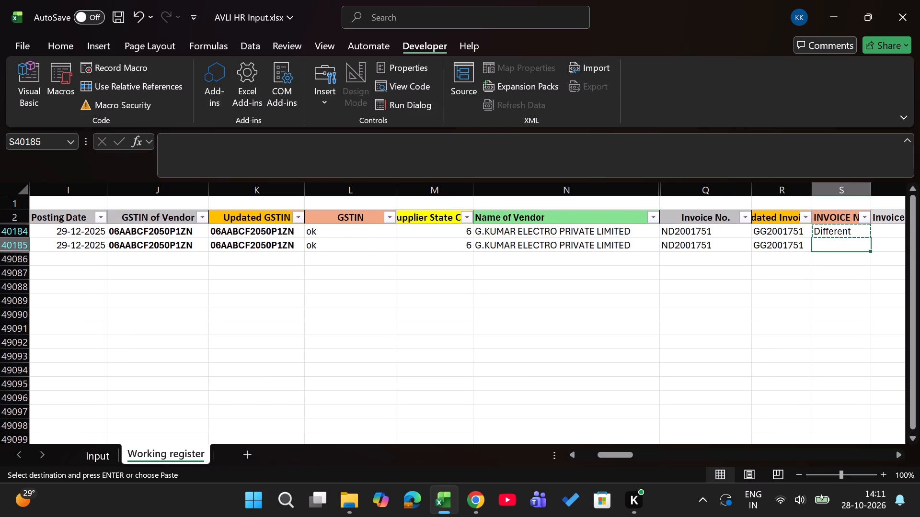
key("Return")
Copy the Invoice Date 20-12-2025 into the Updated Invoice Date column (U) for both filtered rows.
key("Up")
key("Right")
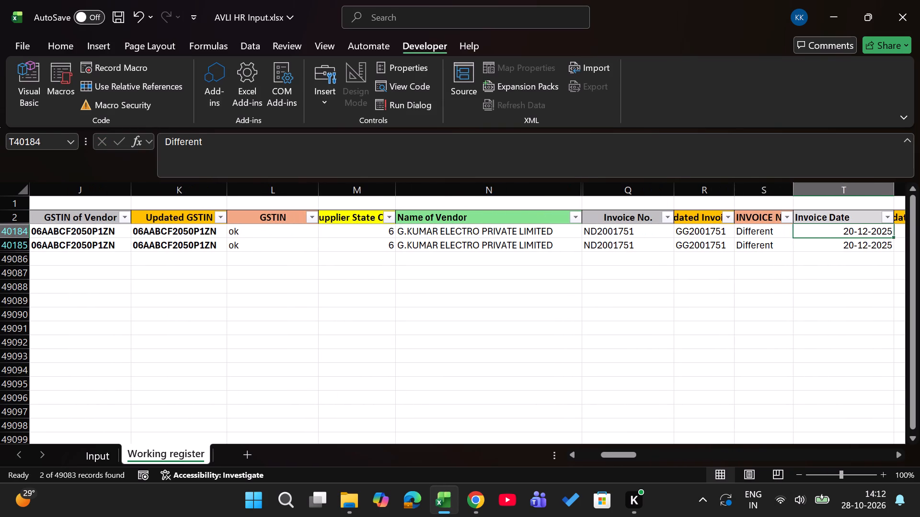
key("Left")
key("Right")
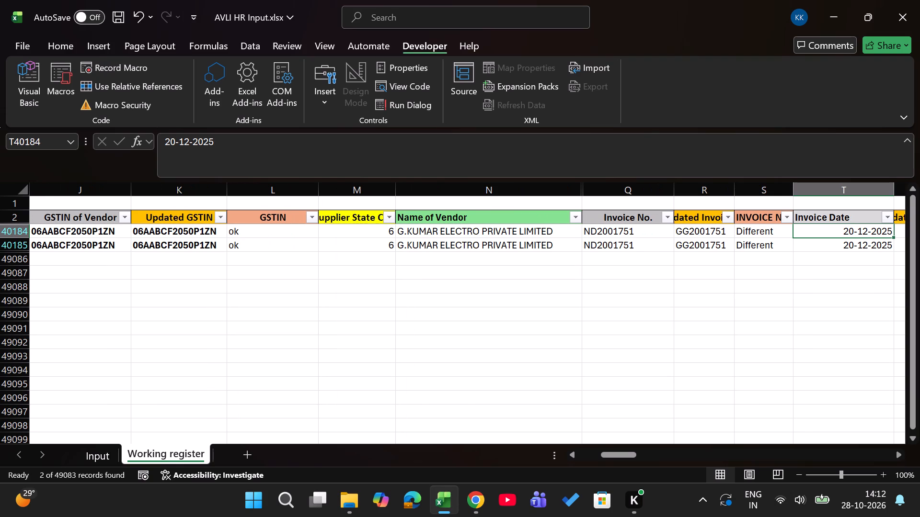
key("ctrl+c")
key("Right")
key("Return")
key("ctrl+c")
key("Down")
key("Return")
Set the INVOICE DATE check (column V) to ok for both filtered rows.
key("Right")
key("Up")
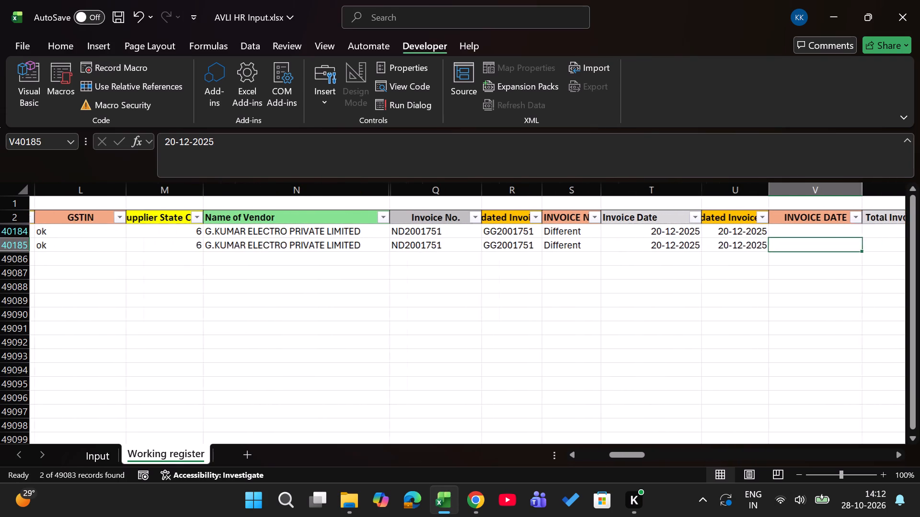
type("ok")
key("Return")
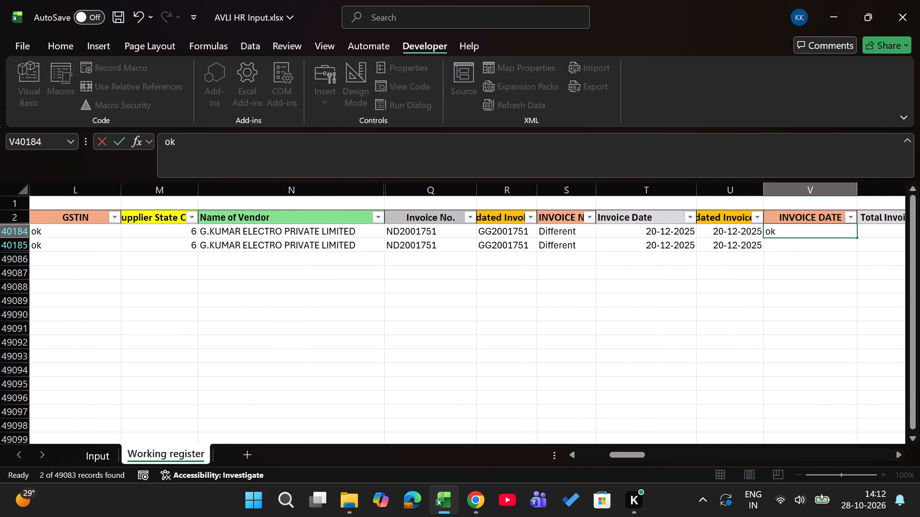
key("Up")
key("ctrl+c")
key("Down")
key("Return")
Enter 97549 as the Updated Total Invoice Value (column X) for both filtered rows.
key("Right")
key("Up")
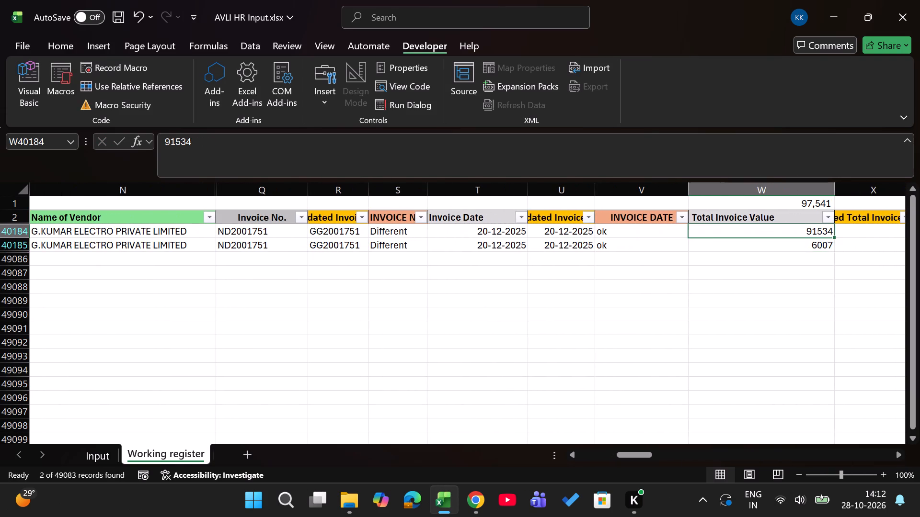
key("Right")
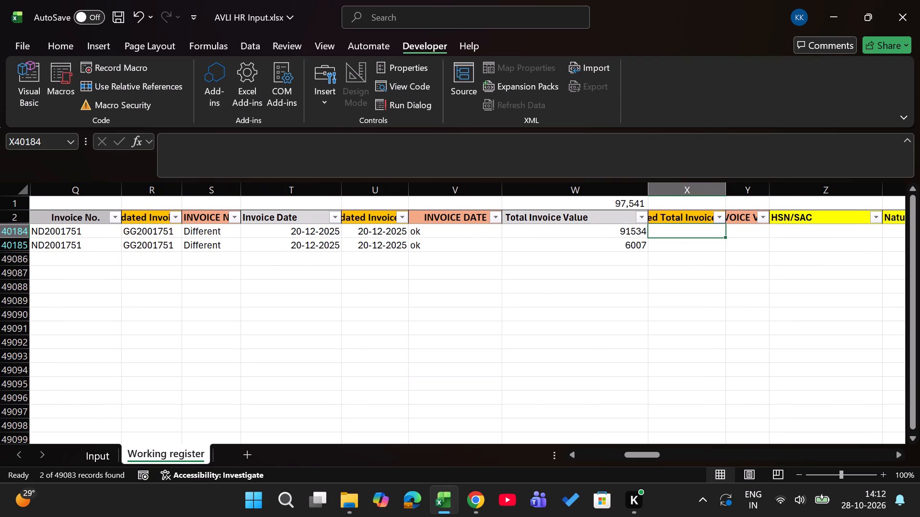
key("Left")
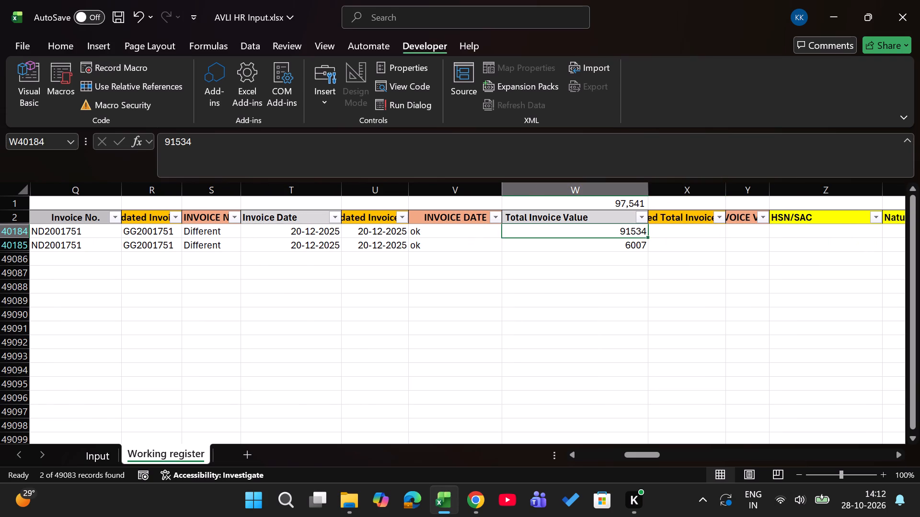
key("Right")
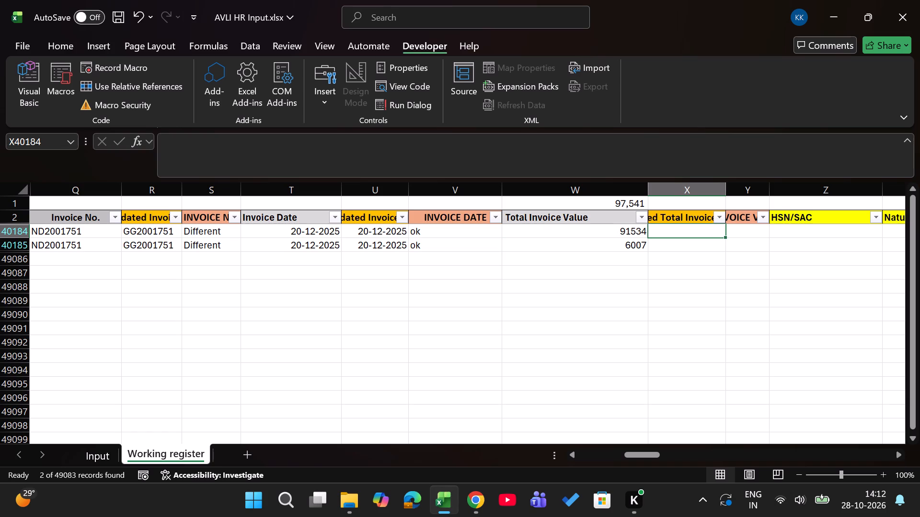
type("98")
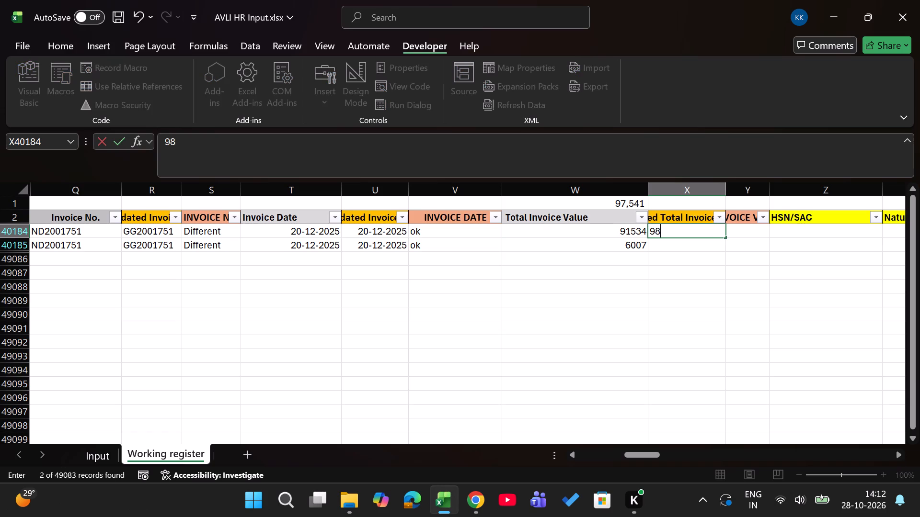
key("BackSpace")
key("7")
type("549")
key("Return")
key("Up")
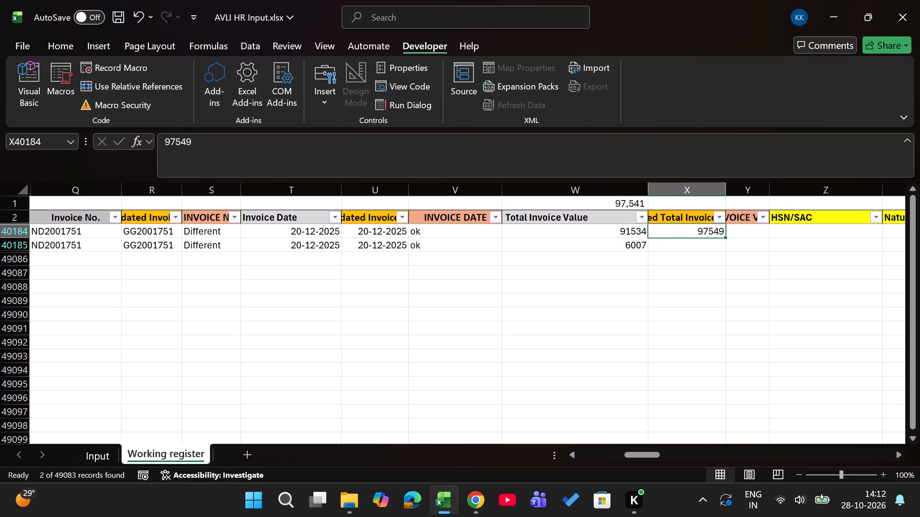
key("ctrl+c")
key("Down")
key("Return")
Choose OK for the INVOICE VALUE check (column Y) in both filtered rows.
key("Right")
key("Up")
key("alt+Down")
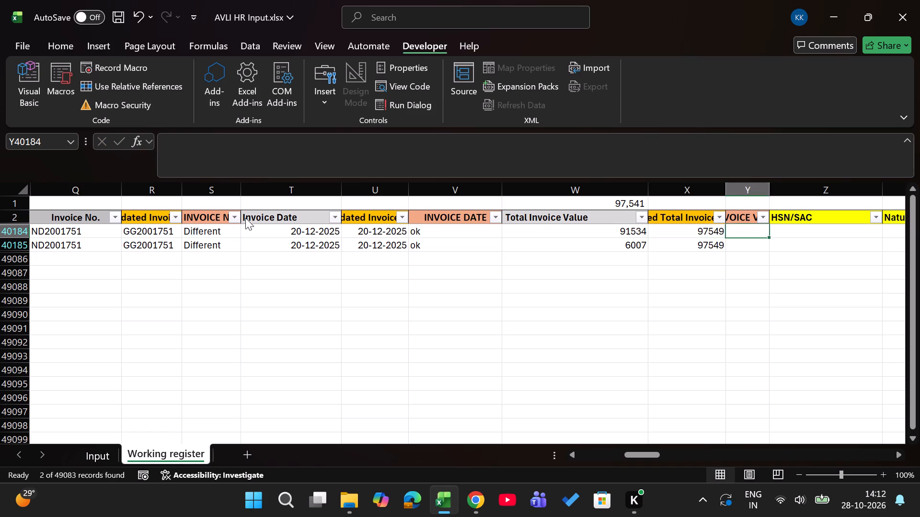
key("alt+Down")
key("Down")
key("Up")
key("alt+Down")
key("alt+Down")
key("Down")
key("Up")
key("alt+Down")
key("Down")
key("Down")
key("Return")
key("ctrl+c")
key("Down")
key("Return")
Enter 85444920 as the HSN/SAC code (column Z) for both filtered rows.
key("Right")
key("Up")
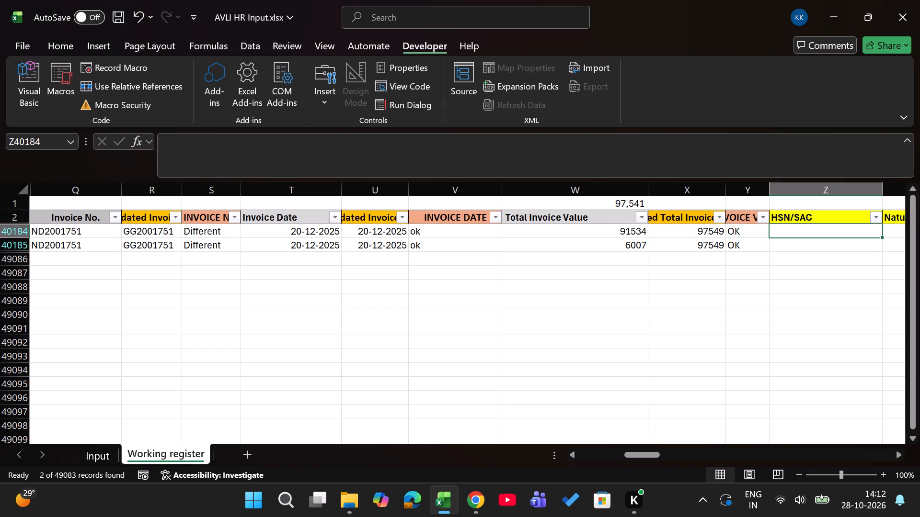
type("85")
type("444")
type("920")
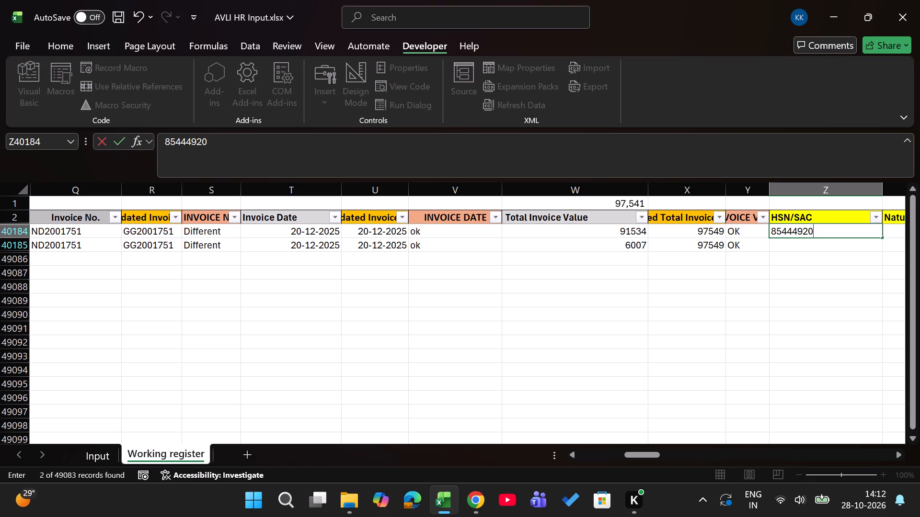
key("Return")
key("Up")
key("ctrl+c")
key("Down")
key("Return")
Choose Goods as the Nature (column AA) for both filtered rows.
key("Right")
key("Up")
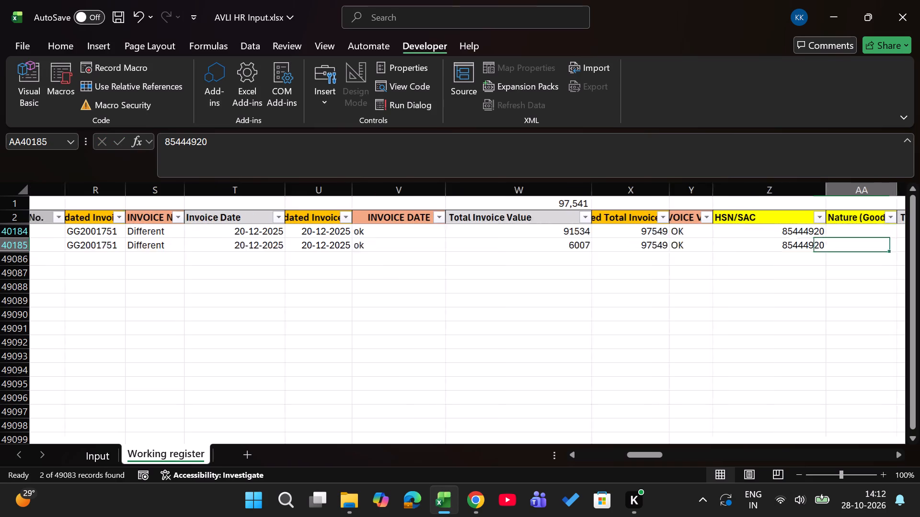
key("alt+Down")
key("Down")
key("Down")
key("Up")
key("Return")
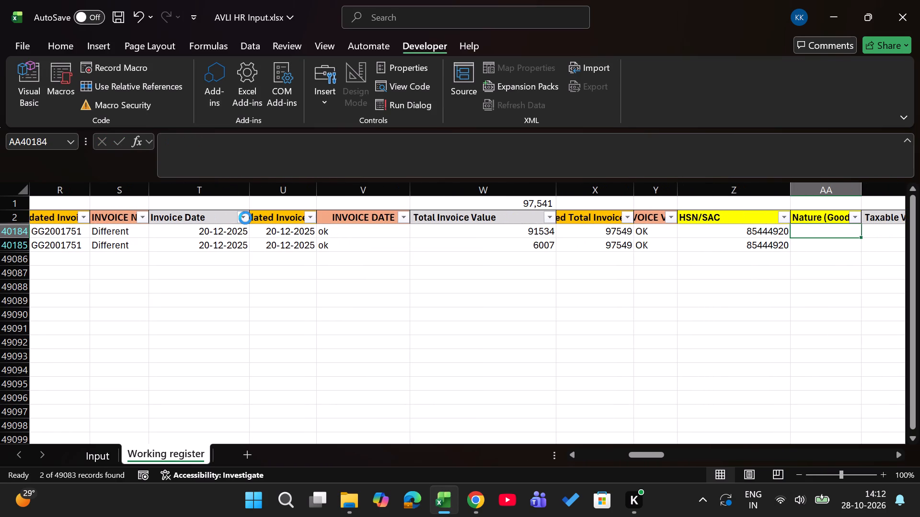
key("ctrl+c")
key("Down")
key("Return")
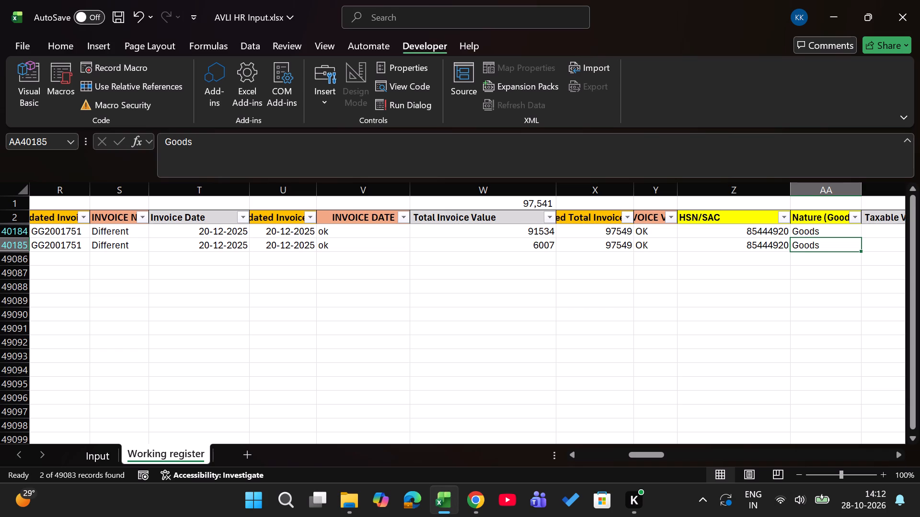
Enter 82668 as the Updated Taxable Value (column AC) for both filtered rows.
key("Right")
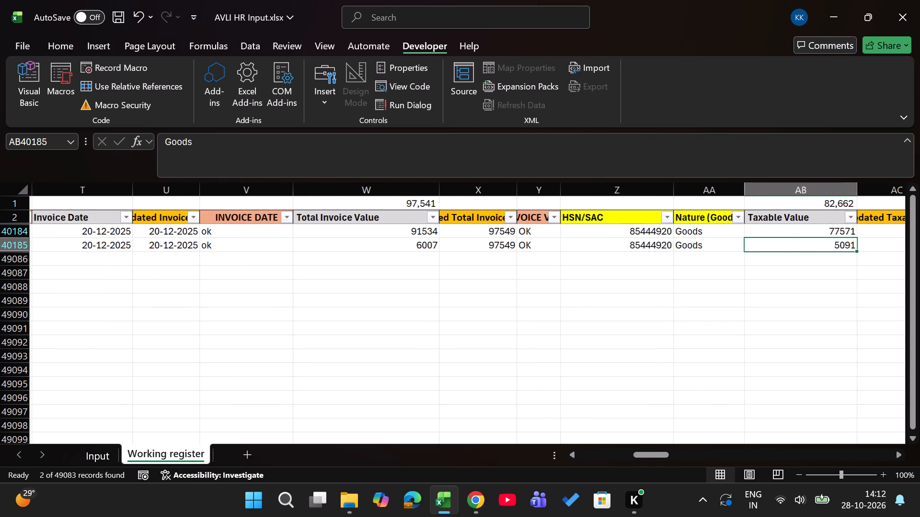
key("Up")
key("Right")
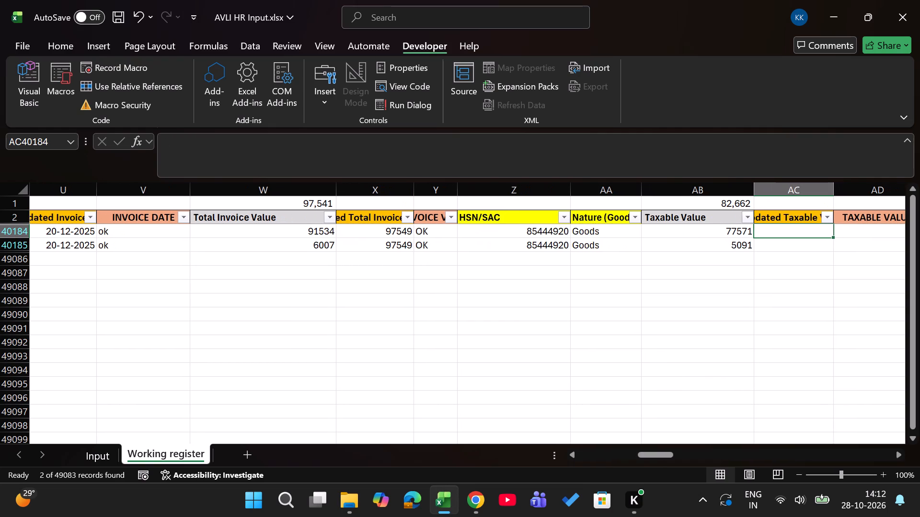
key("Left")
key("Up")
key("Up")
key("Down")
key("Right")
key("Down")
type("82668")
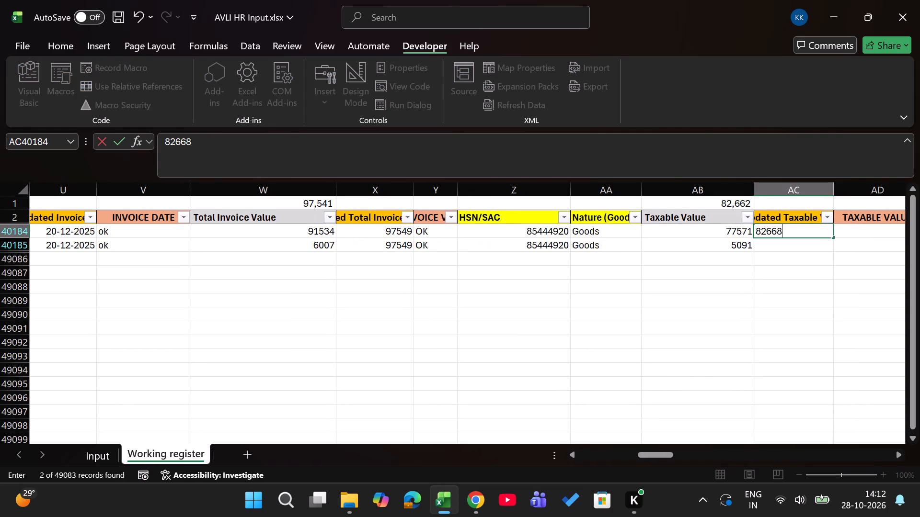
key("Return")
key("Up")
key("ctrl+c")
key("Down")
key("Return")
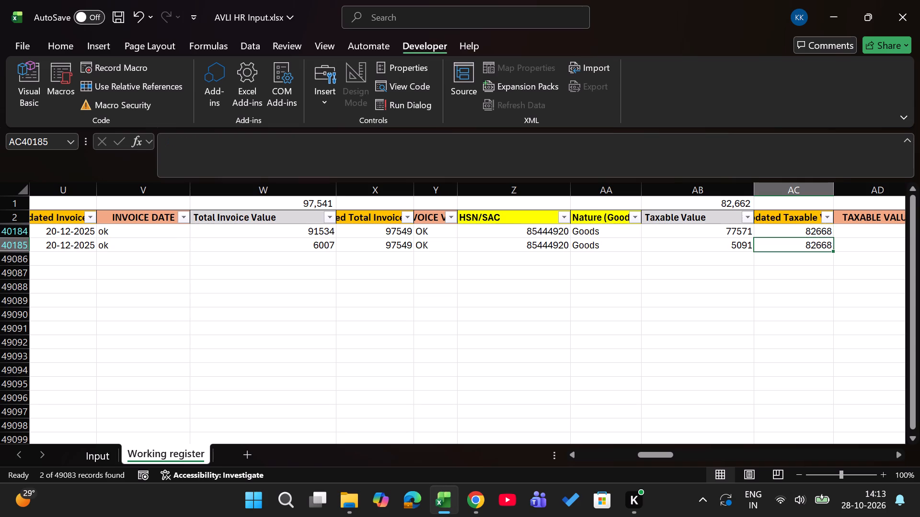
Enter ok for the TAXABLE VALUE check (column AD) in both filtered rows.
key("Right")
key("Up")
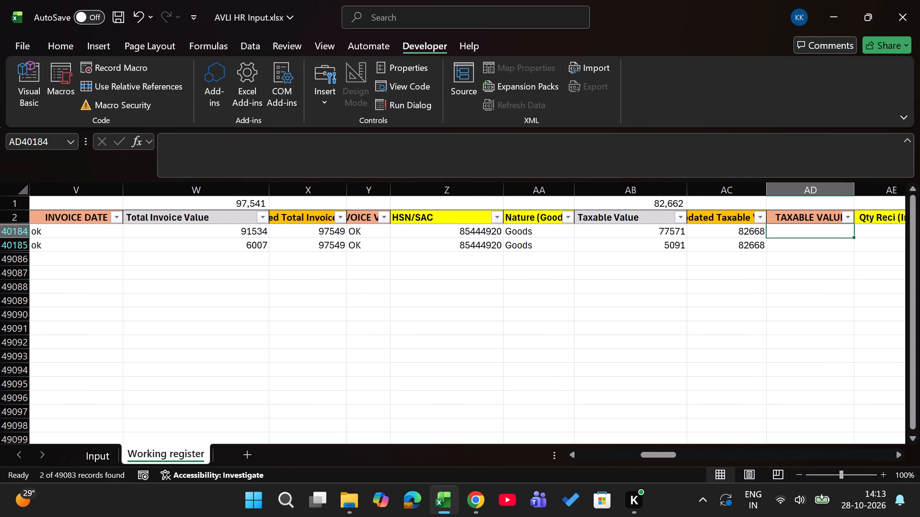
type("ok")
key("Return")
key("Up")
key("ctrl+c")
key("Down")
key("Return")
Enter 3000 as the invoice quantity received (column AE) for both filtered rows.
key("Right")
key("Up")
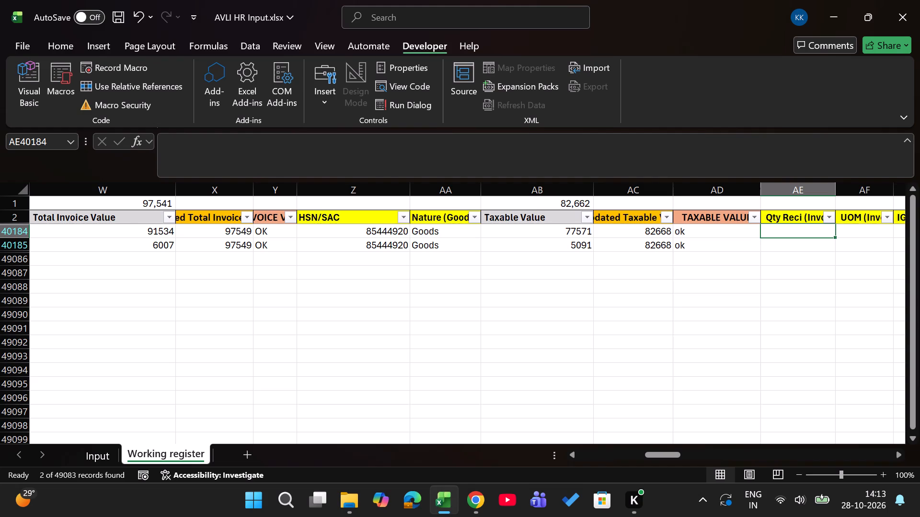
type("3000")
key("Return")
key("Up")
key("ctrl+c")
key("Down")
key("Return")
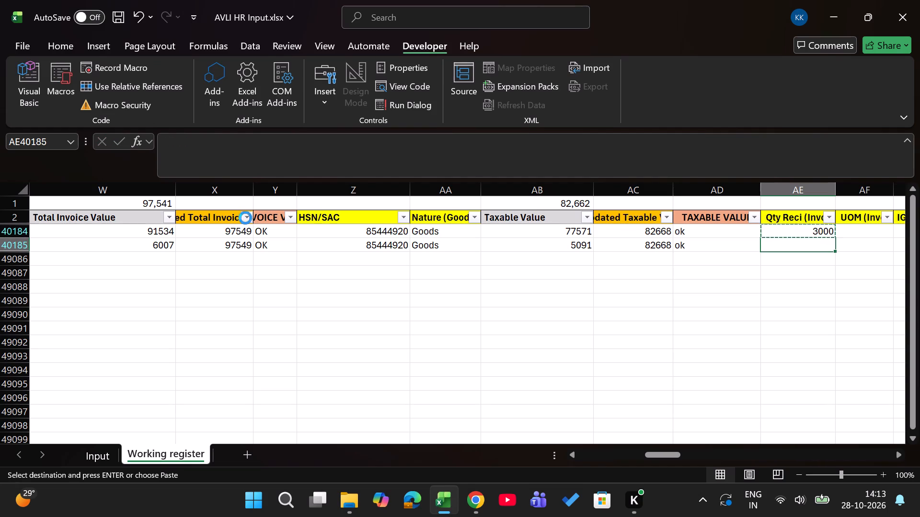
Enter MTR as the invoice UOM (column AF) for both filtered rows.
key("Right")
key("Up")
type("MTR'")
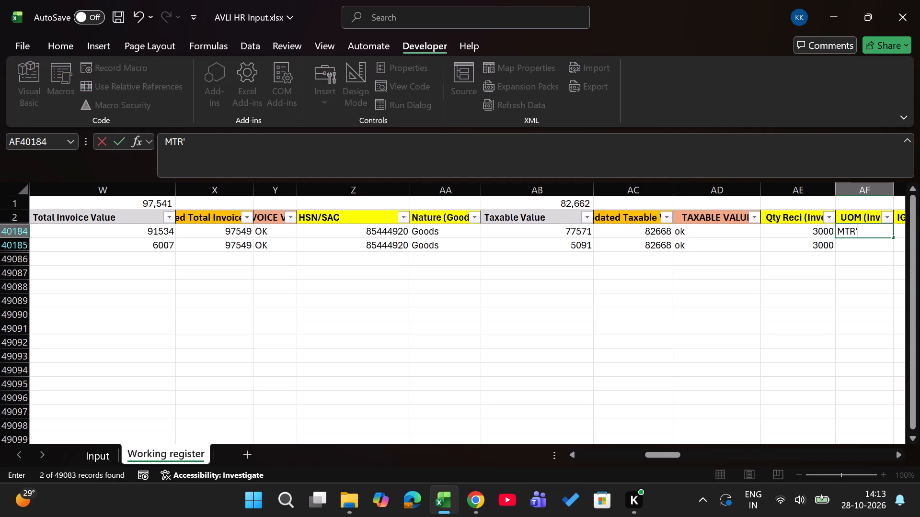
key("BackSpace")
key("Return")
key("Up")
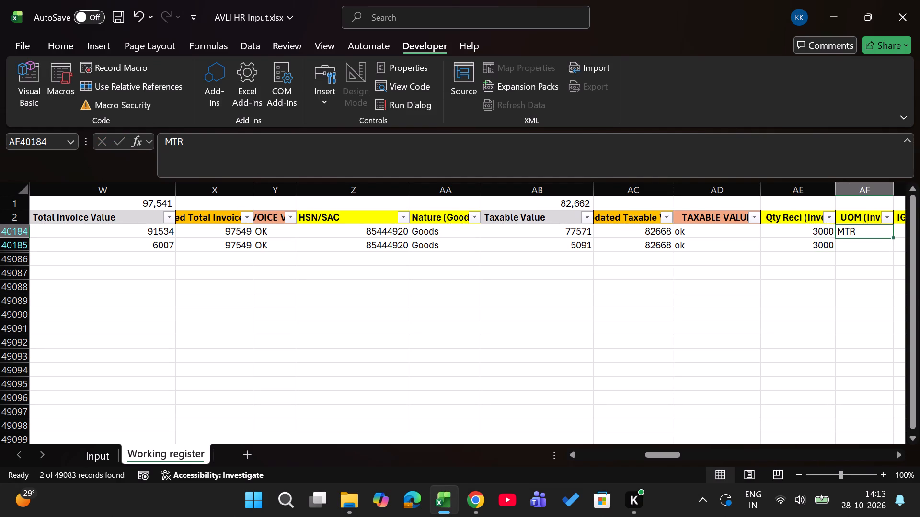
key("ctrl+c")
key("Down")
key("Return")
Enter 9 as the CGST rate (column AK) for both filtered rows.
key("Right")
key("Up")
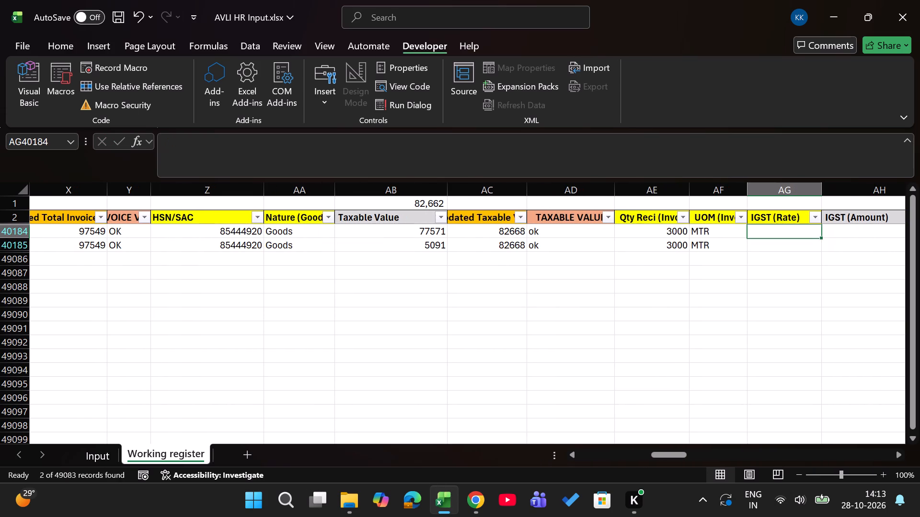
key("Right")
key("Right")
key("Right")
key("Right")
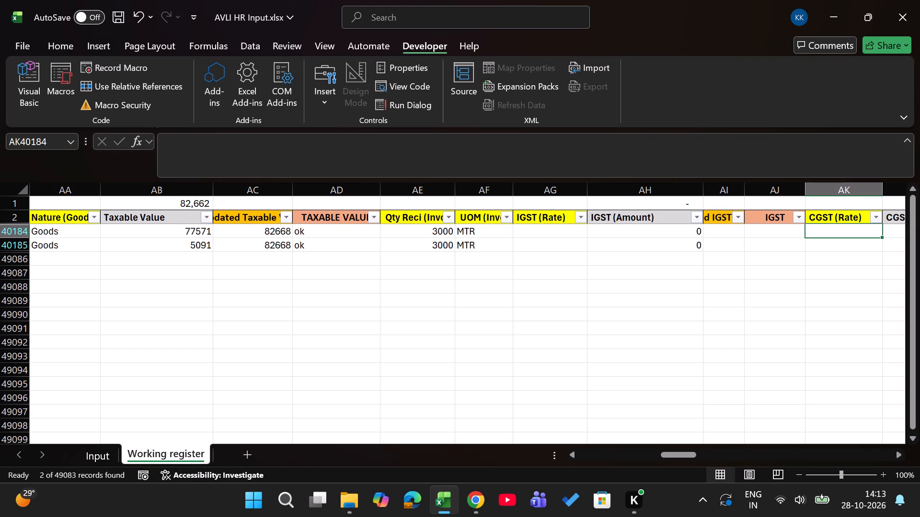
key("9")
key("Down")
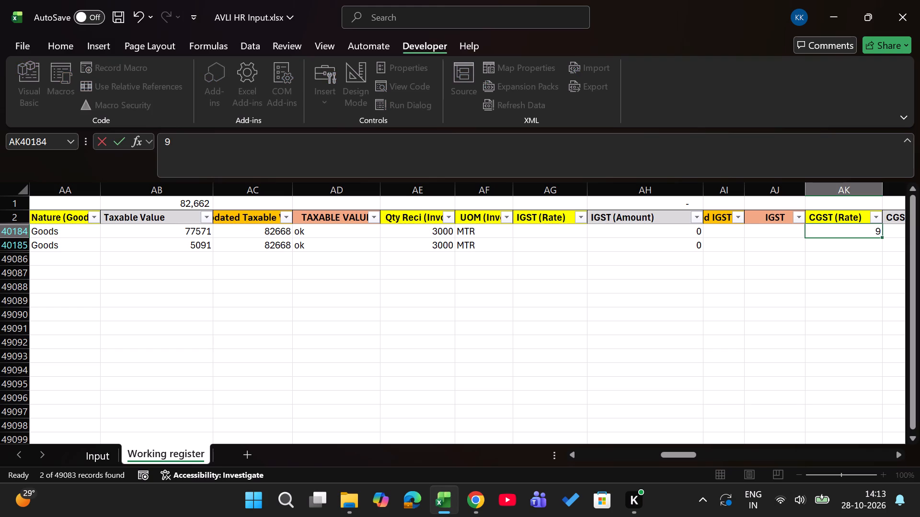
key("Up")
key("ctrl+c")
key("Down")
key("Return")
Fill both filtered rows with 7440 as the updated CGST (column AM) and ok as the CGST check (column AN).
key("Right")
key("Up")
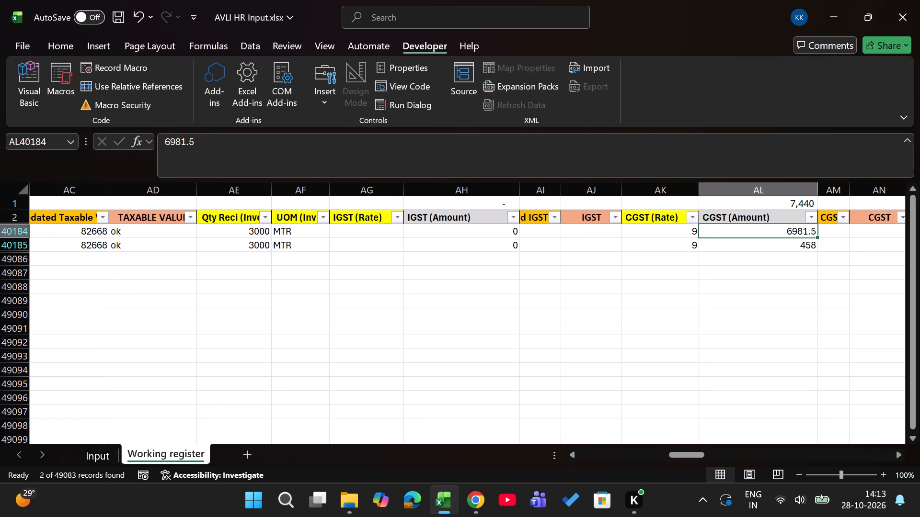
key("Right")
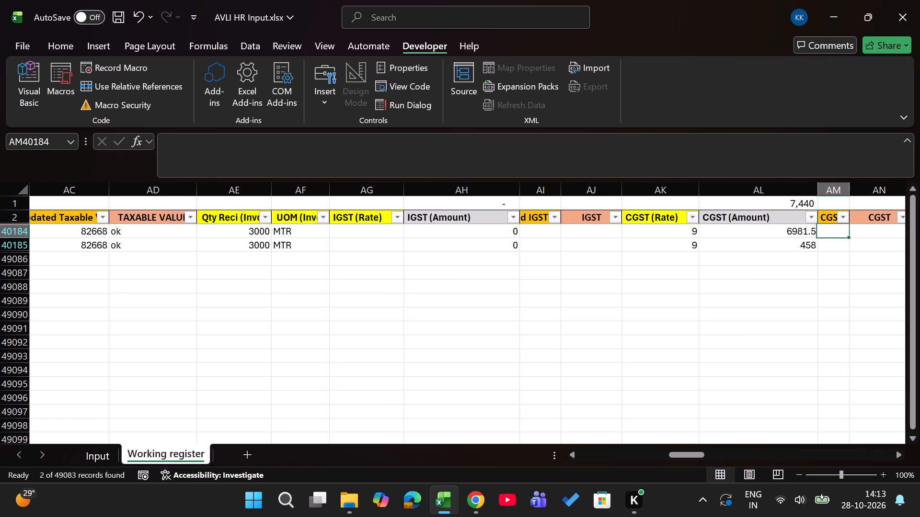
type("7440")
key("Return")
key("Up")
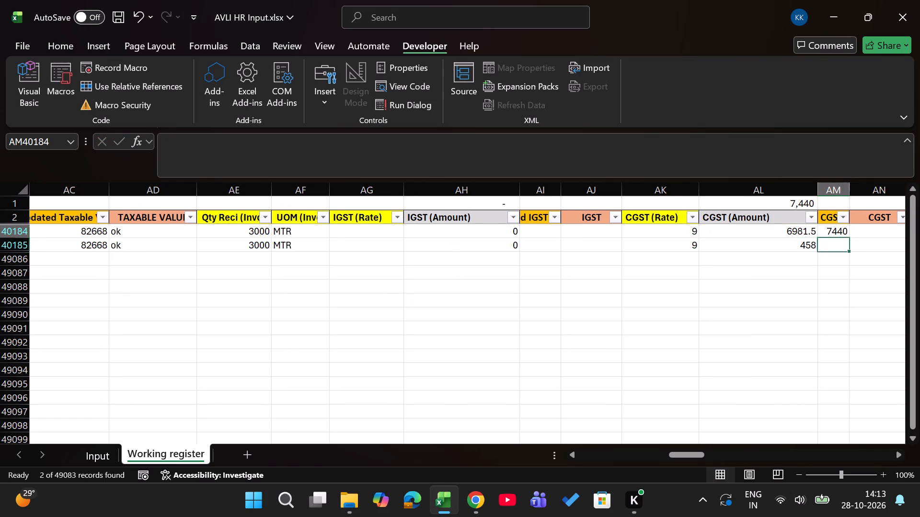
key("Right")
type("ok")
key("Return")
key("Up")
key("Left")
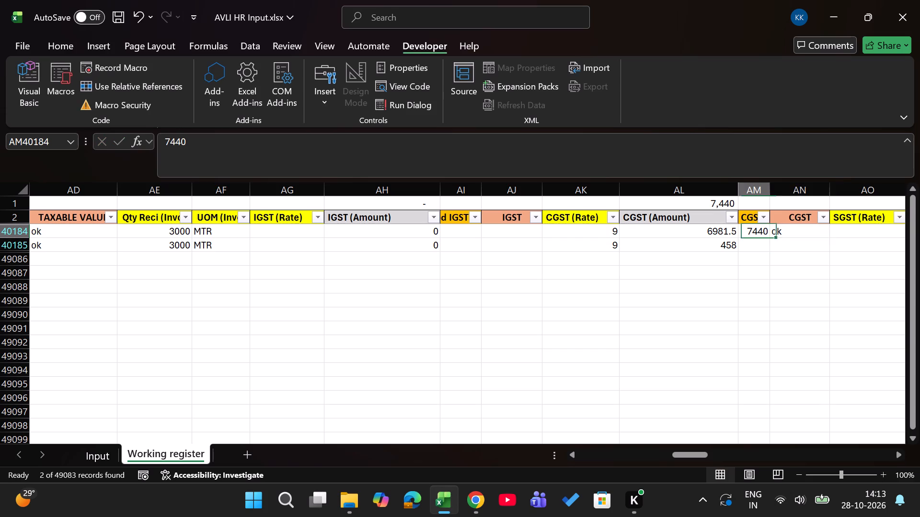
key("shift+Right")
key("shift+Down")
key("ctrl+d")
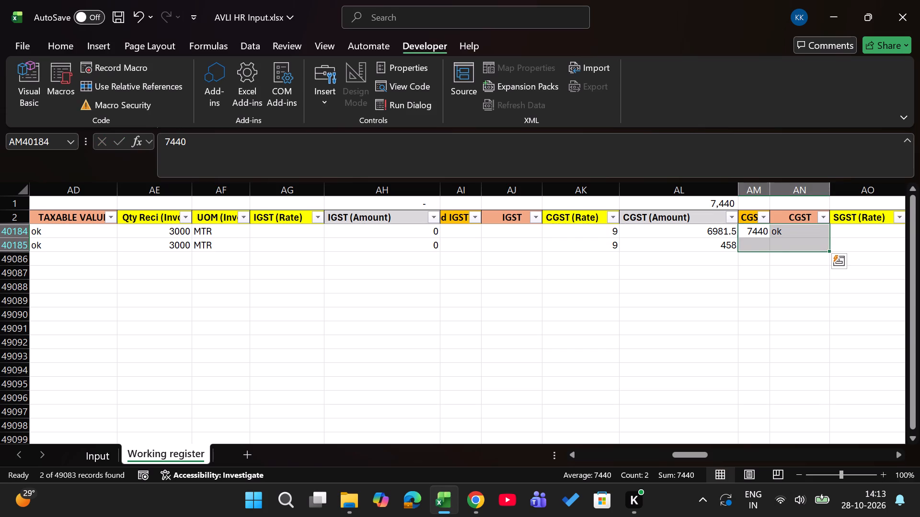
Copy the updated CGST and check values, 7440 and ok, into the SGST columns AQ and AR for both filtered rows.
key("ctrl+c")
key("Right")
key("Right")
key("Right")
key("Right")
key("Right")
key("Right")
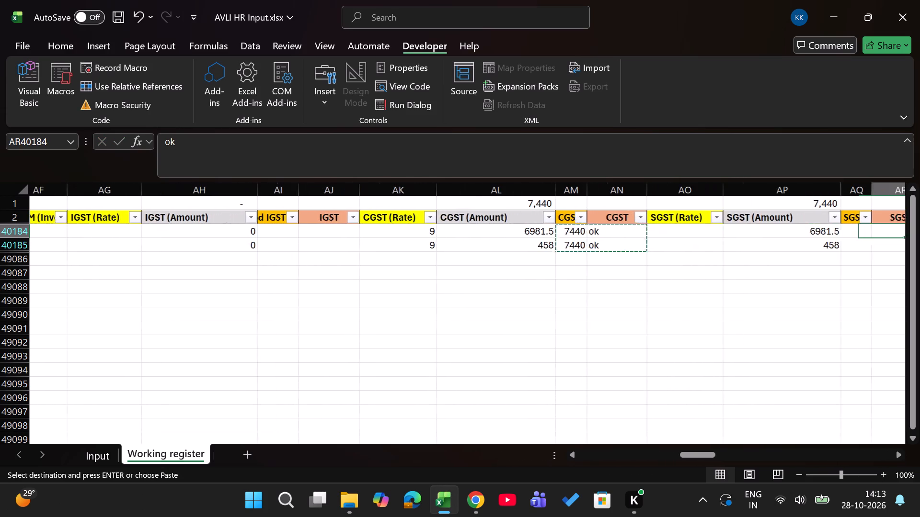
key("Left")
key("Left")
key("Return")
Copy the CGST rate of 9 into the SGST rate (column AO) for both filtered rows.
key("Left")
key("Left")
key("Left")
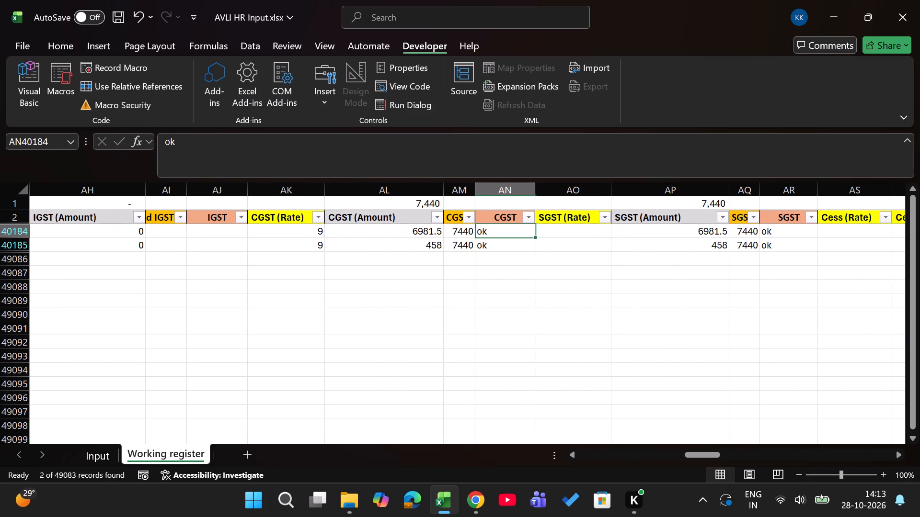
key("Left")
key("Left")
key("Left")
key("ctrl+c")
key("Right")
key("Right")
key("Right")
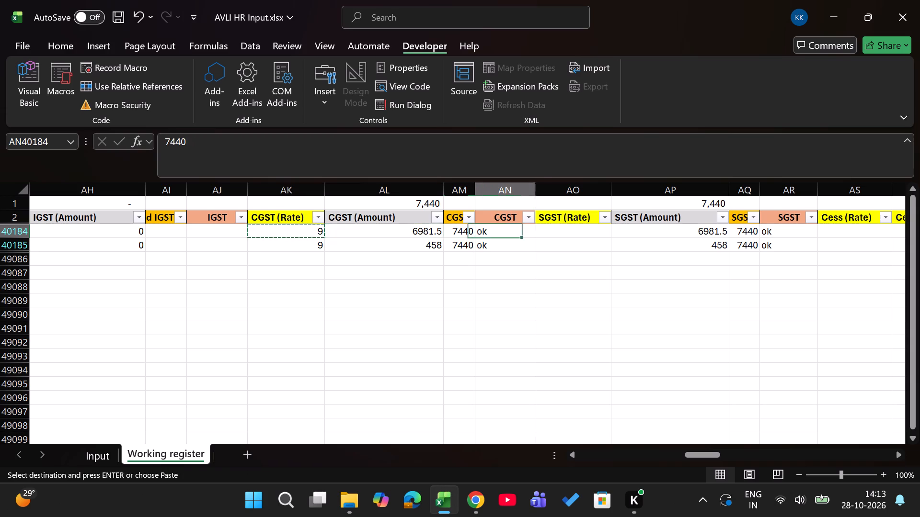
key("Right")
key("Return")
key("ctrl+c")
key("Down")
key("Return")
Enter Input as the Eligibility of ITC (column AV) for both filtered rows.
key("Right")
key("Right")
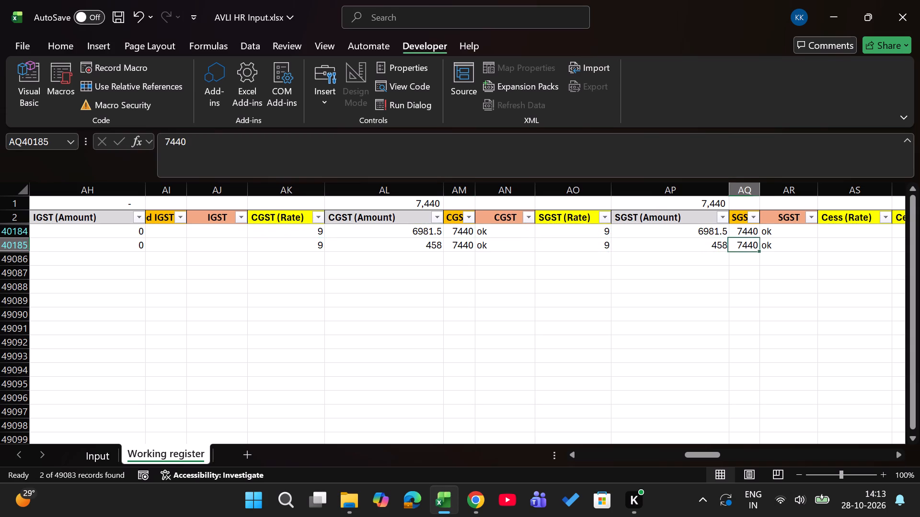
key("Right")
key("Right")
key("Up")
key("Right")
key("Right")
key("Right")
key("Right")
key("Right")
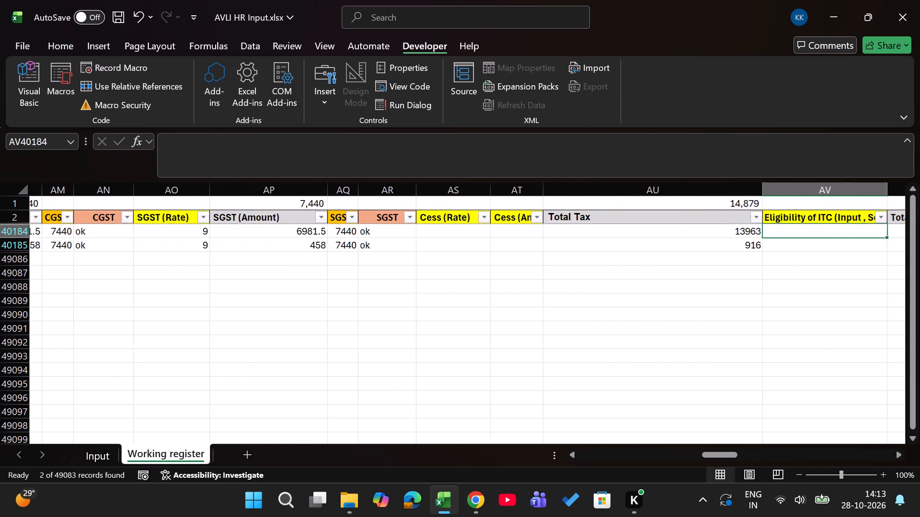
key("Right")
key("Left")
key("Left")
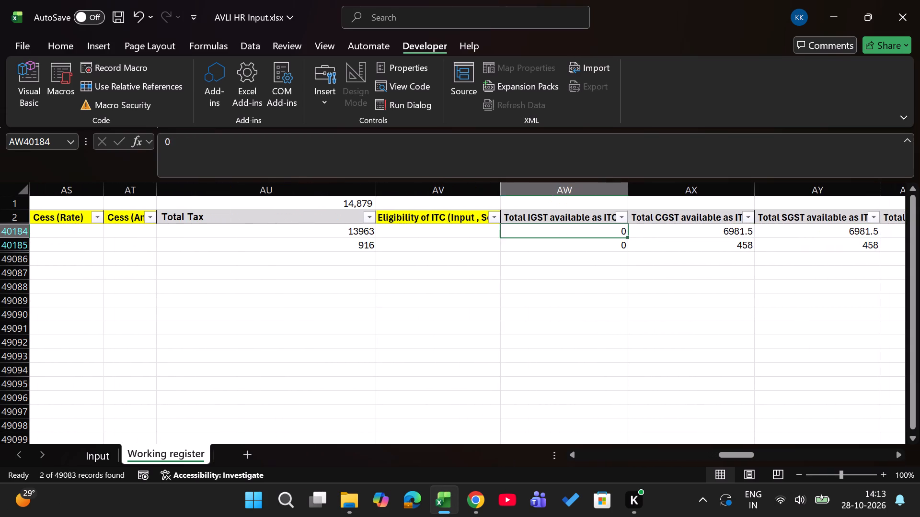
key("Left")
type("In")
type("put")
key("Return")
key("Up")
key("ctrl+c")
key("Down")
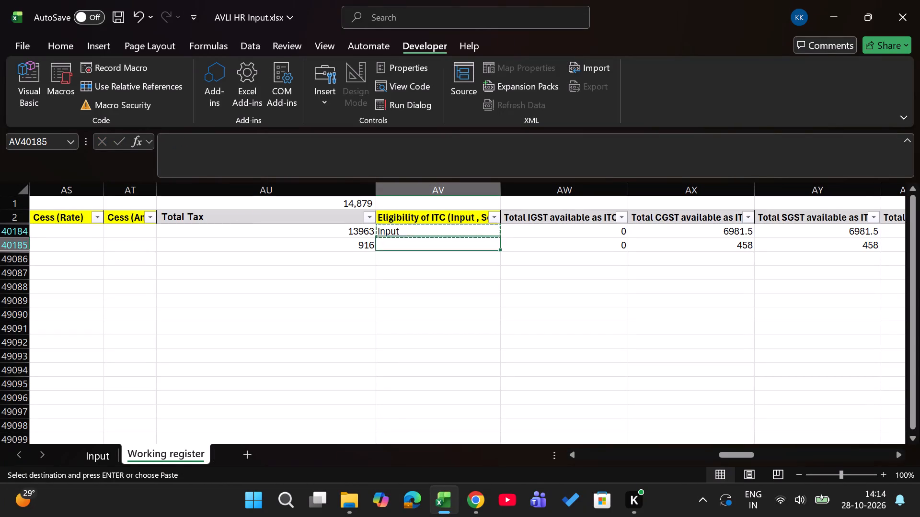
key("Return")
Go to the updated goods description cell (column BF) in the first filtered row.
key("Right")
key("Right")
key("Right")
key("Right")
key("Right")
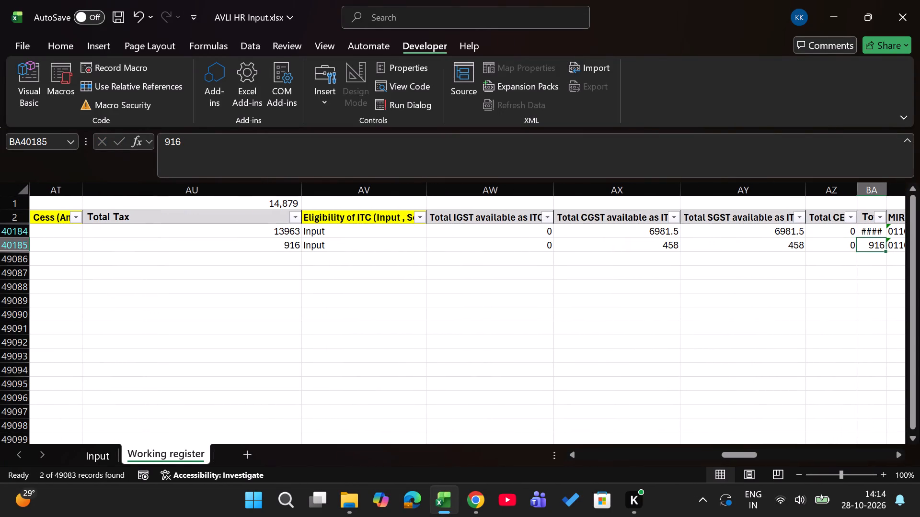
scroll(469, 279, "left", 7)
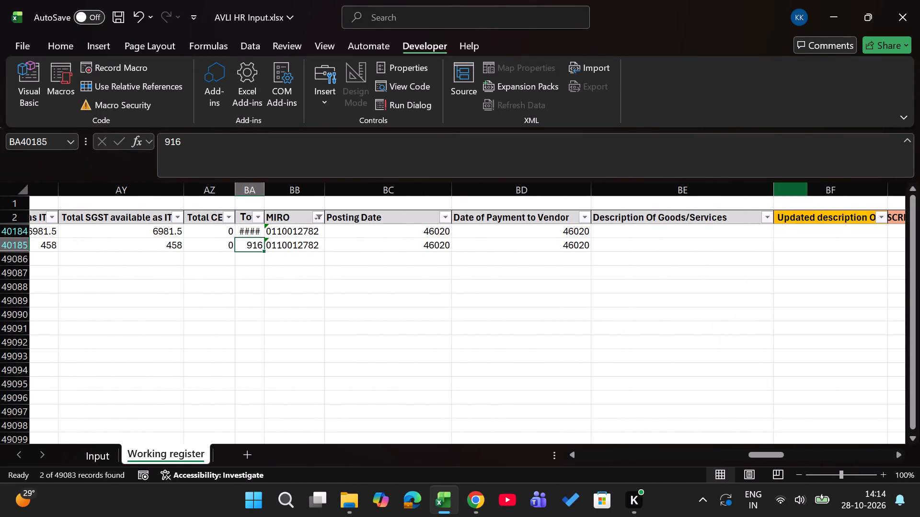
left_click(841, 215)
key("Right")
key("Down")
key("Left")
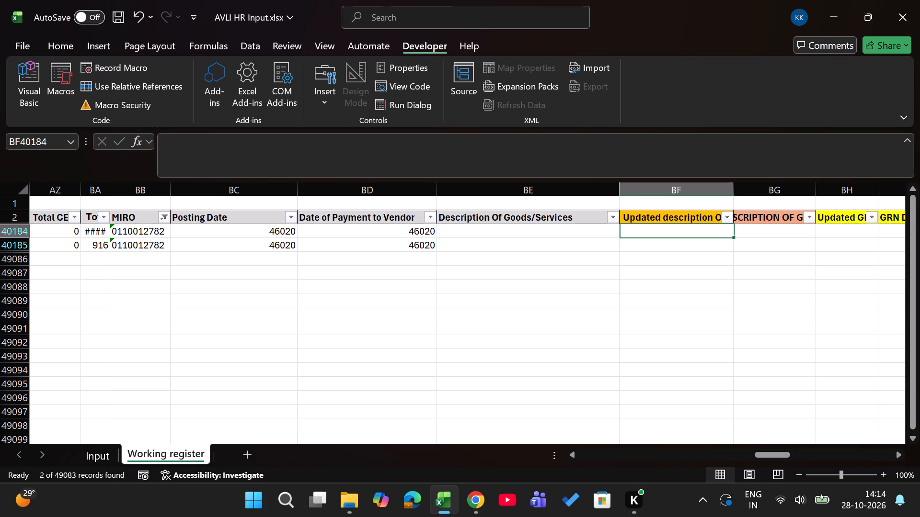
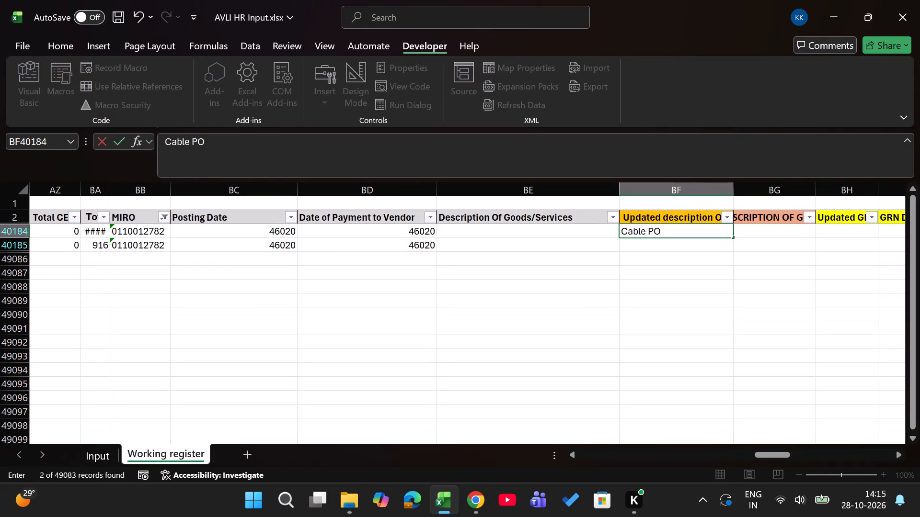
Enter Cable POLYCAB as the updated description of goods (column BF) for both filtered rows.
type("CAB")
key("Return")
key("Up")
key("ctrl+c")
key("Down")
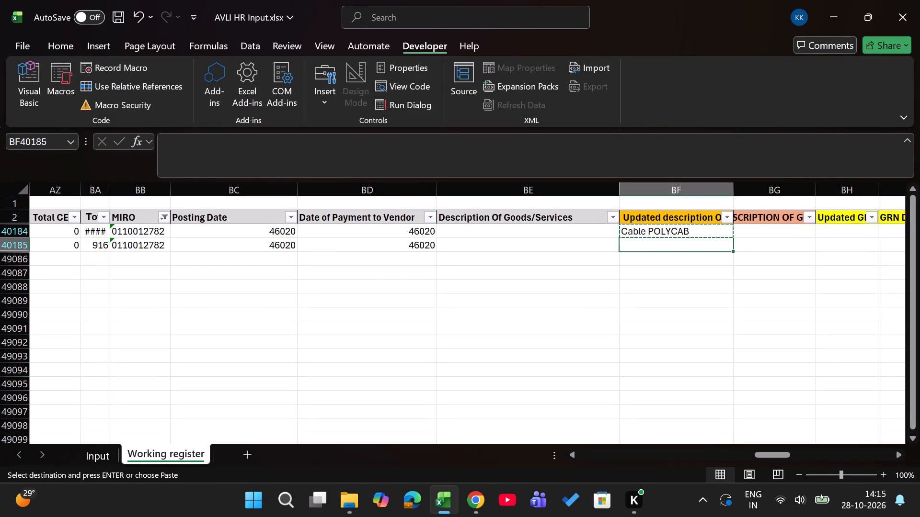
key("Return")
Mark the goods description check (column BG) as ok for both filtered rows.
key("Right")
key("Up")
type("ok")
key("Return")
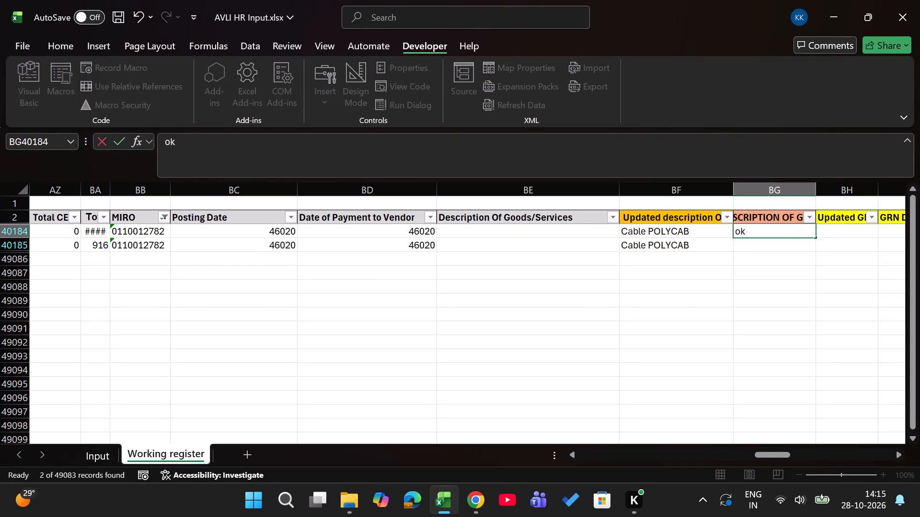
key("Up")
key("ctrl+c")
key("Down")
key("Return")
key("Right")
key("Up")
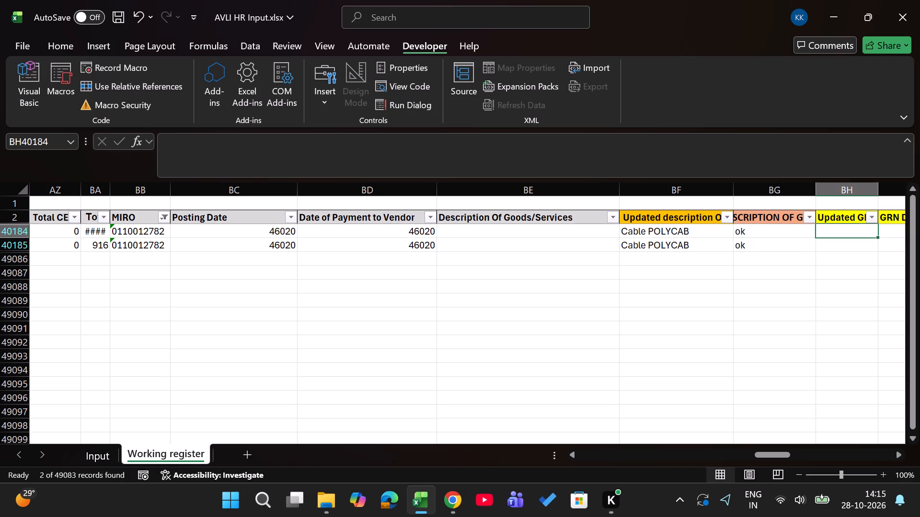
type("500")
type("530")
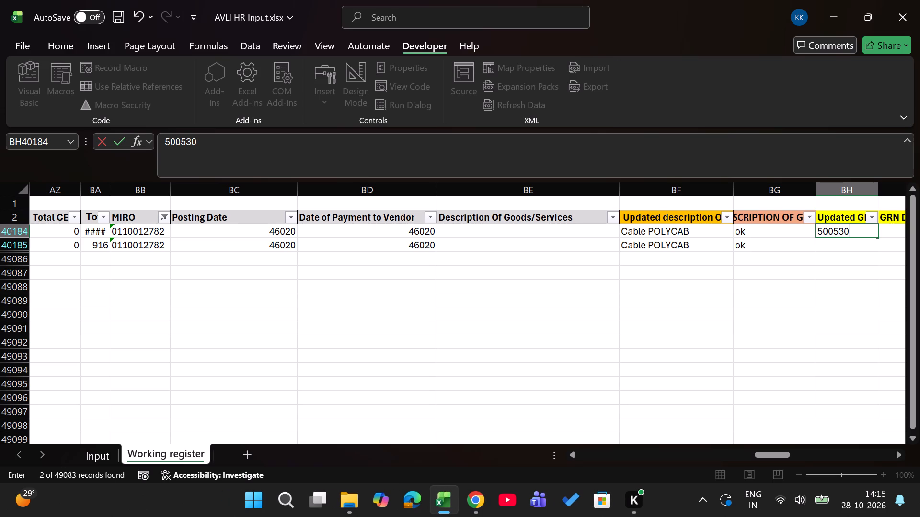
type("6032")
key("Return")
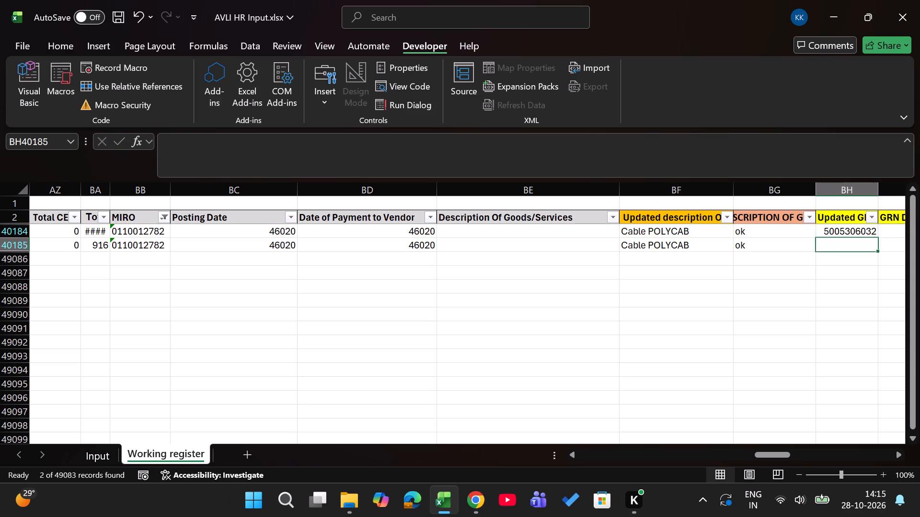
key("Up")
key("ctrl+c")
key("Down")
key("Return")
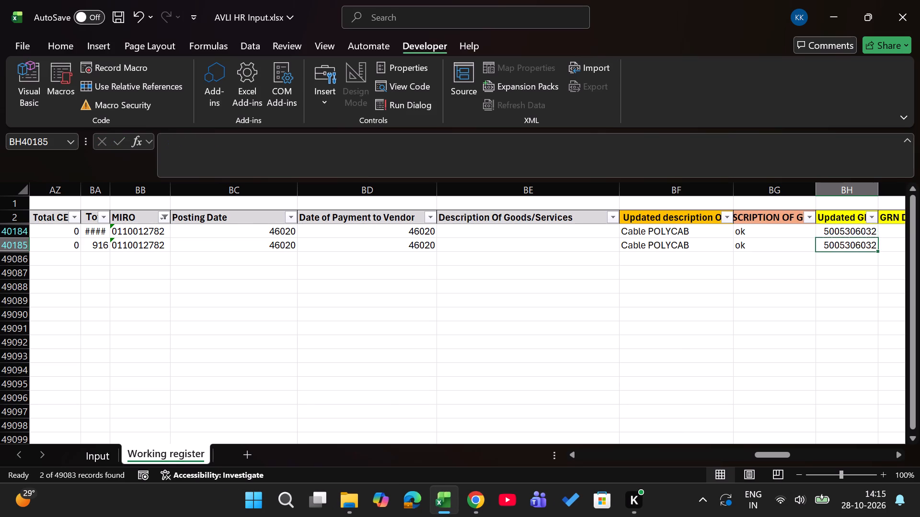
Enter 20-12-2025 as the GRN Date (column BI) for both filtered rows.
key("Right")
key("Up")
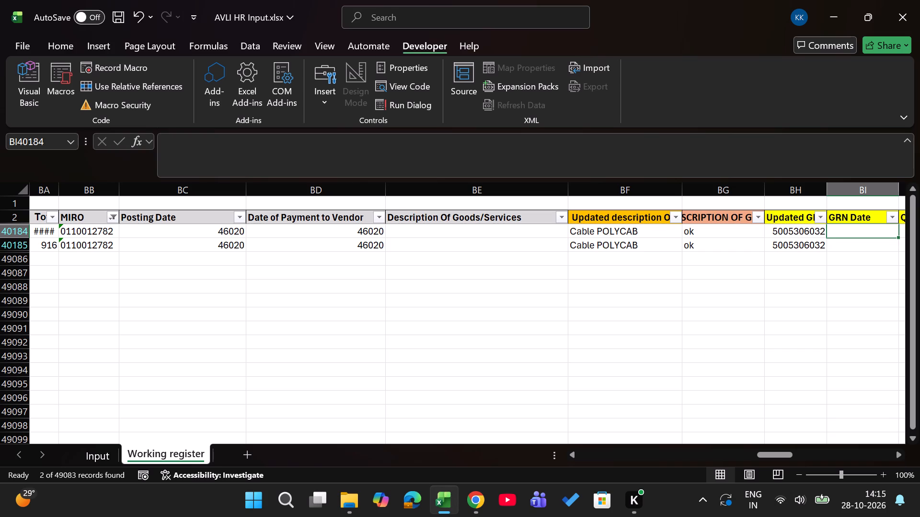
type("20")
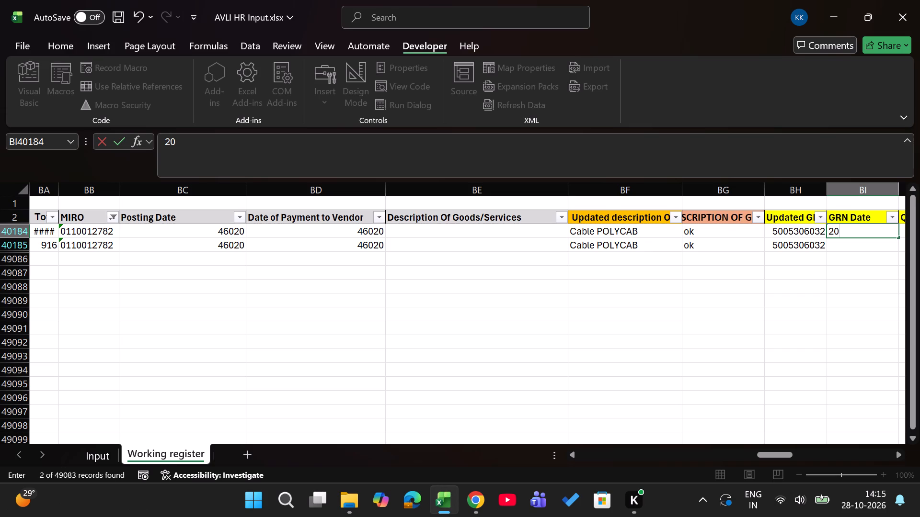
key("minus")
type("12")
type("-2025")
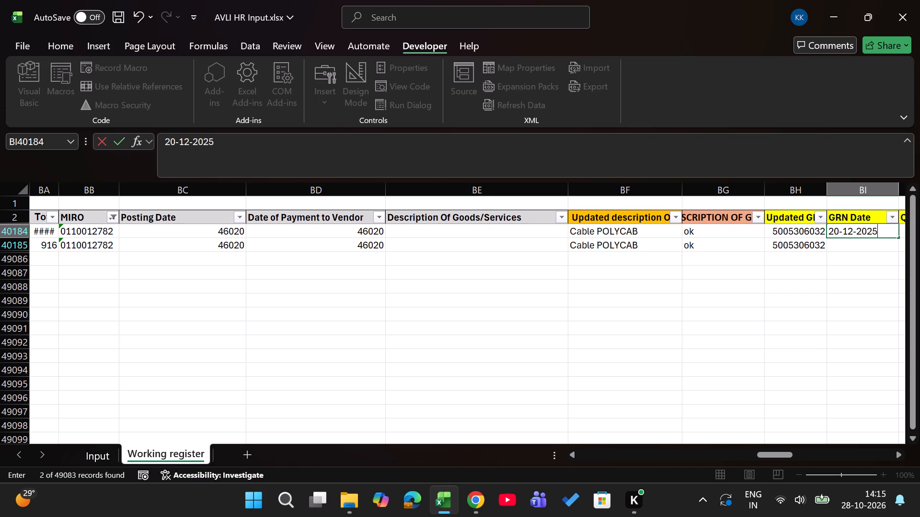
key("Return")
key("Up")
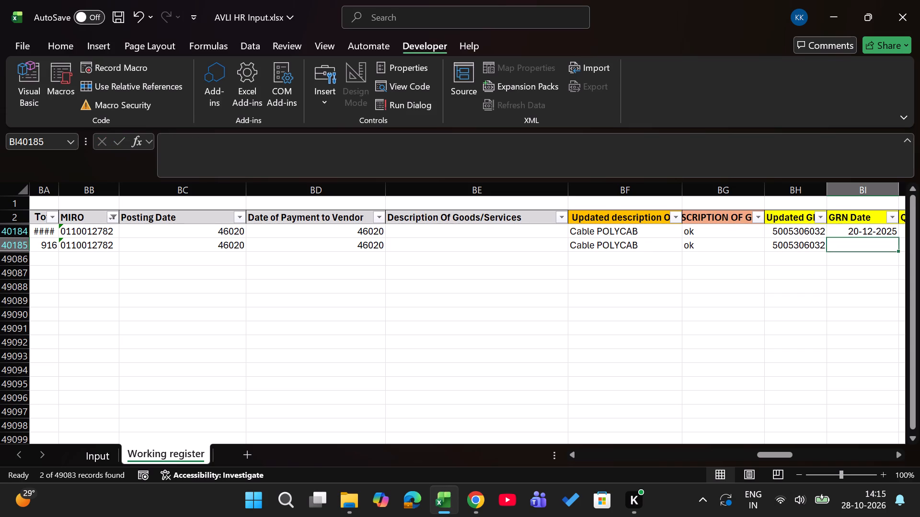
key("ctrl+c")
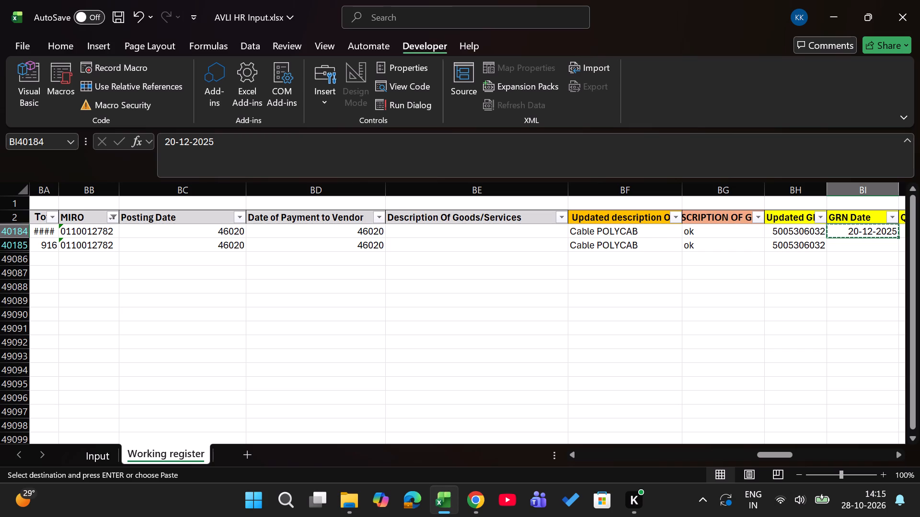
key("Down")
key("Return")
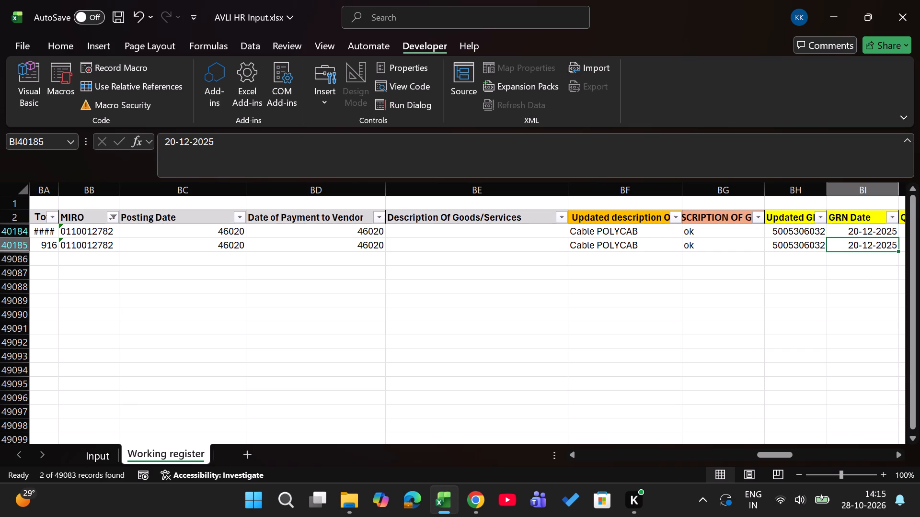
Enter 30000 as the Qty Recd.- GRN (column BJ) for both filtered rows.
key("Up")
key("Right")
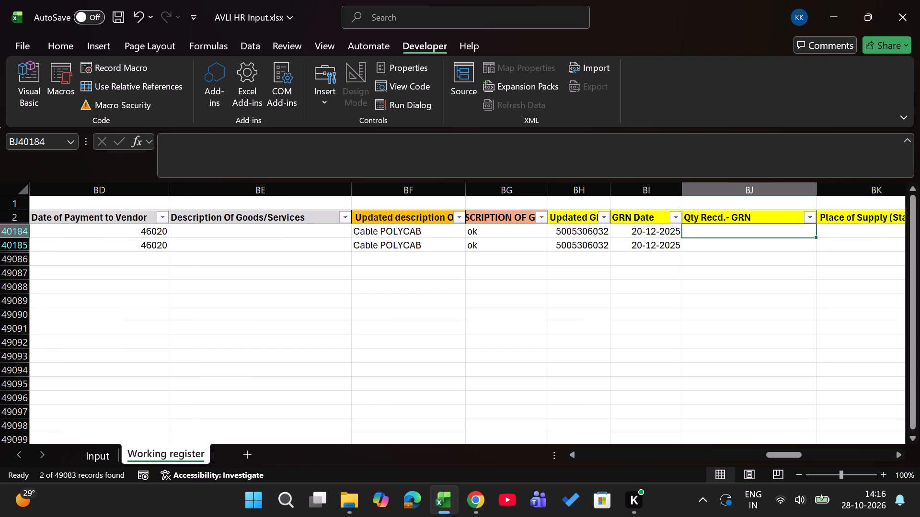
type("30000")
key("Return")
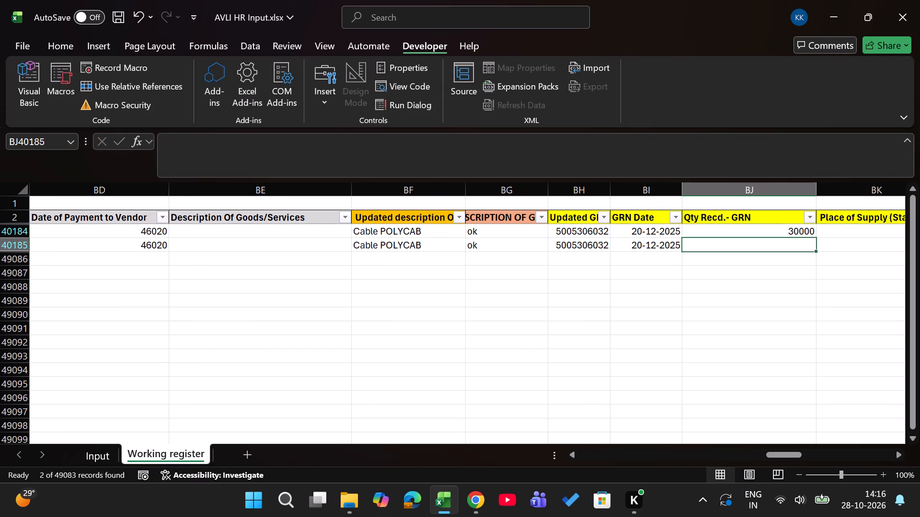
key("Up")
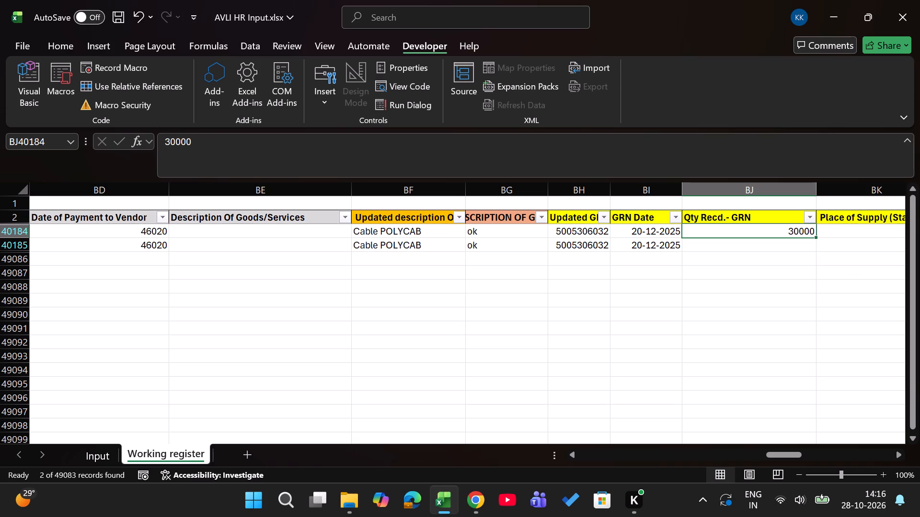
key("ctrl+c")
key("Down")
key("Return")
Enter state code 06 as the Place of Supply (column BK) for both filtered rows.
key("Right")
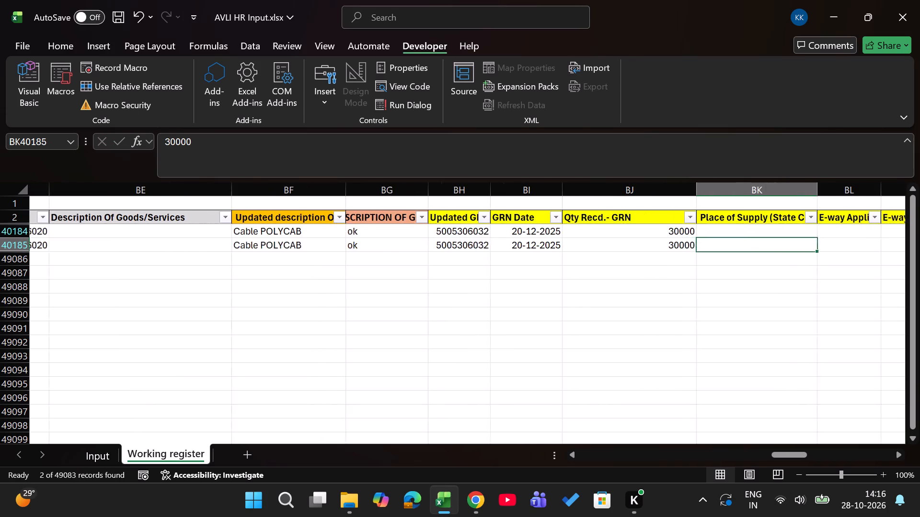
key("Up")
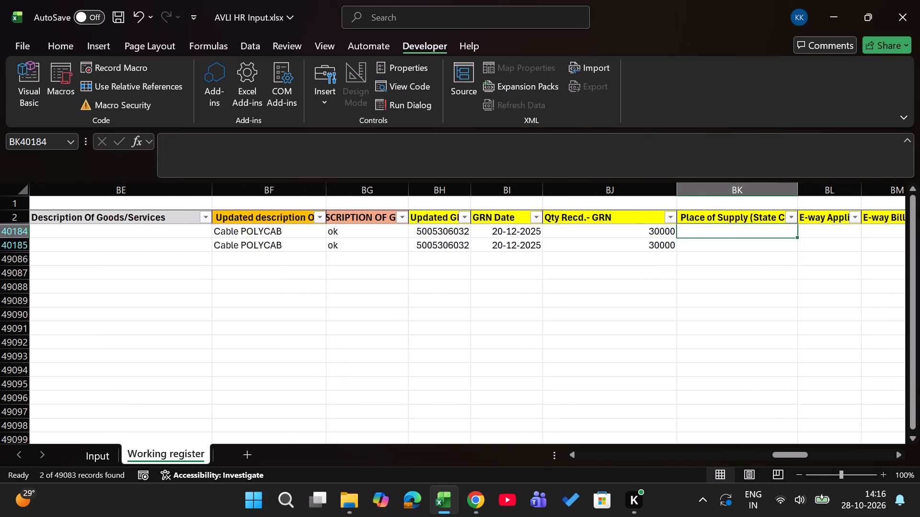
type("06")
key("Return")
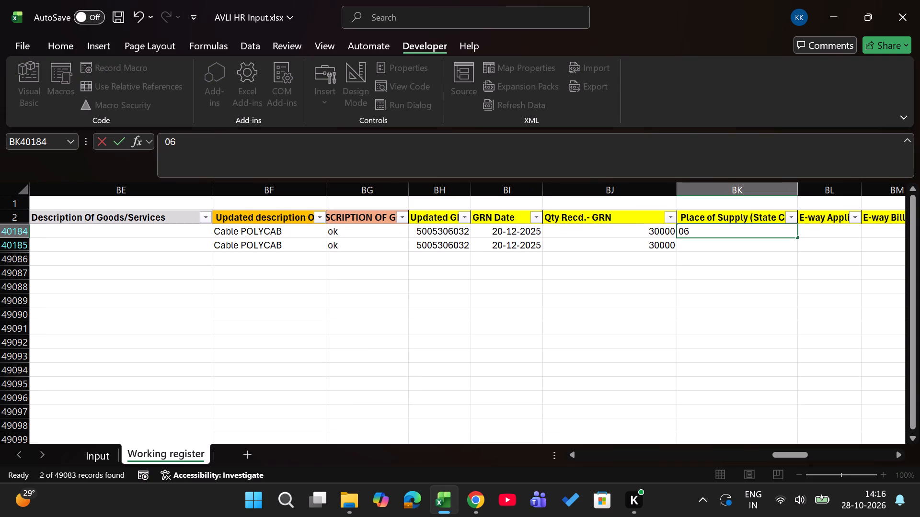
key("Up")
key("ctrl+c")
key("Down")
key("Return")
Go to the e-way applicability cell (column BL) in the first filtered row.
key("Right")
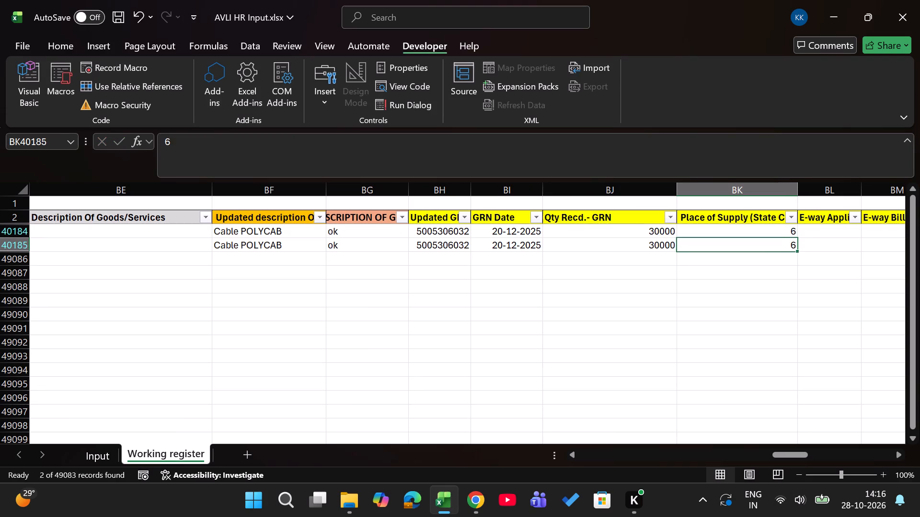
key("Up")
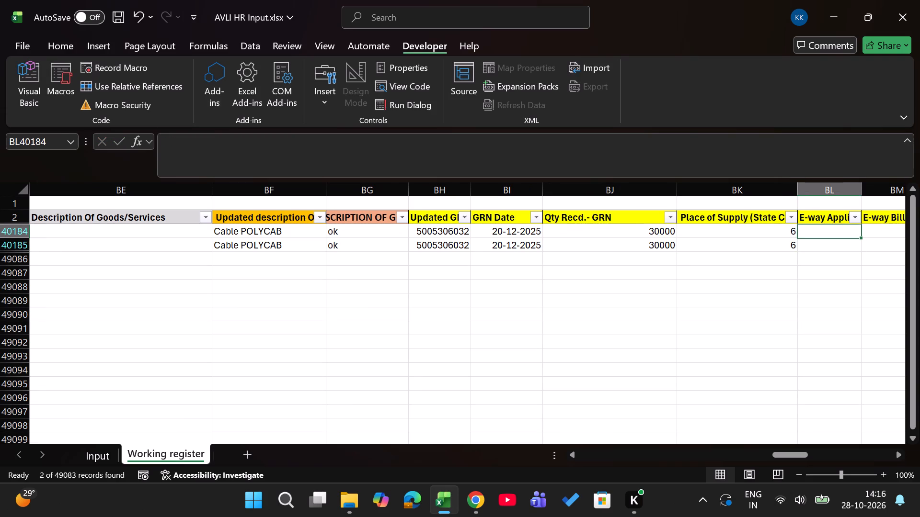
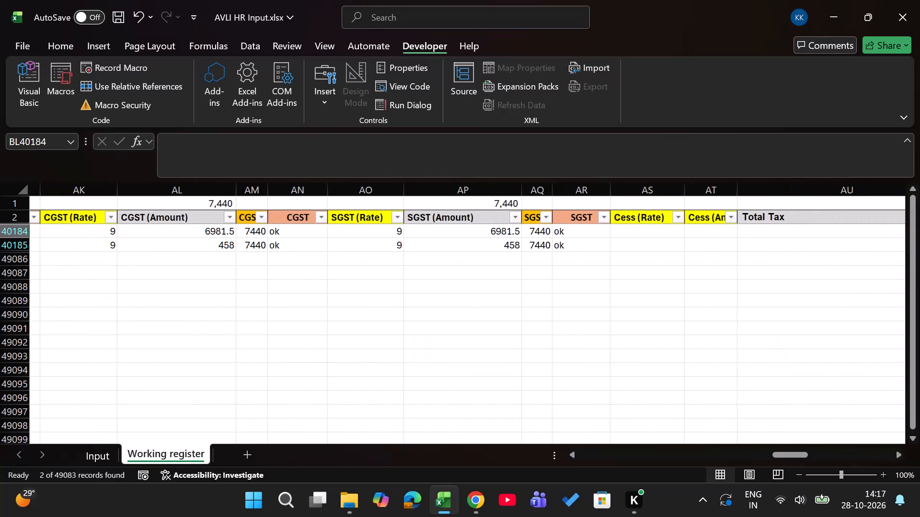
Enter No as E-way Applicable (column BL) for both filtered rows.
scroll(860, 274, "left", 2)
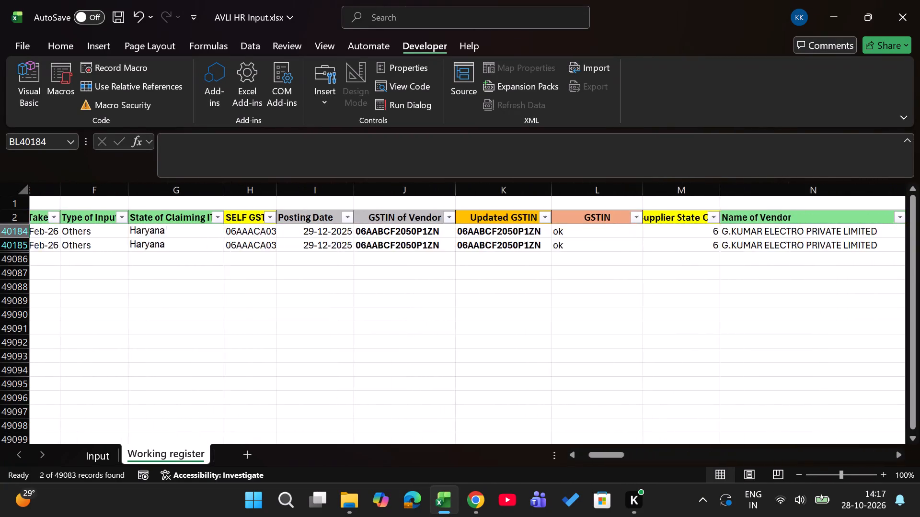
scroll(860, 274, "left", 3)
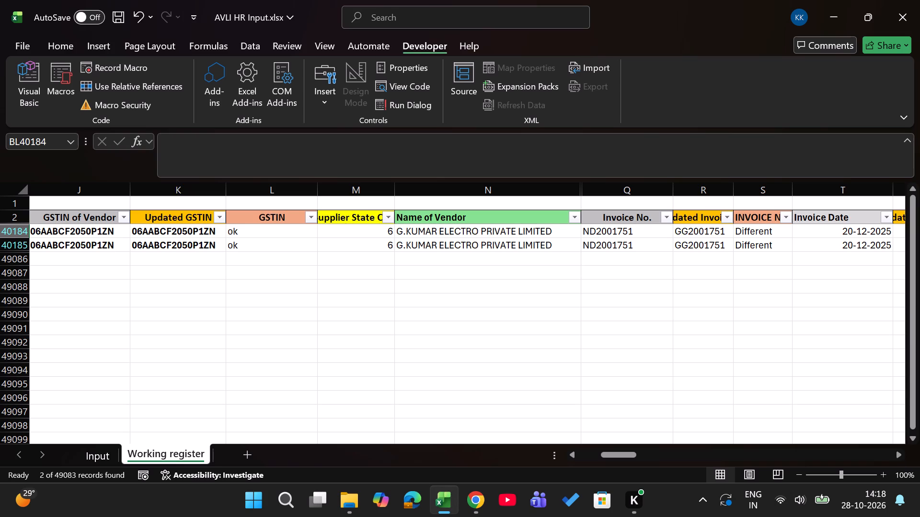
scroll(860, 274, "left", 6)
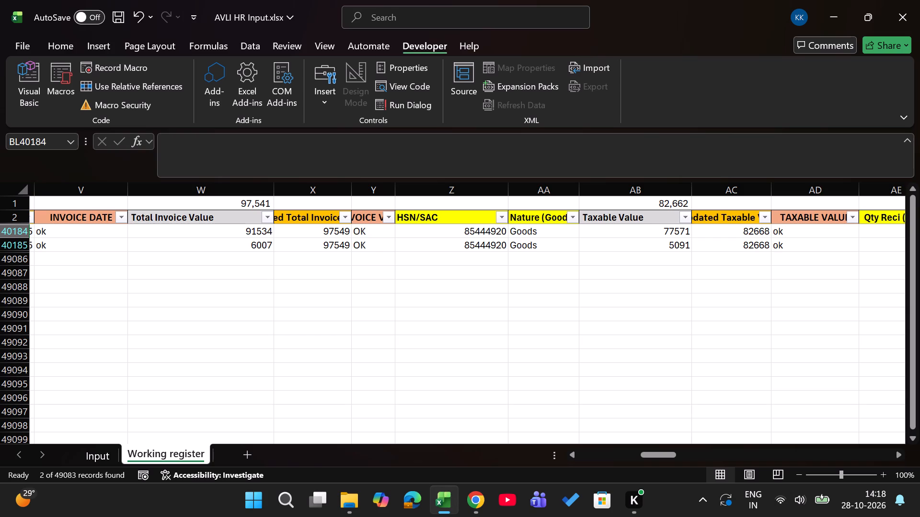
key("Up")
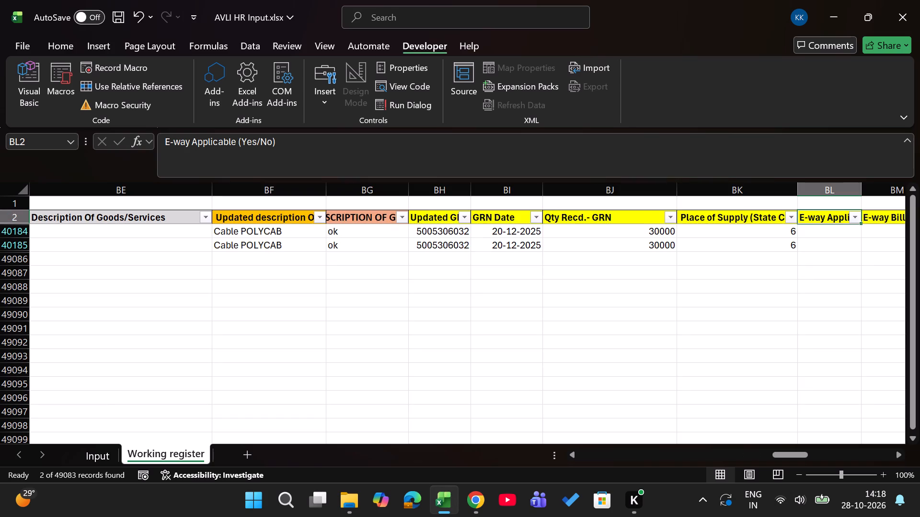
key("Right")
key("Left")
key("Left")
key("Right")
key("Right")
key("Right")
key("Down")
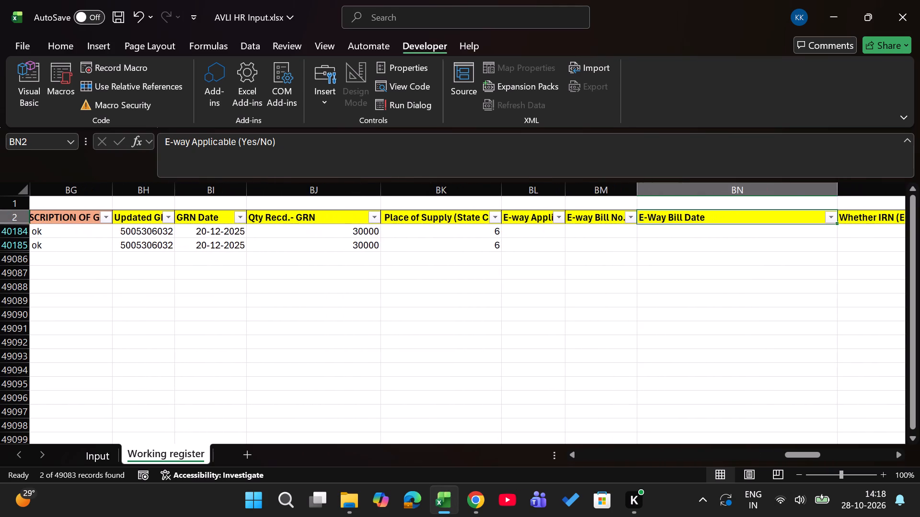
key("Left")
key("Left")
key("Right")
key("Right")
key("Left")
key("Left")
key("Up")
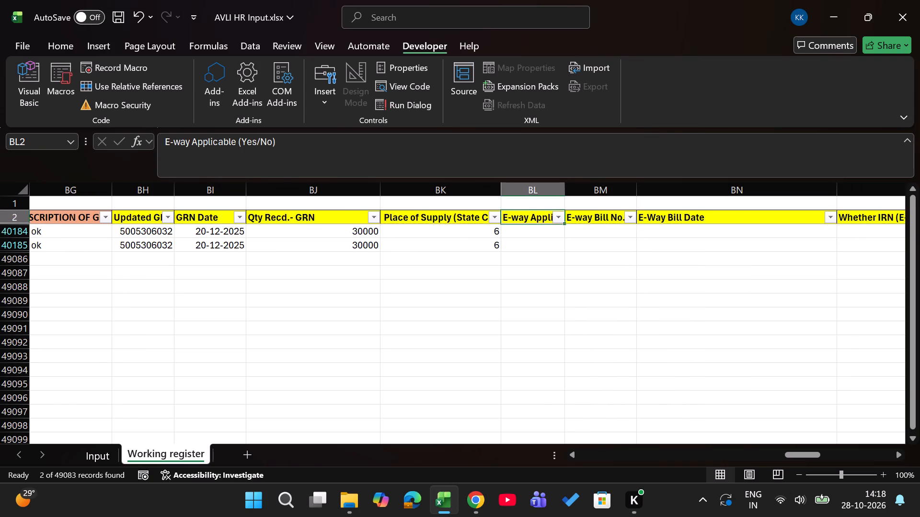
key("Down")
type("No")
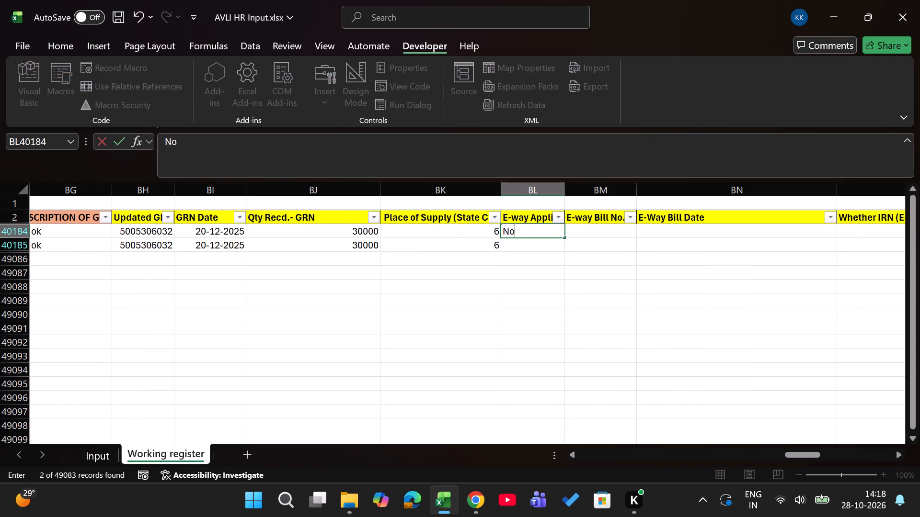
key("Return")
key("Up")
key("ctrl+c")
key("Down")
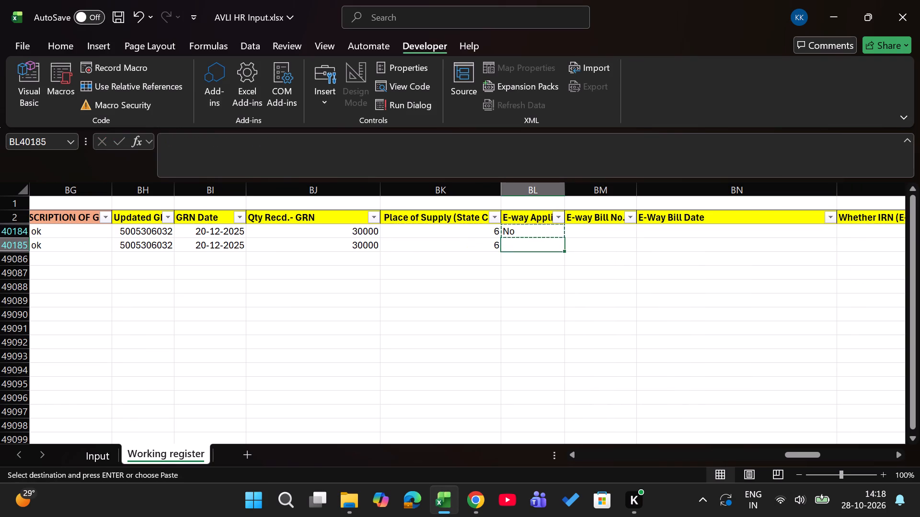
key("Return")
Enter Yes for Whether IRN (E-INV) attached (column BO) in both filtered rows.
key("Right")
key("Right")
key("Right")
key("Up")
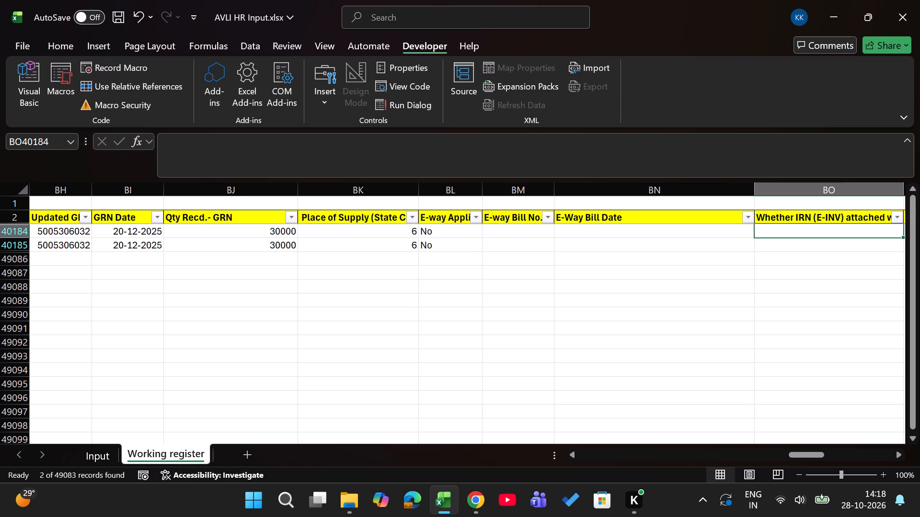
key("alt+Down")
key("alt+Down")
key("shift+y")
type("es")
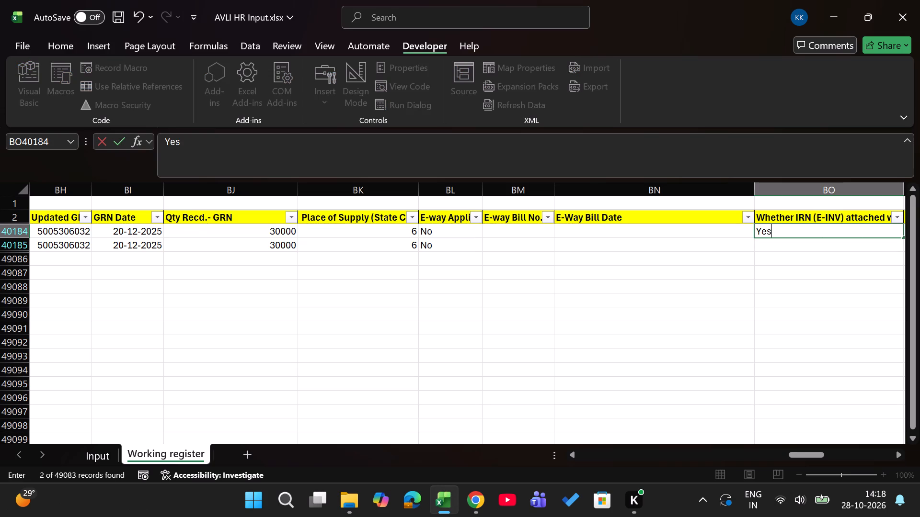
key("Return")
key("Up")
key("ctrl+c")
key("Down")
key("Return")
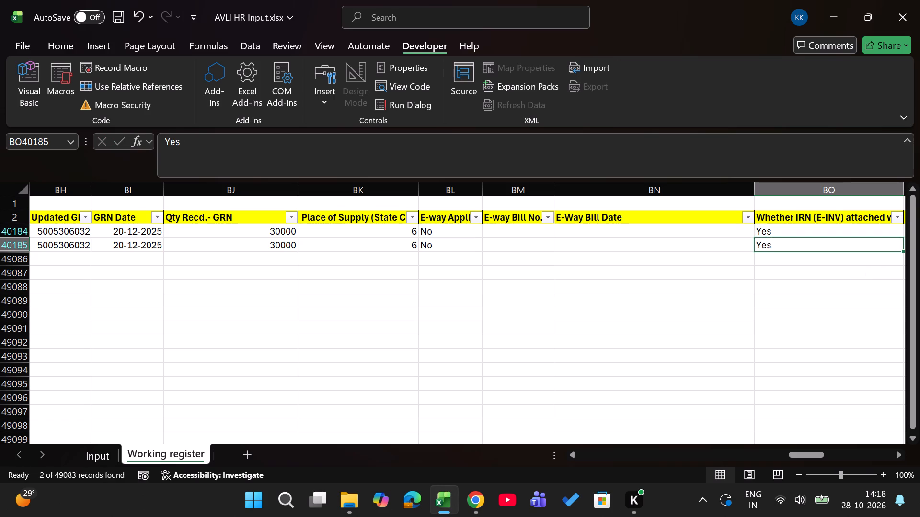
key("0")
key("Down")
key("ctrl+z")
Copy the two Yes entries from column BO into Whether Invoice to be Checked? (column BP) for both filtered rows.
key("Right")
key("Up")
key("Left")
key("shift+Down")
key("ctrl+c")
key("Right")
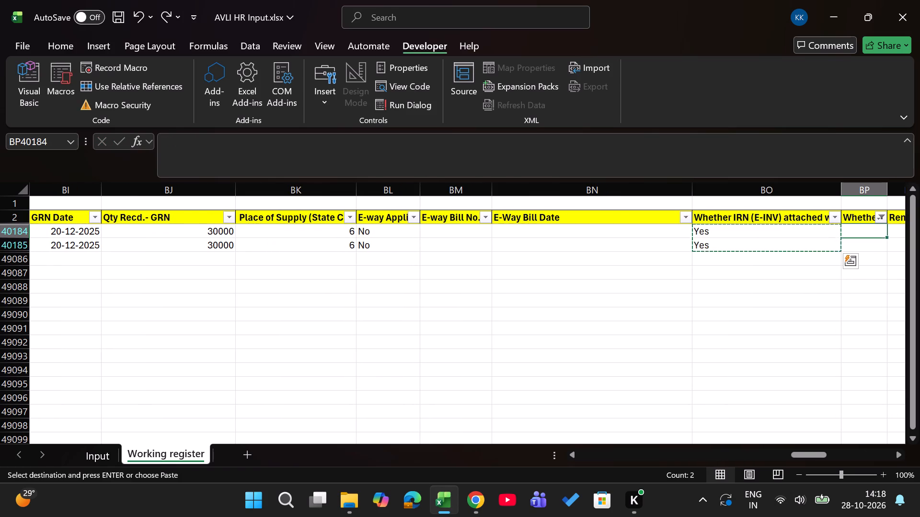
key("Return")
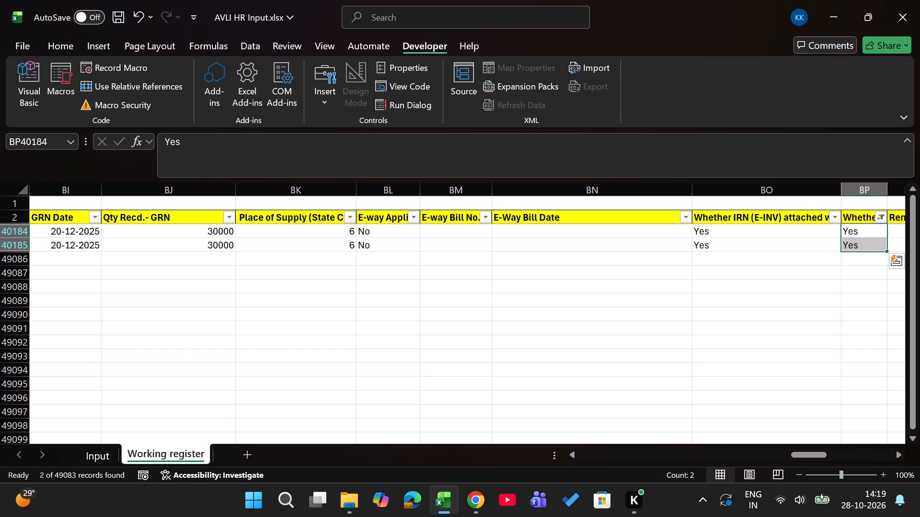
Filter the MIRO column (BB) to the document matching 12781.
key("Up")
key("Left")
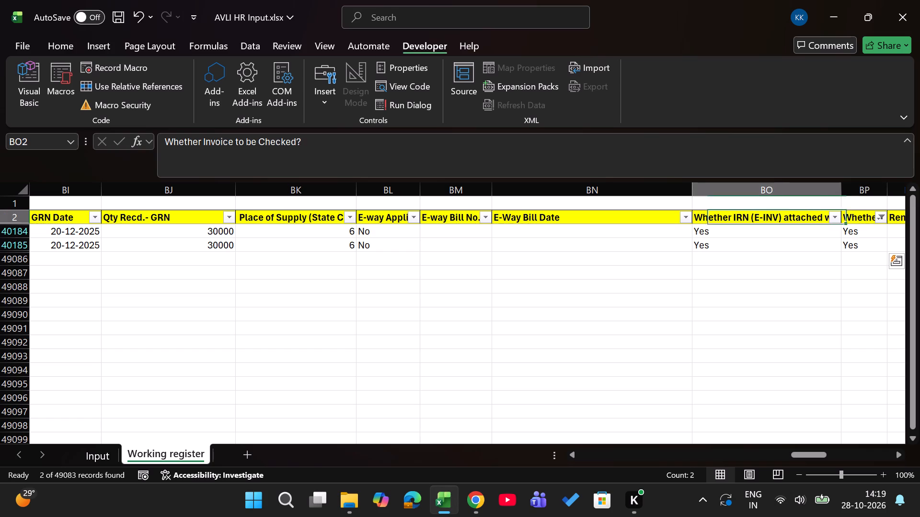
key("Left")
key("Left")
key("Left")
key("Left")
key("Left")
key("Left")
key("Left")
key("Left")
key("Left")
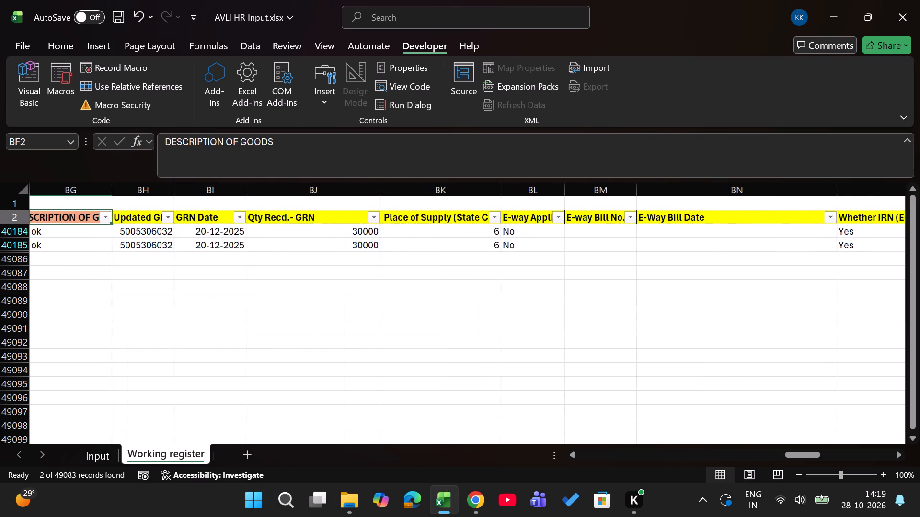
key("Left")
key("Left")
key("Left")
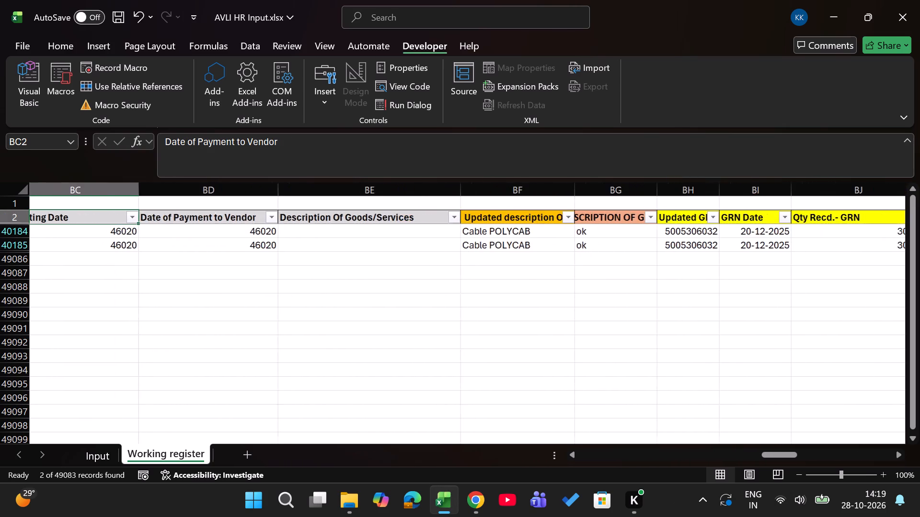
key("Left")
key("alt+Down")
key("alt+Down")
key("alt+Down")
key("alt+Down")
key("alt+Down")
key("alt+Down")
key("alt+Down")
key("alt+Down")
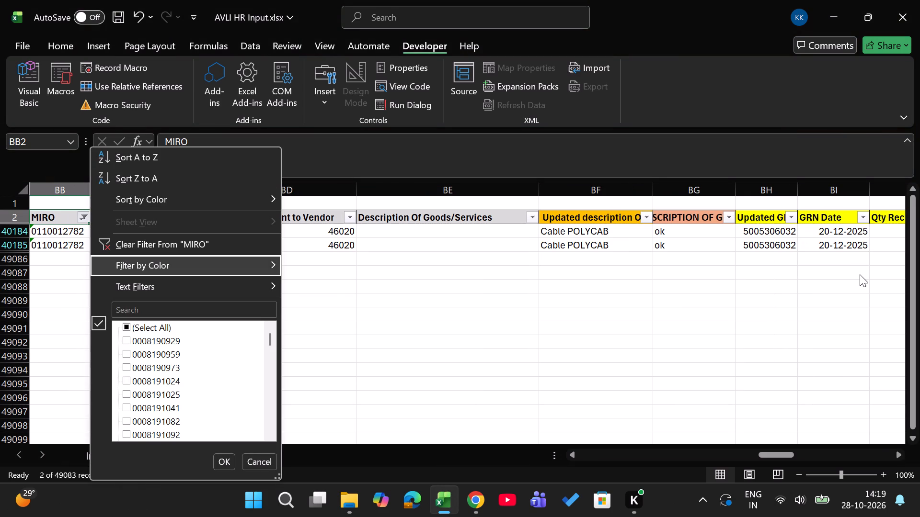
key("Down")
key("Down")
key("Up")
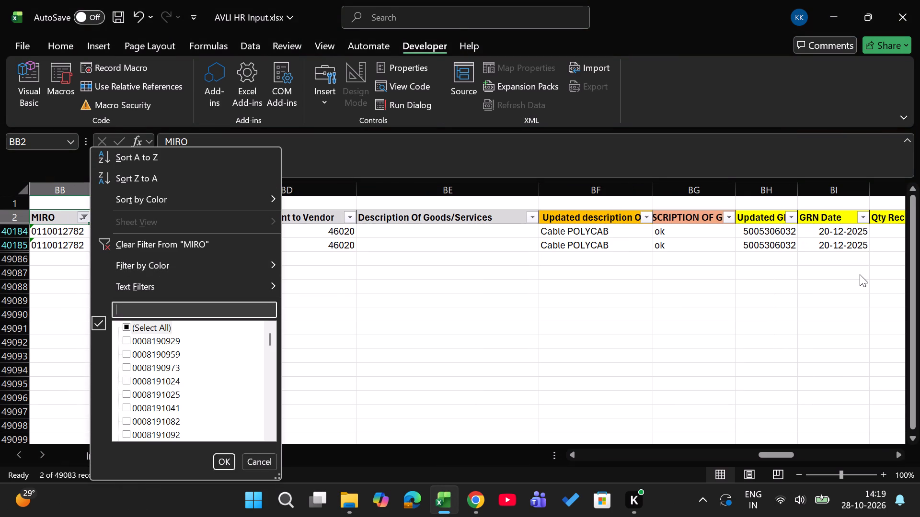
type("12781")
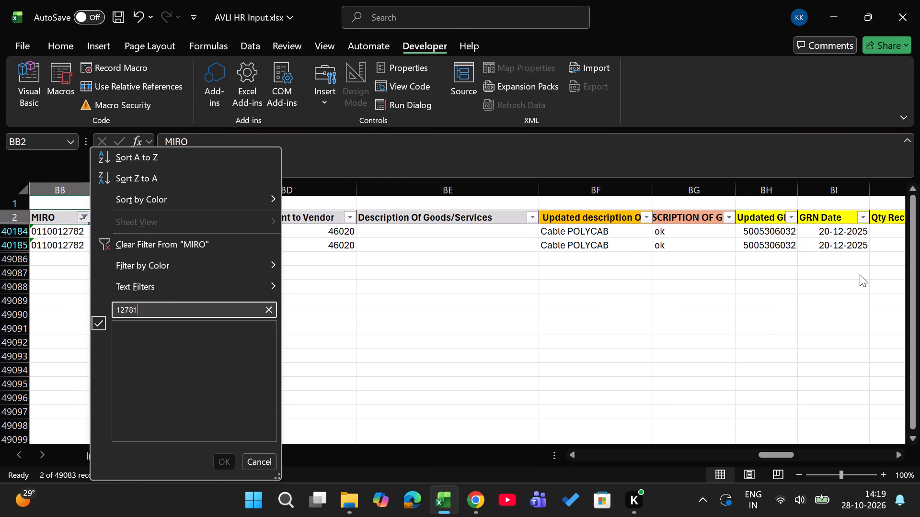
key("Return")
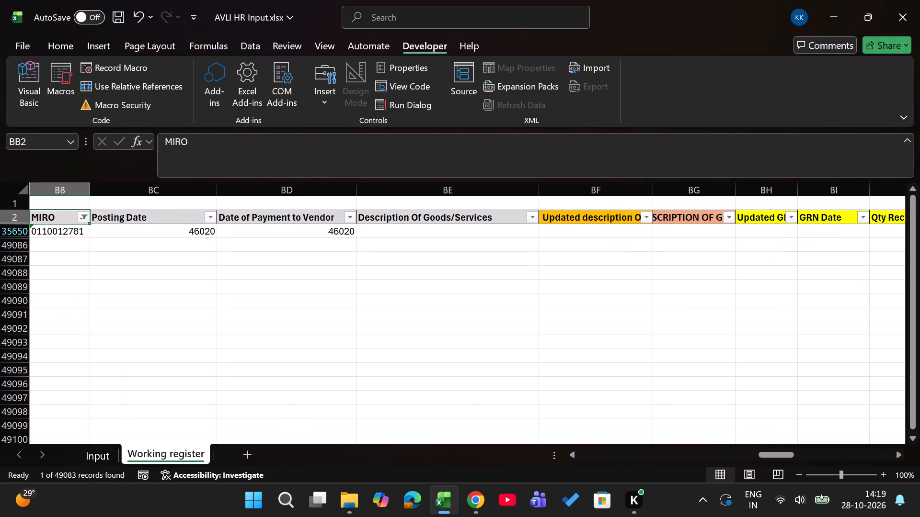
Enter 189 as the file number (column C) for the filtered row.
key("Down")
key("Up")
key("Right")
key("Left")
key("ctrl+Left")
key("Left")
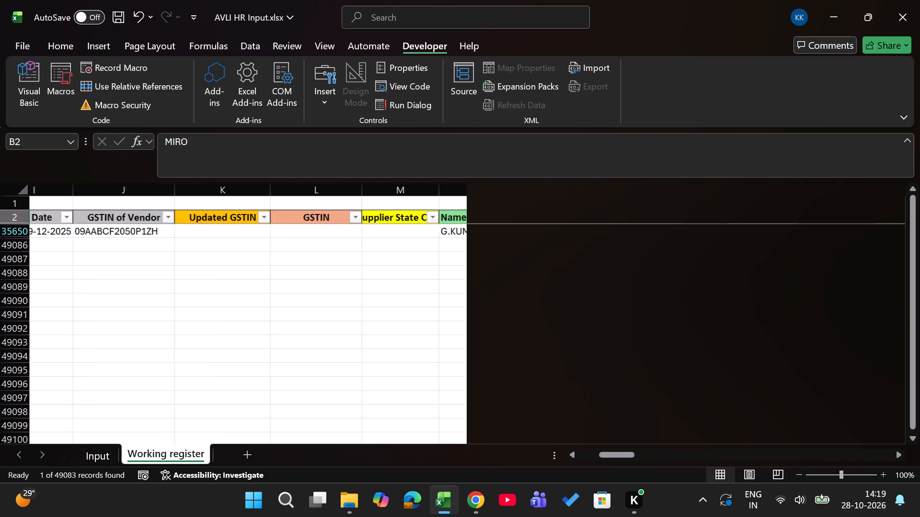
key("Down")
key("Down")
key("Right")
key("Right")
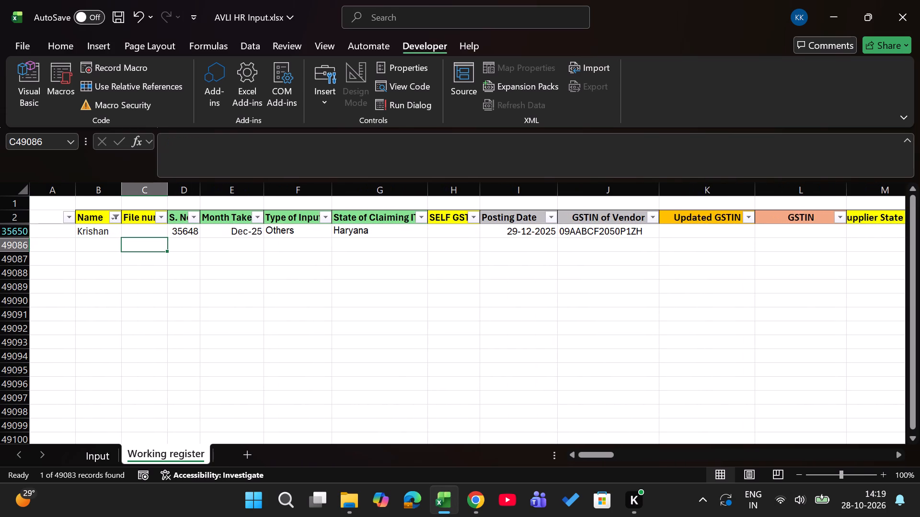
key("Up")
type("189")
key("Return")
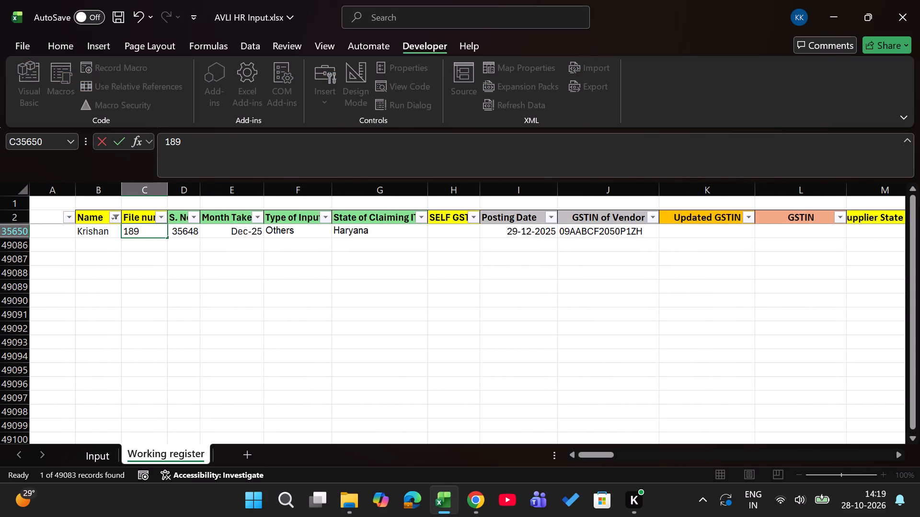
Enter the company's own GSTIN with state code 06 in the SELF GSTIN cell (column H) of the filtered row.
key("Up")
key("Right")
key("Right")
key("Right")
key("Right")
key("Right")
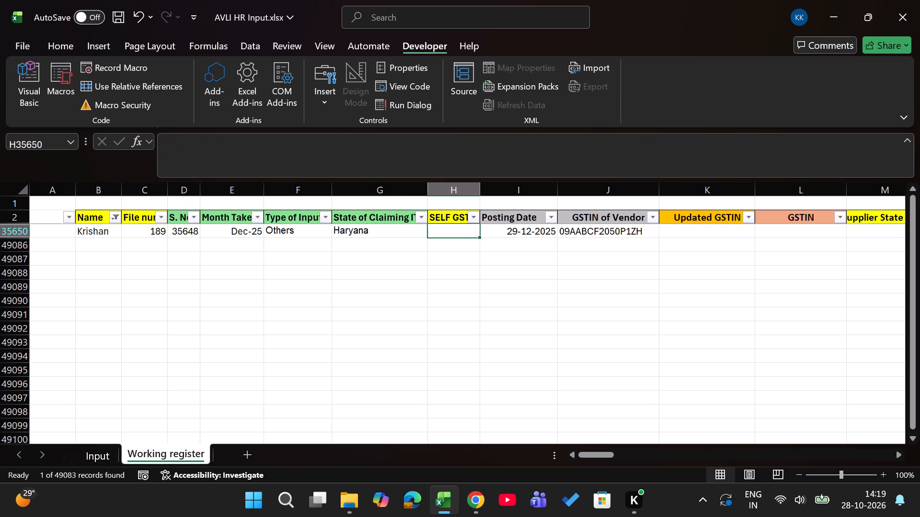
type("06")
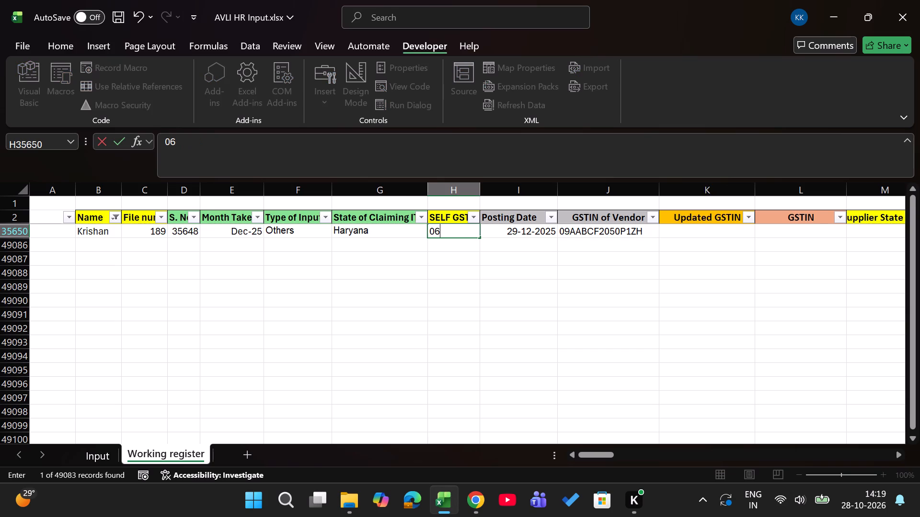
key("shift+a")
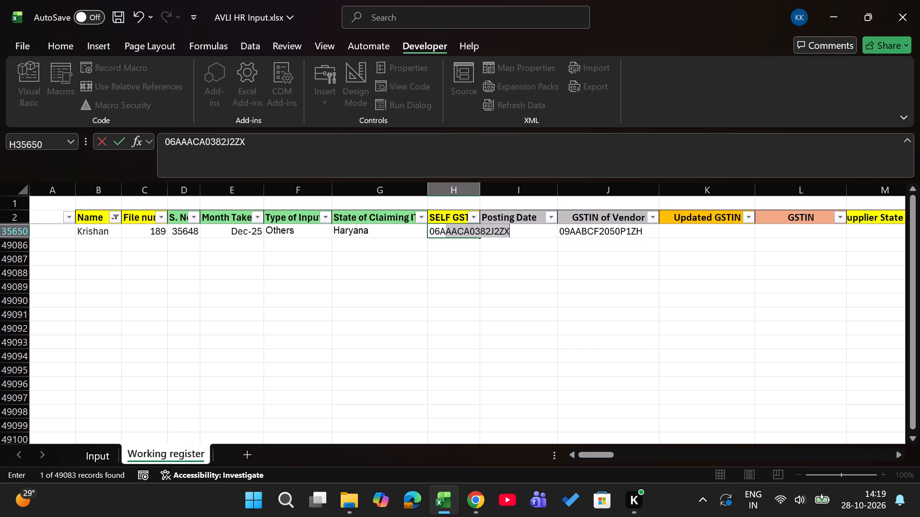
key("Return")
Copy the GSTIN of Vendor (column J) into the Updated GSTIN cell (column K) of the filtered row.
key("Up")
key("Right")
key("Right")
key("Right")
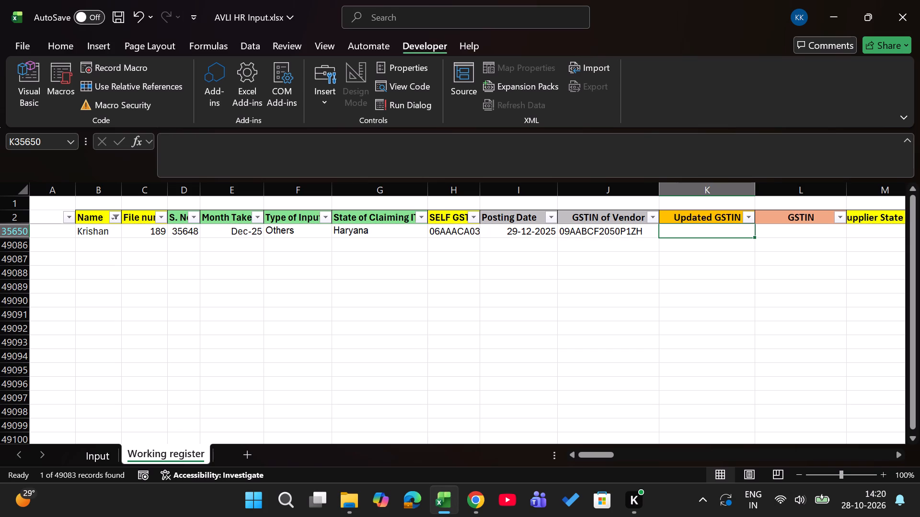
key("Left")
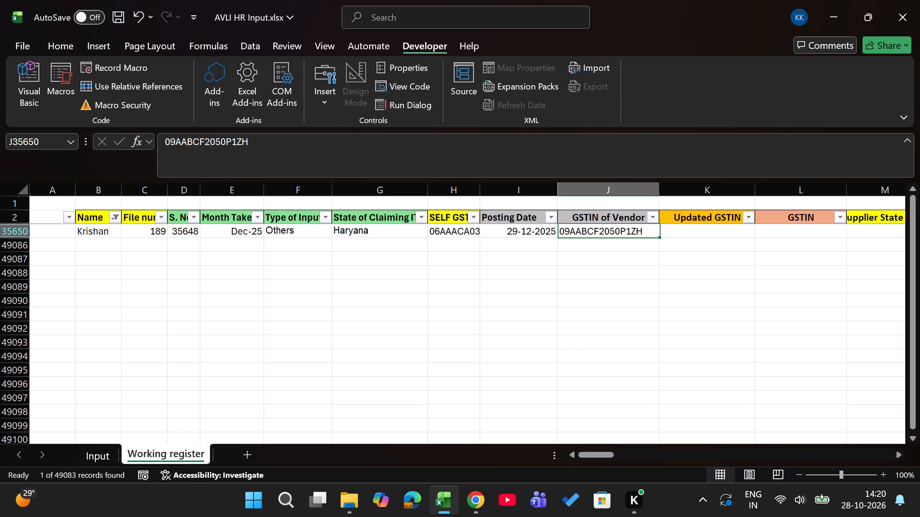
key("ctrl+c")
key("Right")
key("Return")
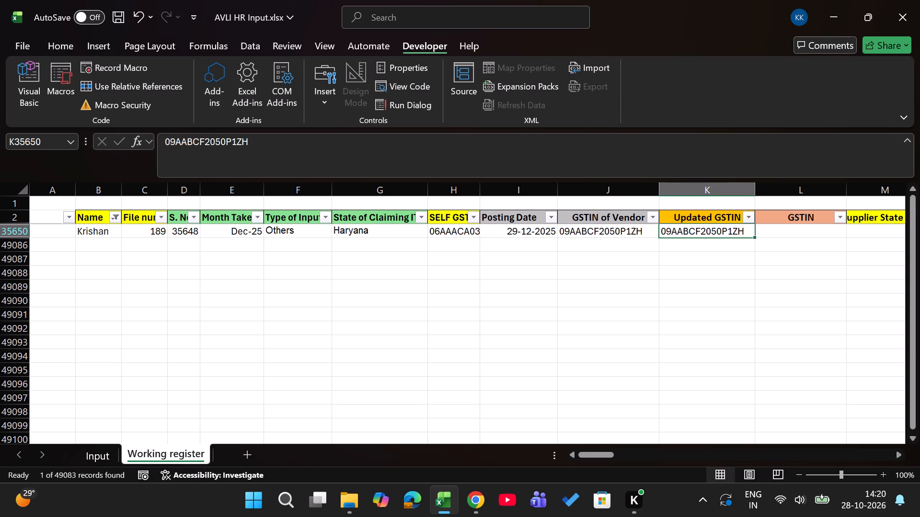
Mark the GSTIN check (column L) as ok for the filtered row.
key("Right")
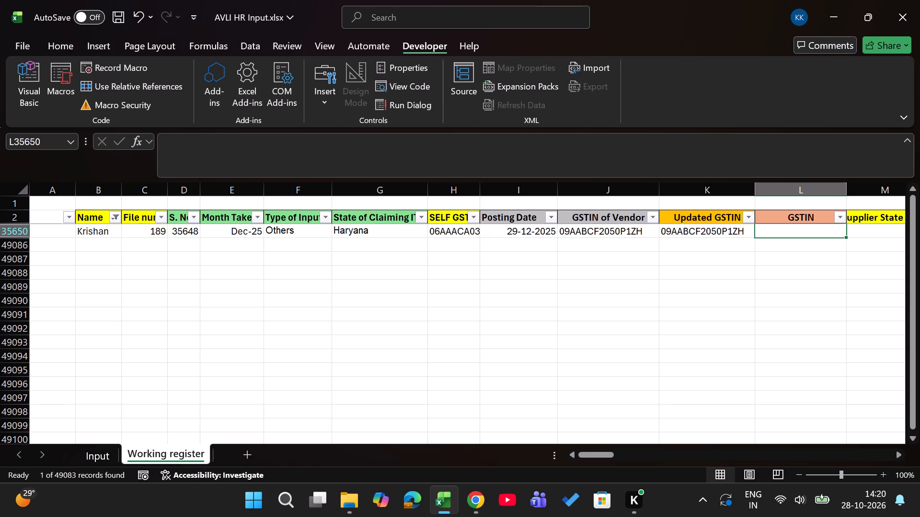
type("ok")
key("Return")
Enter 09 as the Supplier State Code (column M) for the filtered row.
key("Up")
key("Right")
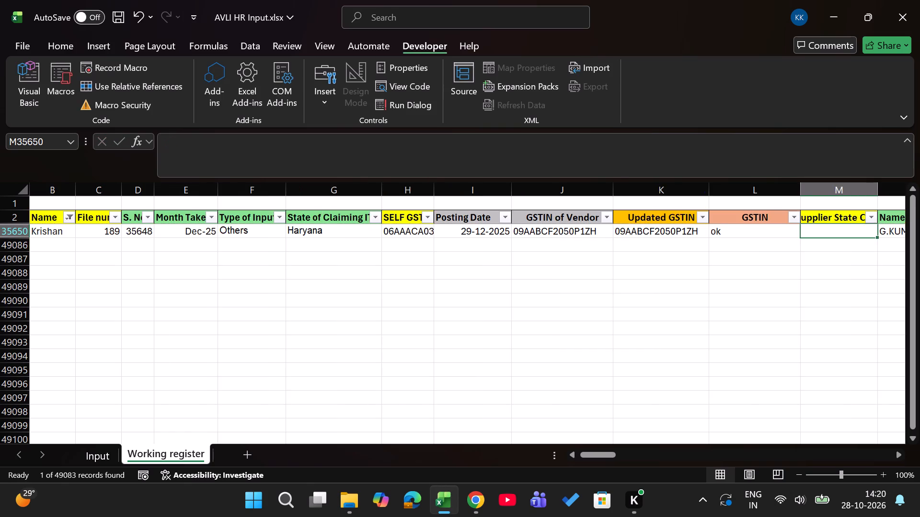
key("Right")
key("Right")
key("Left")
key("Left")
type("09")
key("Right")
Copy the Invoice No. (column Q) into the updated invoice number cell (column R) and mark its check (column S) as ok.
key("Right")
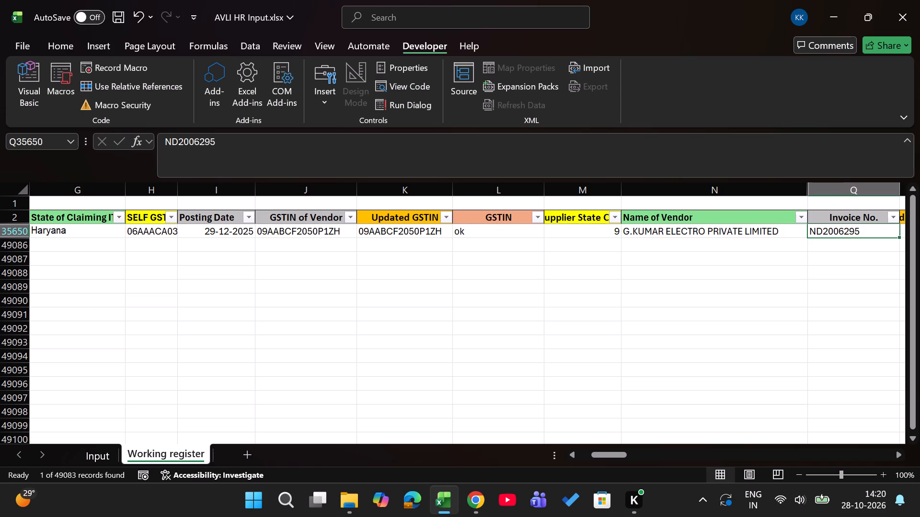
key("ctrl+c")
key("Right")
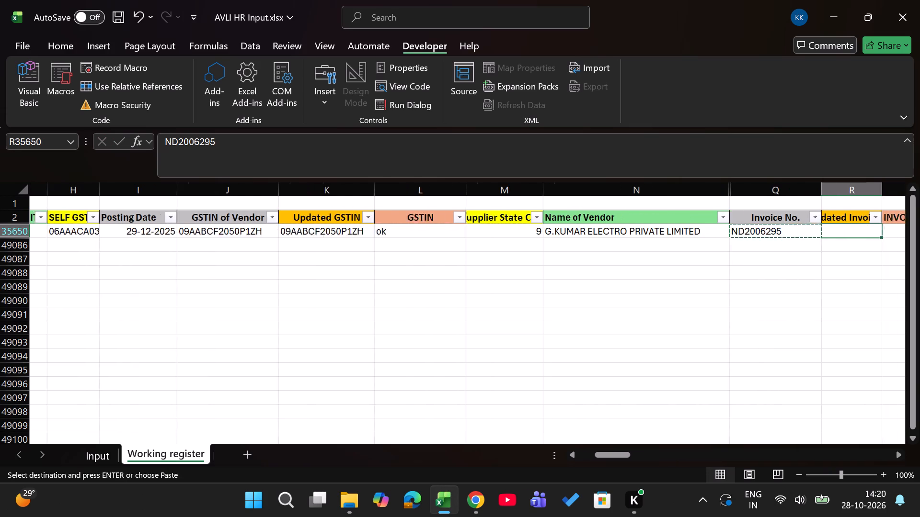
key("Return")
key("Right")
type("ok")
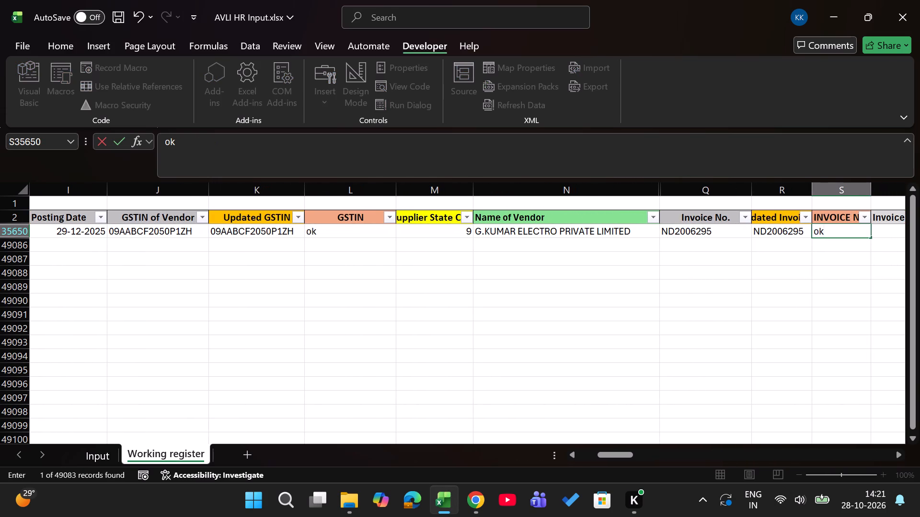
key("Right")
Copy the Invoice Date (column T) into the updated invoice date cell (column U) and mark the date check (column V) as ok.
key("Right")
key("Left")
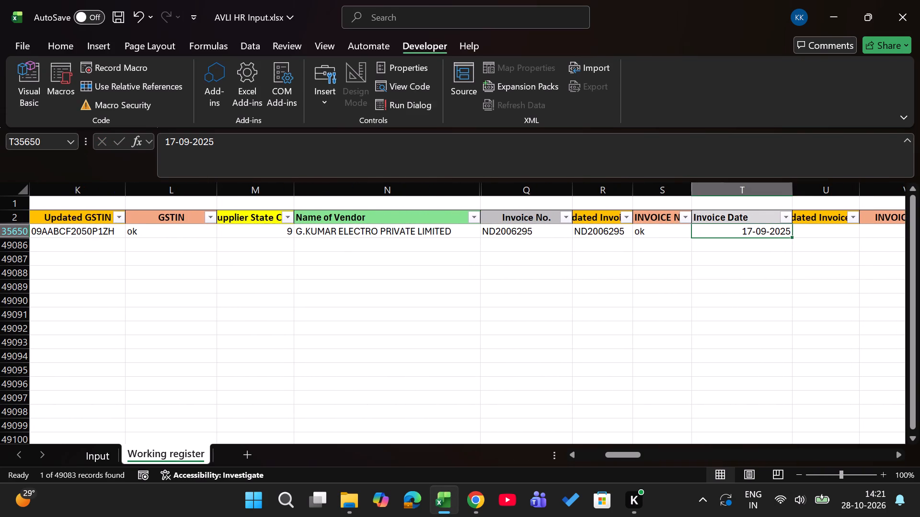
key("ctrl+c")
key("Right")
key("Return")
key("Right")
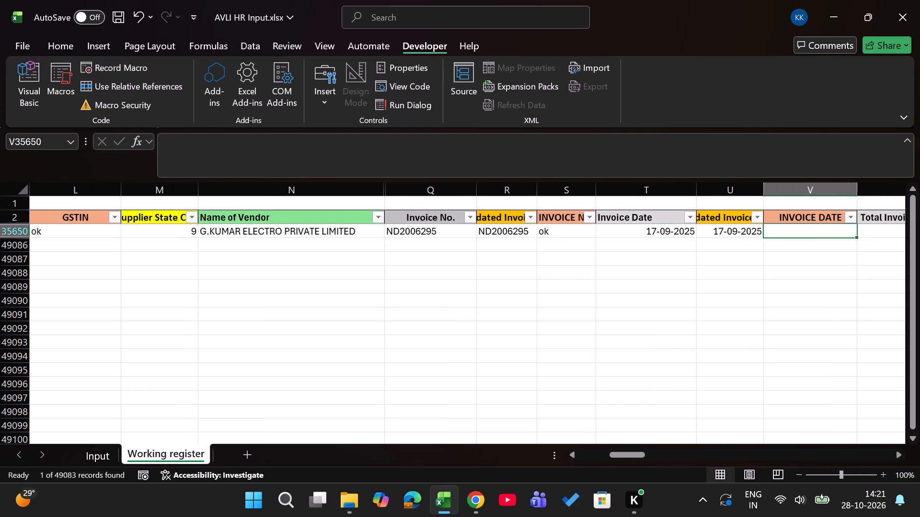
type("ok")
key("Right")
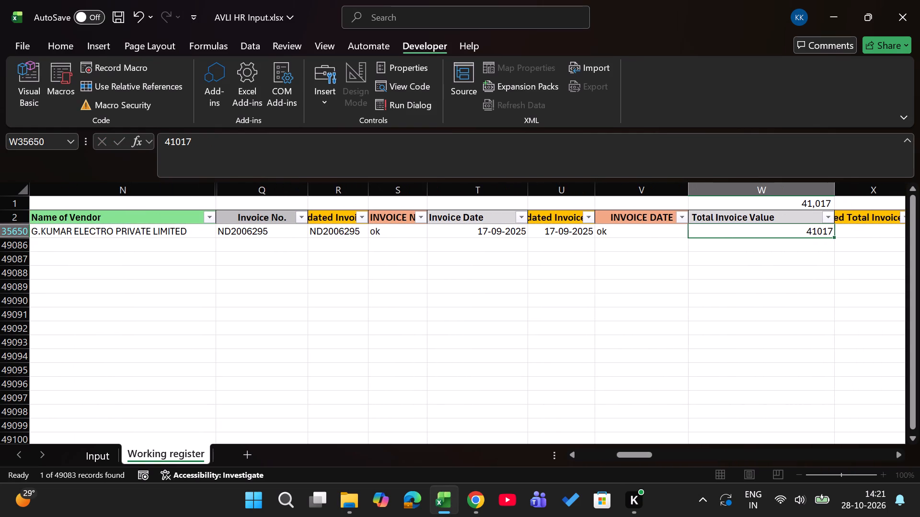
Copy the Total Invoice Value (column W) into the updated total cell (column X) and mark its check (column Y) as ok.
key("ctrl+c")
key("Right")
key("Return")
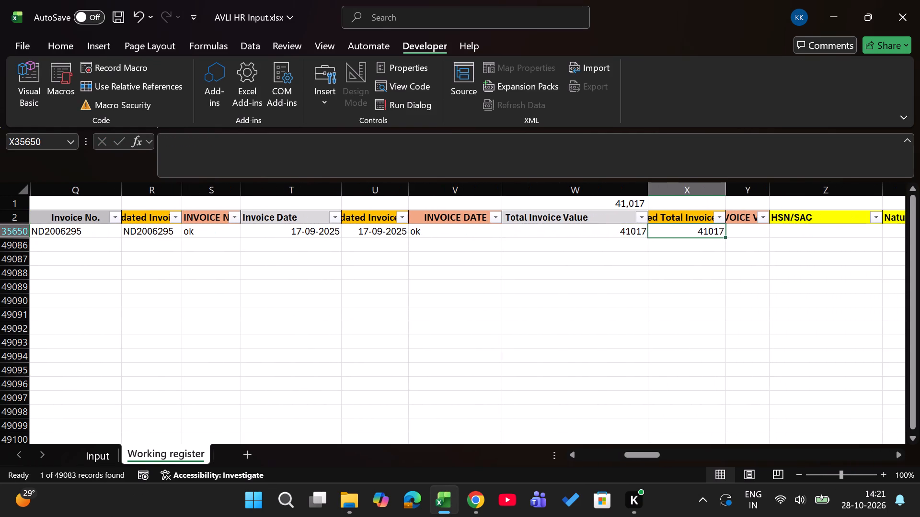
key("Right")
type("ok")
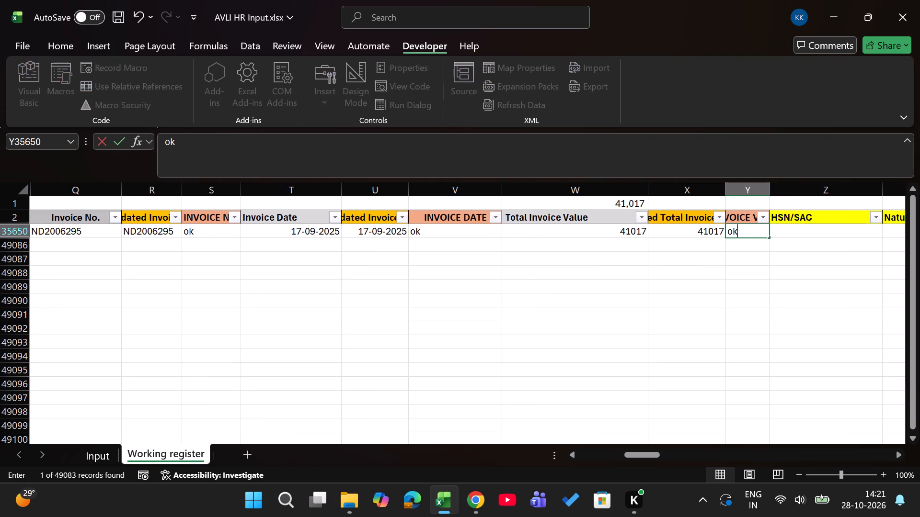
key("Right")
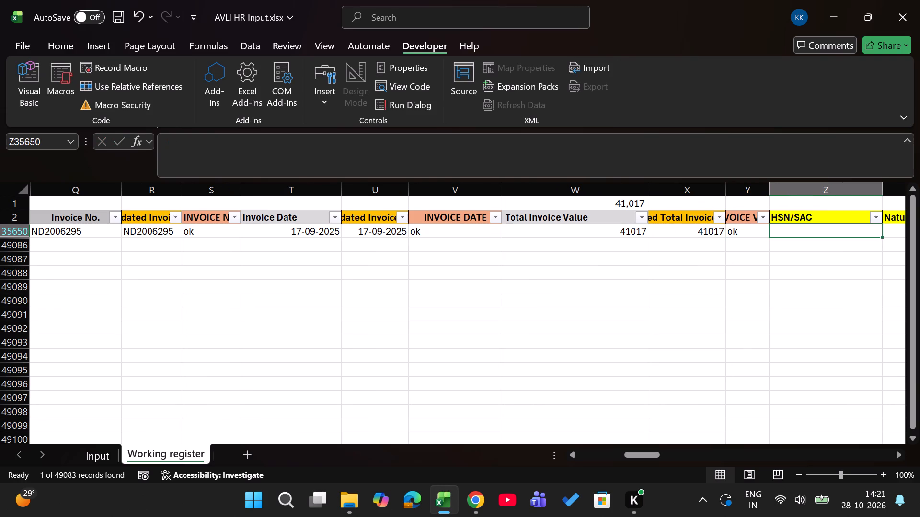
Enter 85444920 as the HSN/SAC (column Z) for the filtered row.
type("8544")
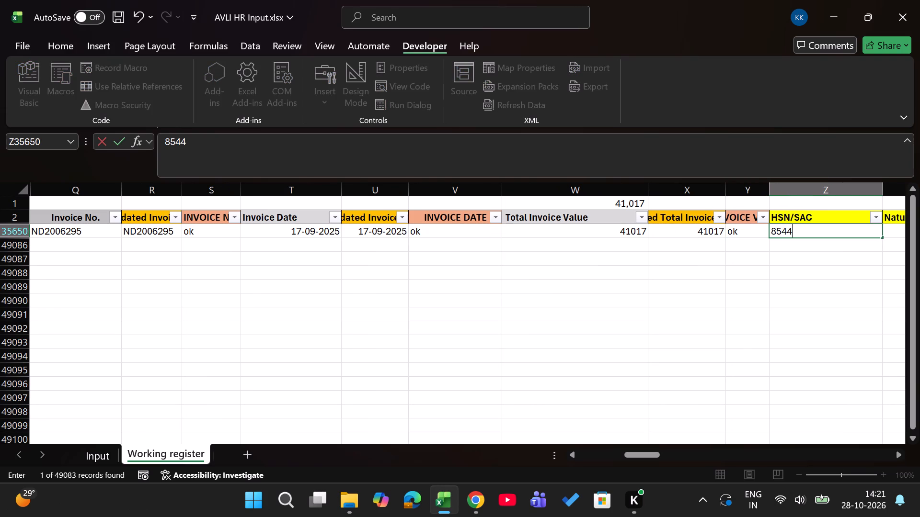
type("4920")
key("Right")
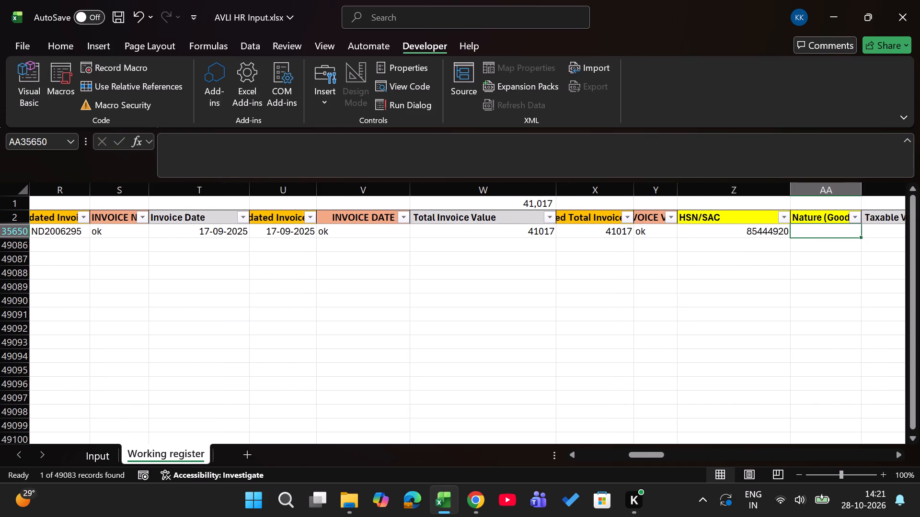
Set the Nature cell (column AA) of the filtered row to Goods.
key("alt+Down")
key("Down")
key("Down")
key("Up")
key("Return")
Copy the Taxable Value (column AB) into the updated taxable value cell (column AC) and mark its check (column AD) as ok.
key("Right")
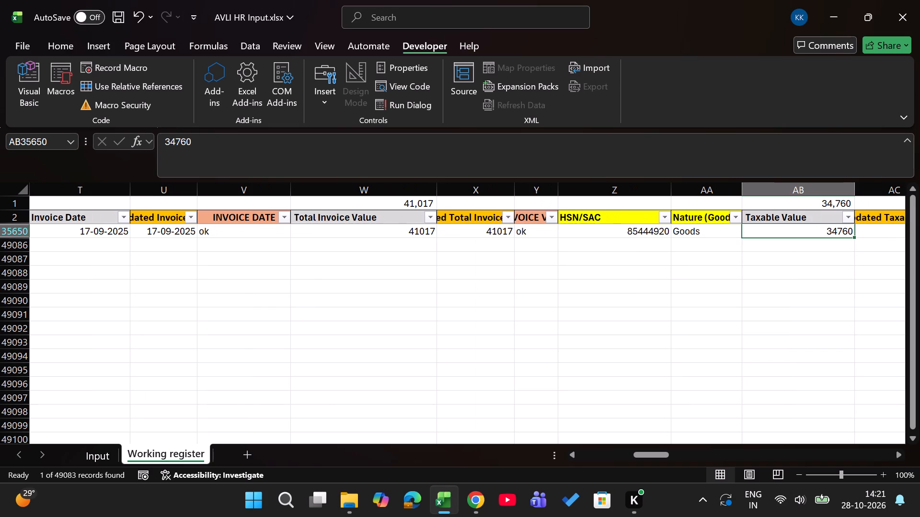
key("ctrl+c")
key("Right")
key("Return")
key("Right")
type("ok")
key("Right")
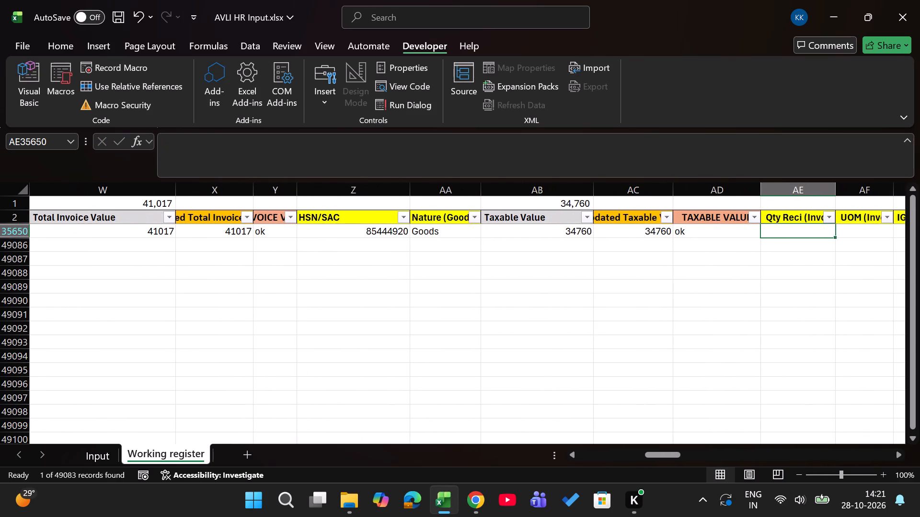
Enter the invoice quantity as 2 (column AE) and the invoice UOM as Coil (column AF) for the filtered row.
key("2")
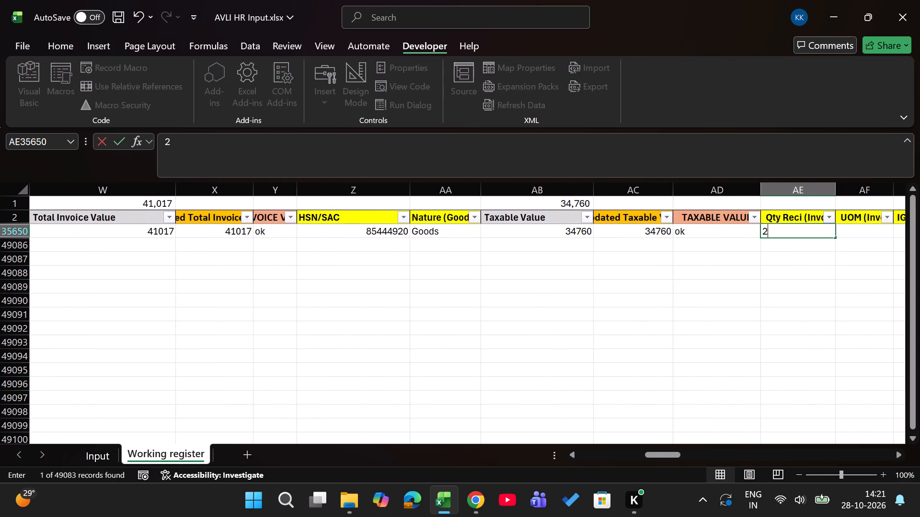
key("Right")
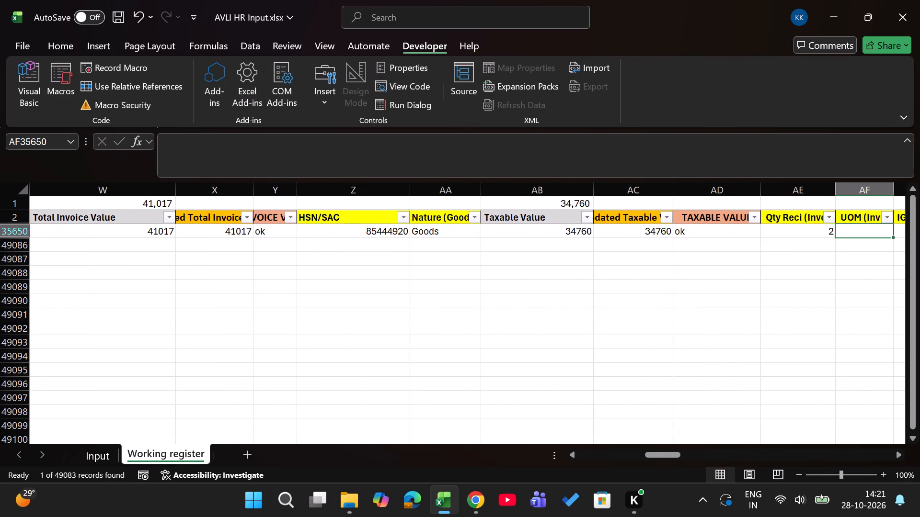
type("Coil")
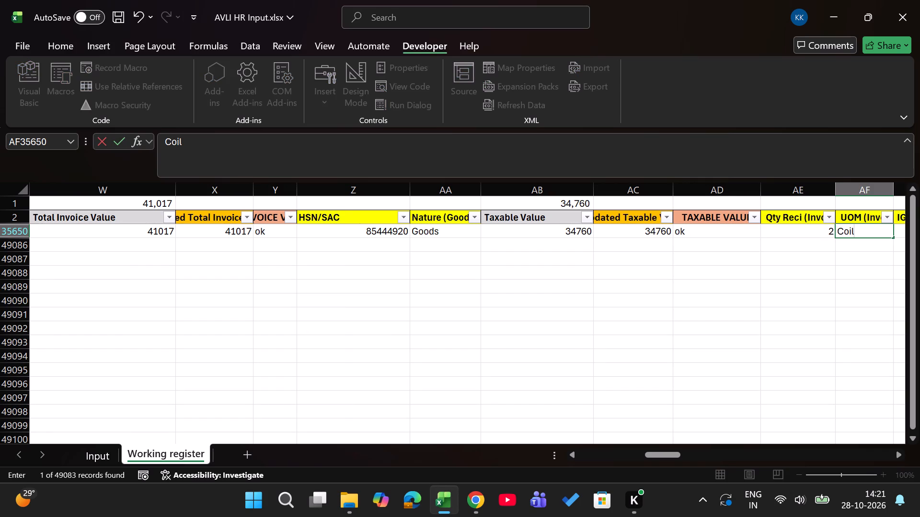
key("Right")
Enter 18 as the IGST rate (column AG) for the filtered row.
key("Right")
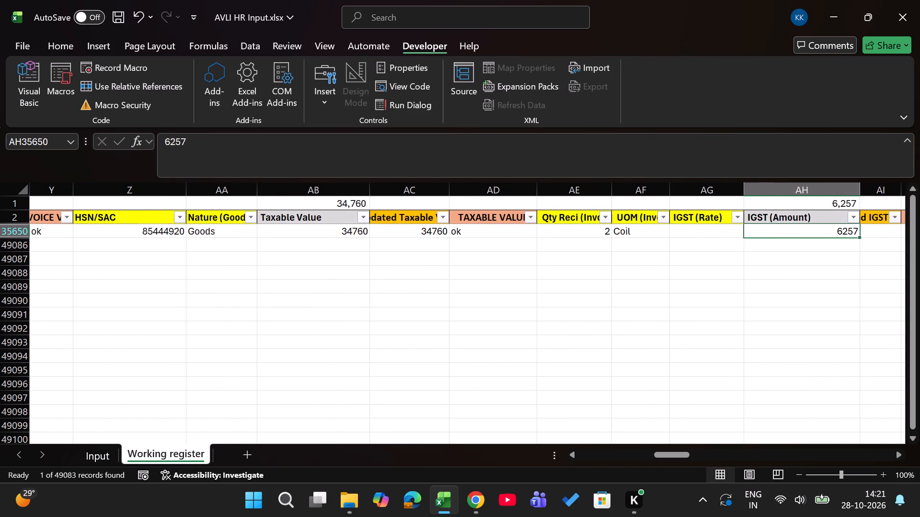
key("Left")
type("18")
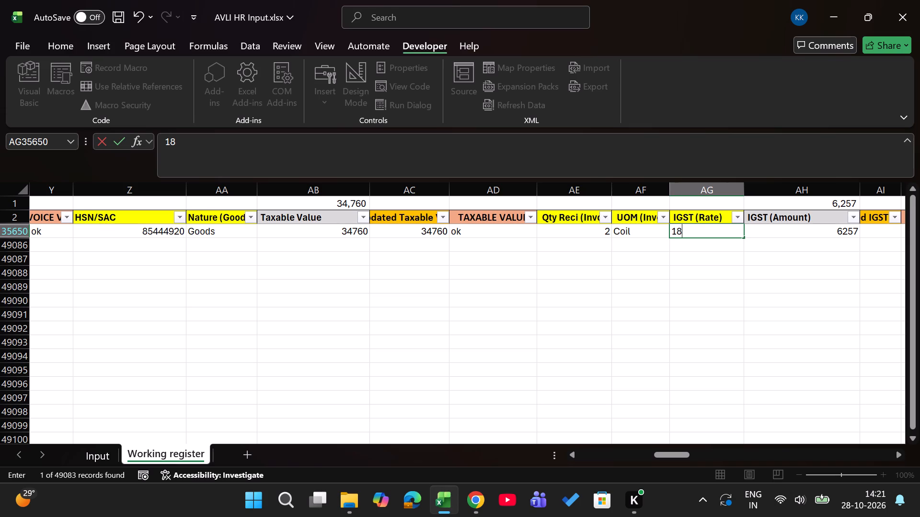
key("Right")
Copy the IGST amount (column AH) into the updated IGST cell (column AI) and mark the IGST check (column AJ) as ok.
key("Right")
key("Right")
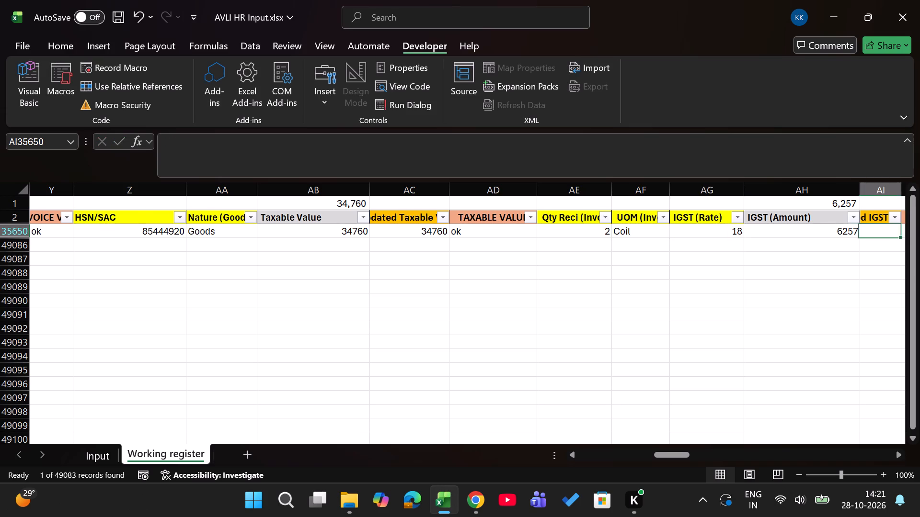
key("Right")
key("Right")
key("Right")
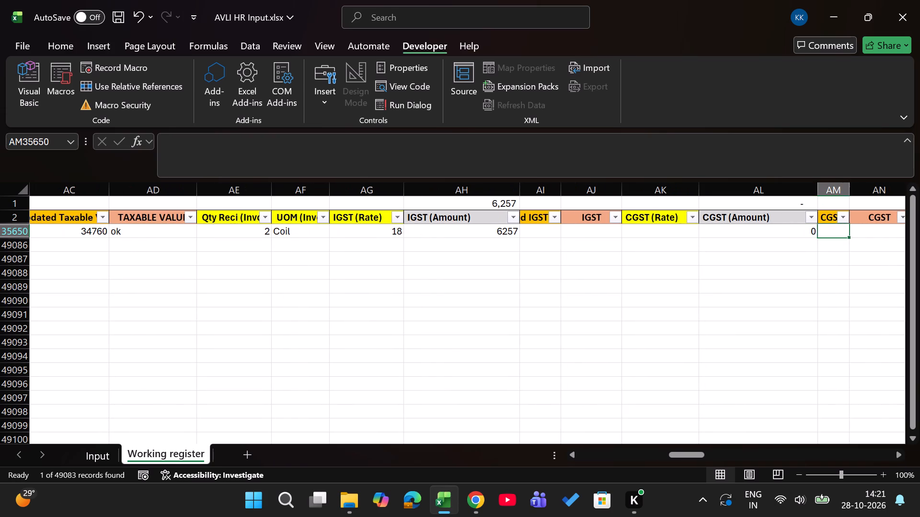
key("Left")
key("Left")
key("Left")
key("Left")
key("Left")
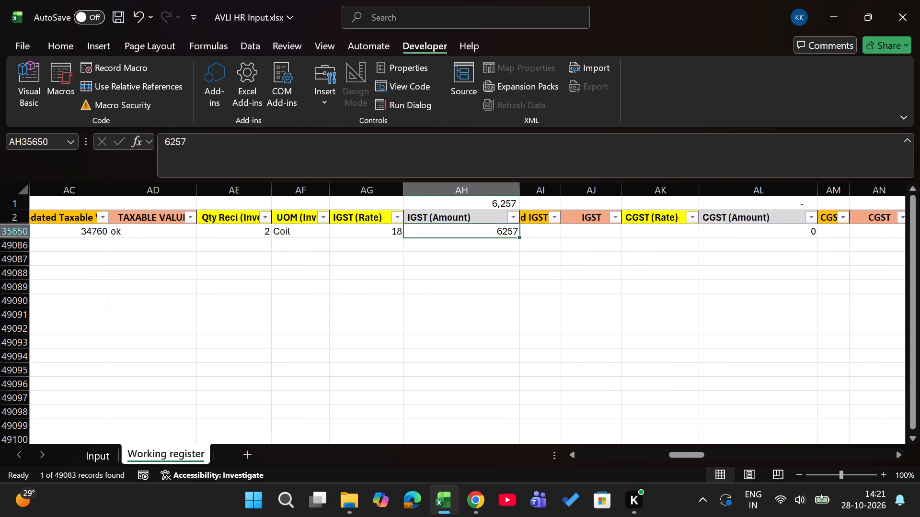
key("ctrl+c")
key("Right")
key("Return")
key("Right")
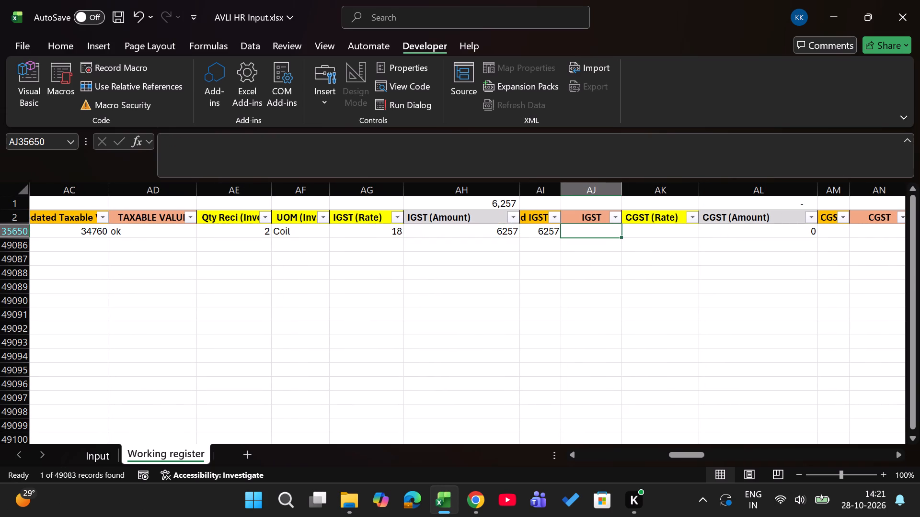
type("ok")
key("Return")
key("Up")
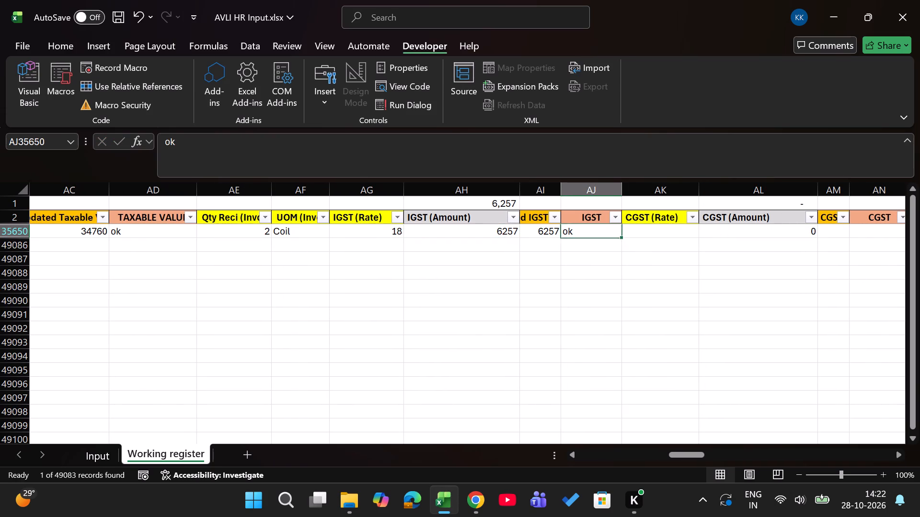
Enter "FRLS BMS Shielded POLYCAB" as the updated description of goods (column BF) for the filtered row.
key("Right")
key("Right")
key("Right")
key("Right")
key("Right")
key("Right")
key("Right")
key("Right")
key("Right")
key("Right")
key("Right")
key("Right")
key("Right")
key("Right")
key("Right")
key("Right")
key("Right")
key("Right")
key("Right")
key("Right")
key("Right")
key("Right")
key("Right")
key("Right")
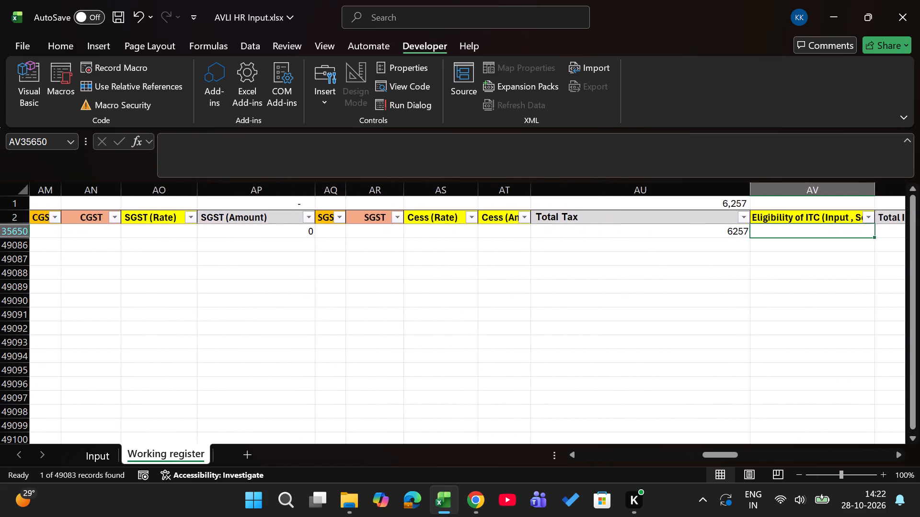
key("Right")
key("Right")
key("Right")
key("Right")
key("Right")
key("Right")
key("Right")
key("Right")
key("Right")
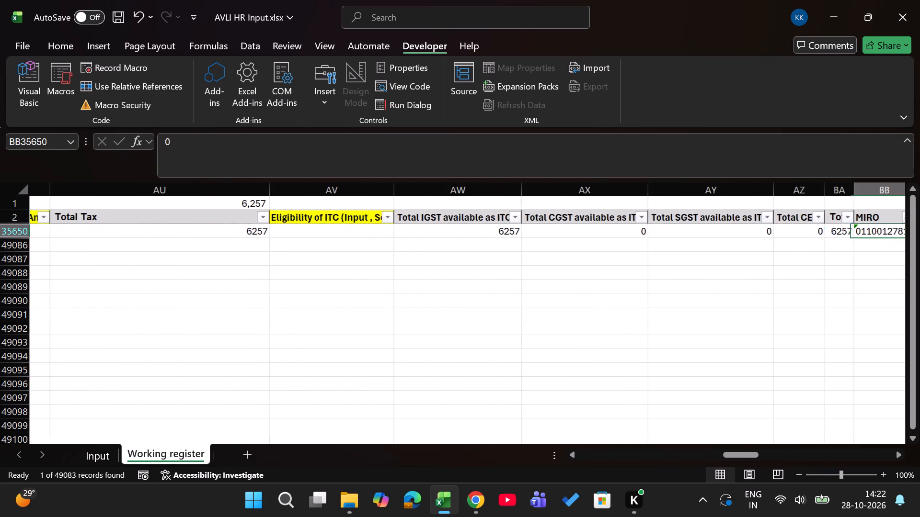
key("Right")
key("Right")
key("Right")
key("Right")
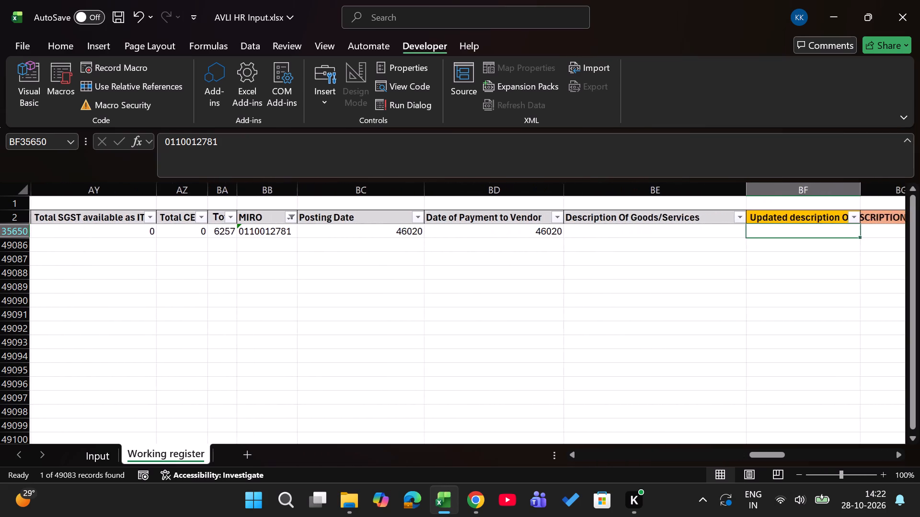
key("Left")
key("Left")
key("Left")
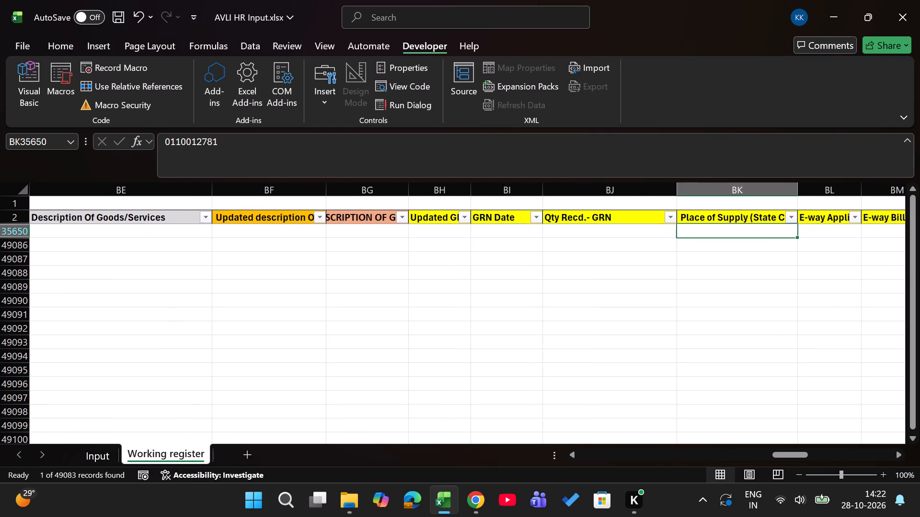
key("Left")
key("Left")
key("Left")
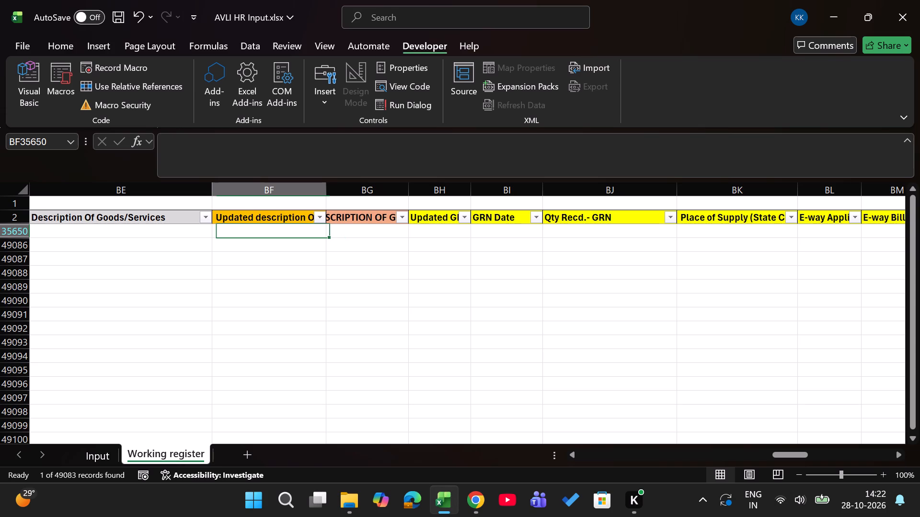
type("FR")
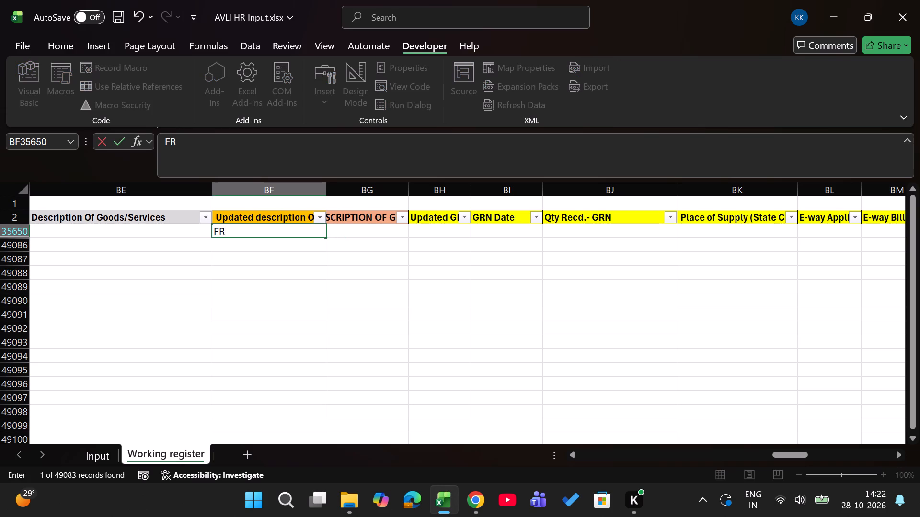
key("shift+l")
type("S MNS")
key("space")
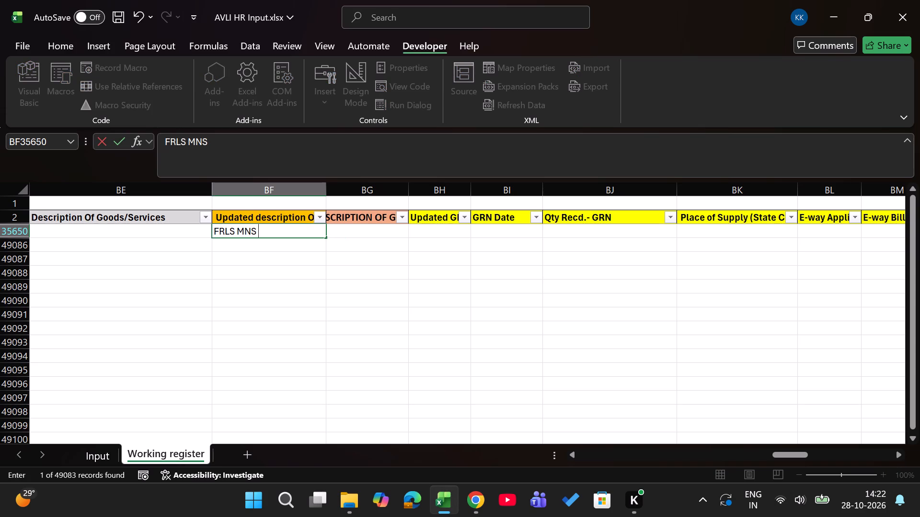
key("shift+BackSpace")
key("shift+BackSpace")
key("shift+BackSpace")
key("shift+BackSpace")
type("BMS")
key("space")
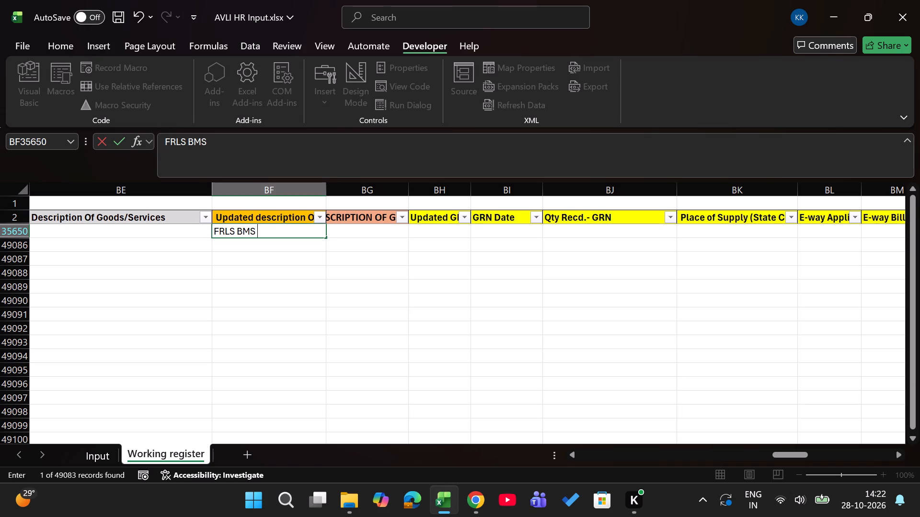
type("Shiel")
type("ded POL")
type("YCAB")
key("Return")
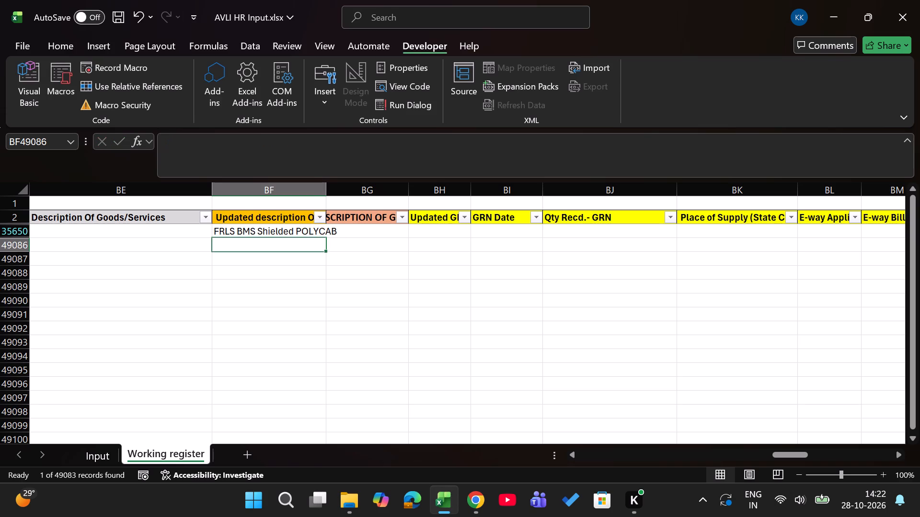
Enter "Not in PR" in the description of goods comparison column (BG) for the filtered row.
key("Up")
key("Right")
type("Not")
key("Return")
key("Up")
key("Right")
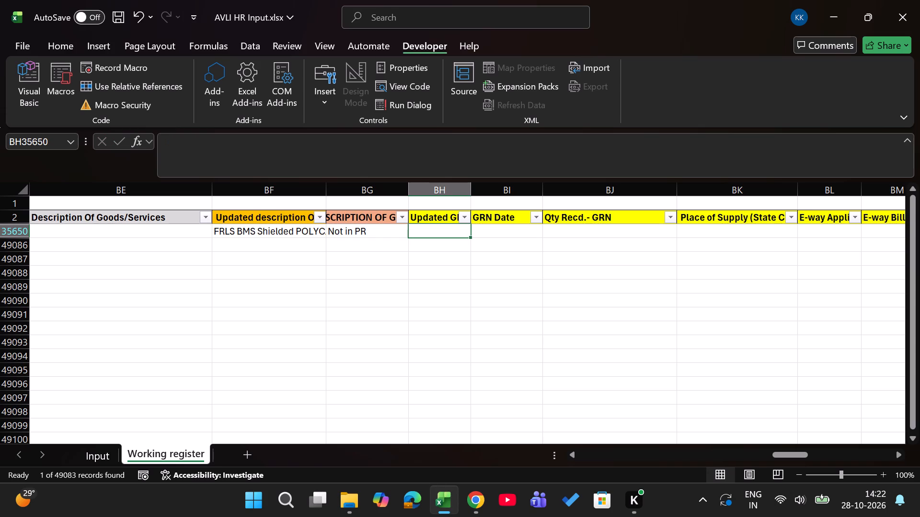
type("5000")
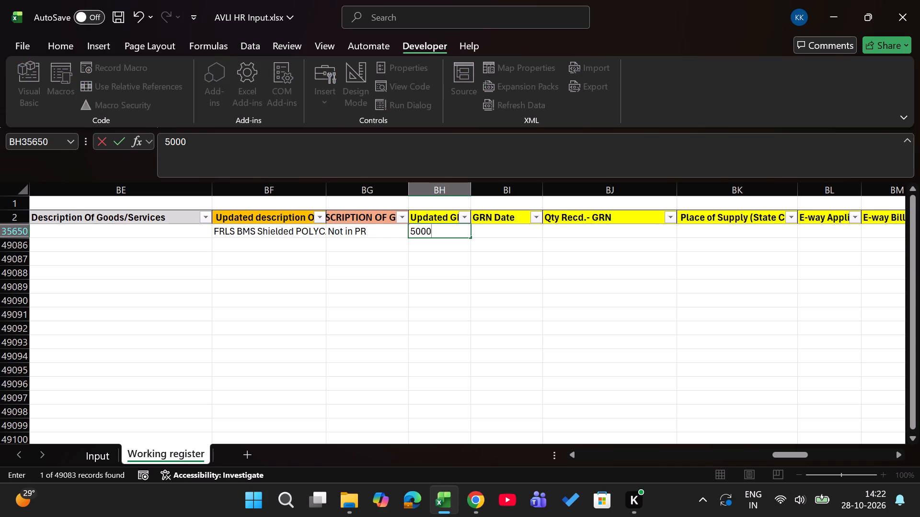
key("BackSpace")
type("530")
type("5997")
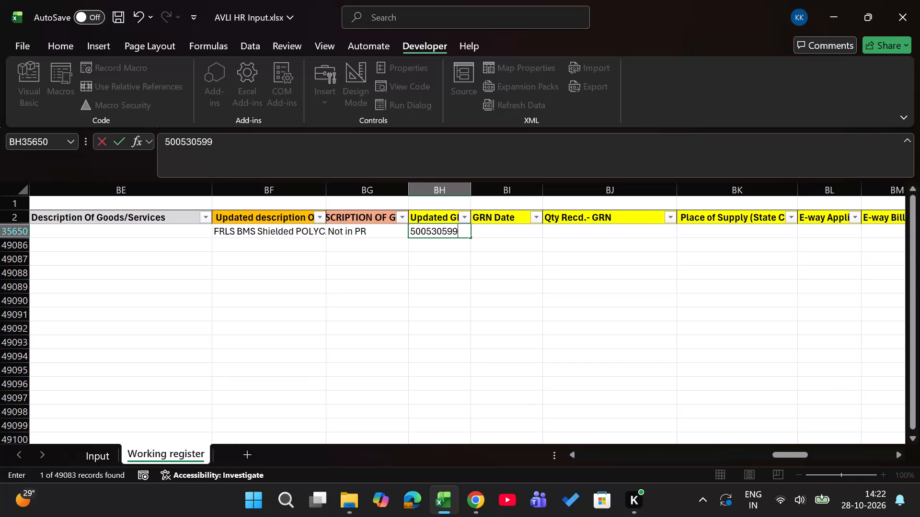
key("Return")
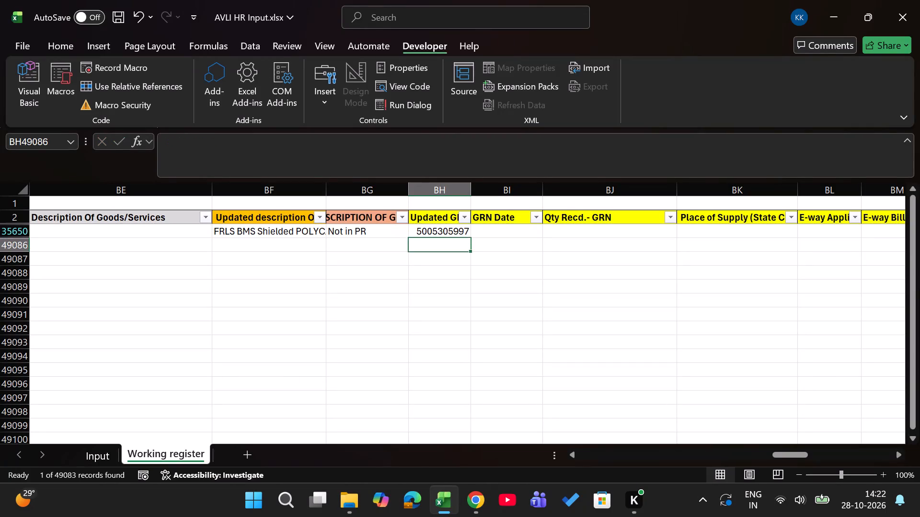
Enter 23-12-25 as the GRN date (column BI) and 1000 as the GRN quantity received (column BJ).
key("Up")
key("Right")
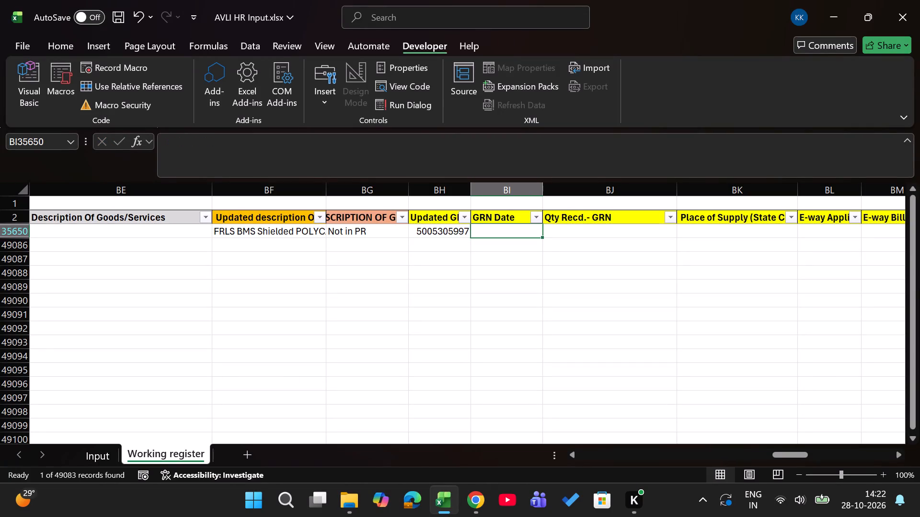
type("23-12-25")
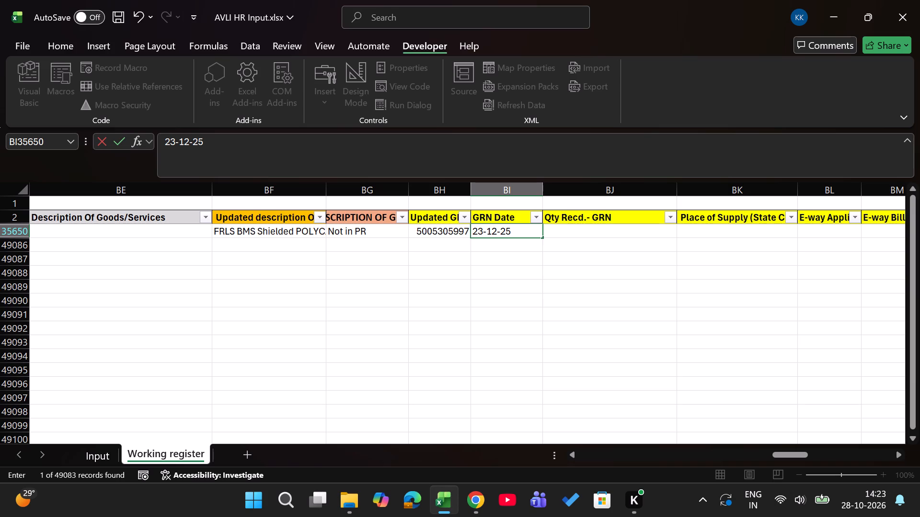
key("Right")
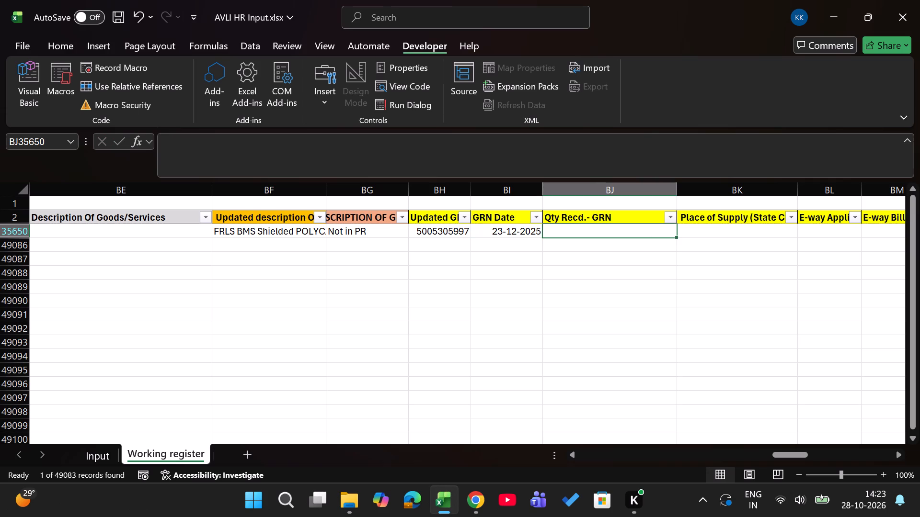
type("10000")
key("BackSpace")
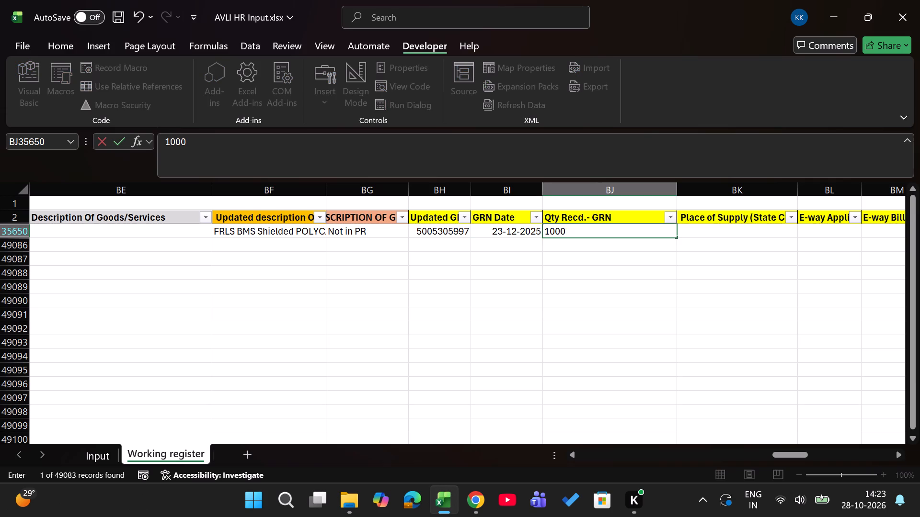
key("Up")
Enter 06 as the place of supply state code (column BK) and No for e-way applicability (column BL).
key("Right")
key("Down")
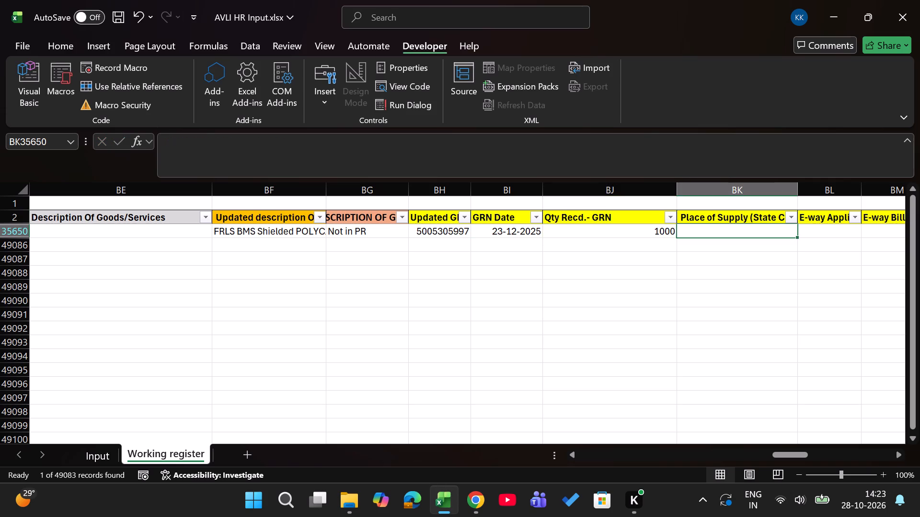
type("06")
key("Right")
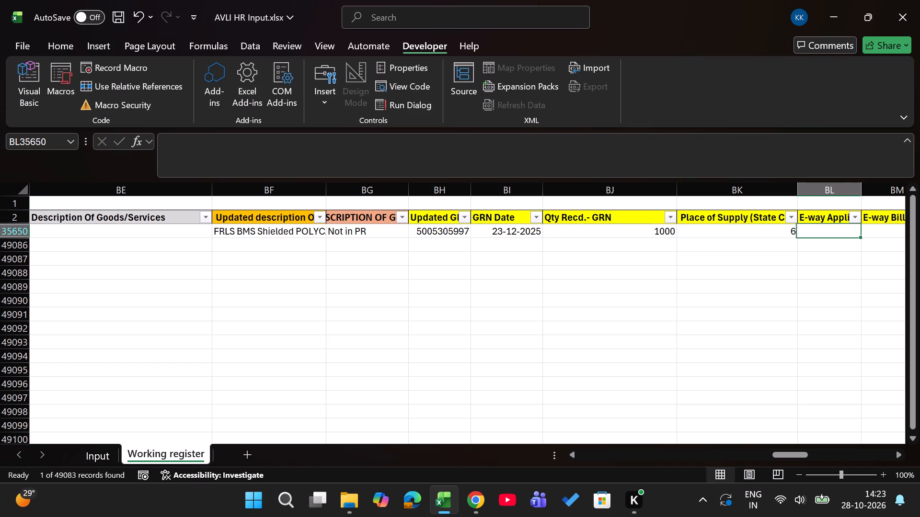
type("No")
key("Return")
Set whether the IRN (E-INV) is attached with the invoice (column BO) to Yes for the filtered row.
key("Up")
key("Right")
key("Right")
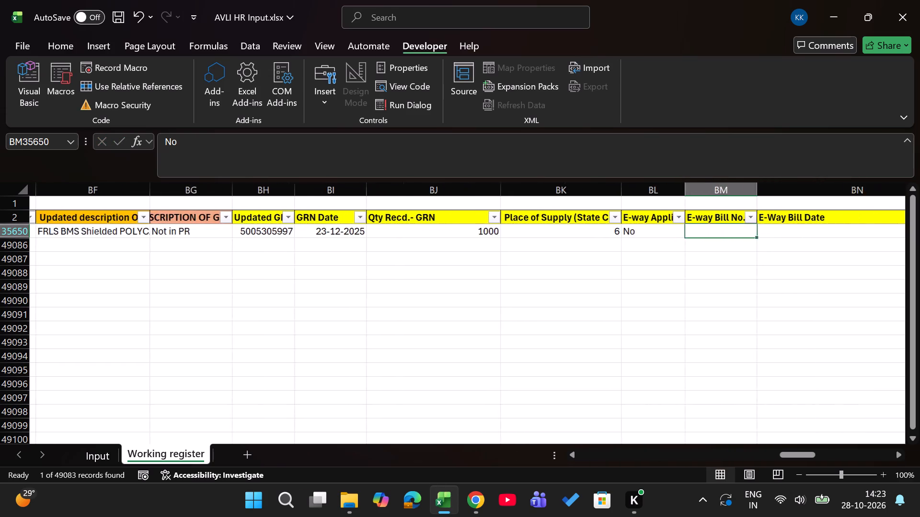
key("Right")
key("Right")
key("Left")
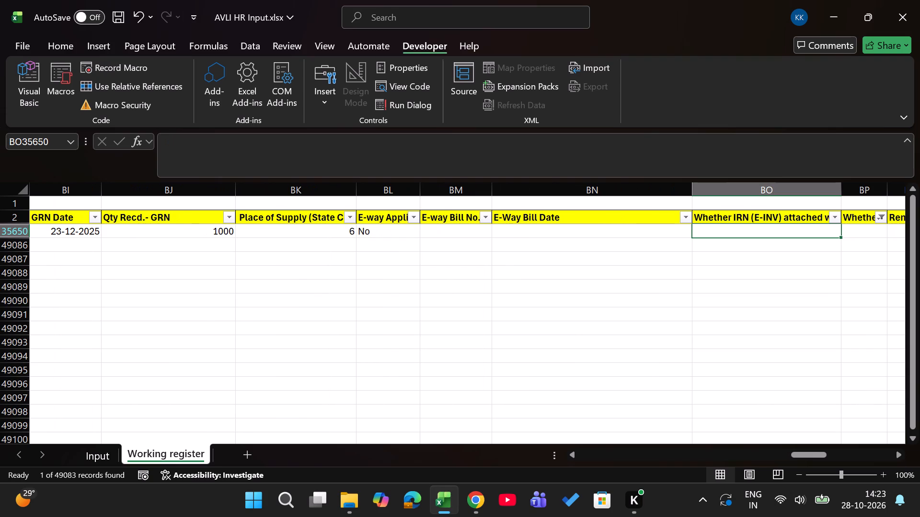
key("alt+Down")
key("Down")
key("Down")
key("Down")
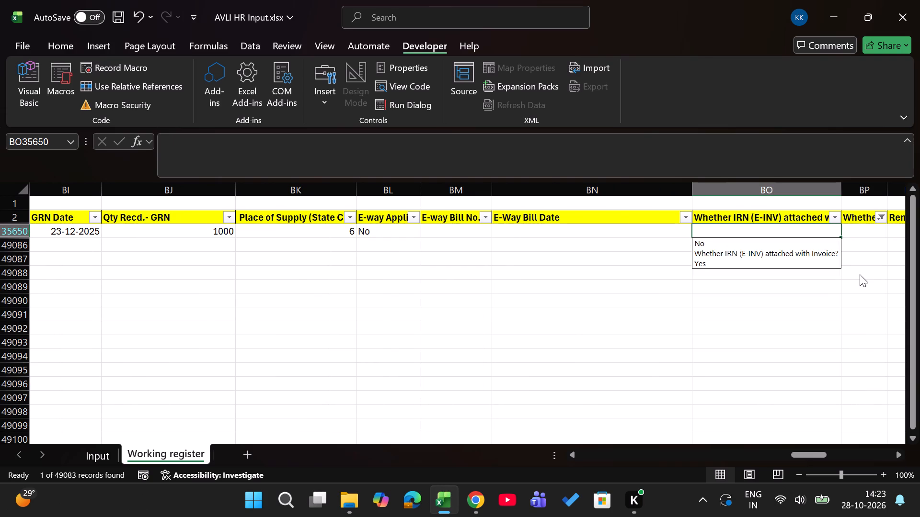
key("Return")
Copy the Yes from the IRN attached cell into "Whether Invoice to be Checked?" (column BP) for the filtered row.
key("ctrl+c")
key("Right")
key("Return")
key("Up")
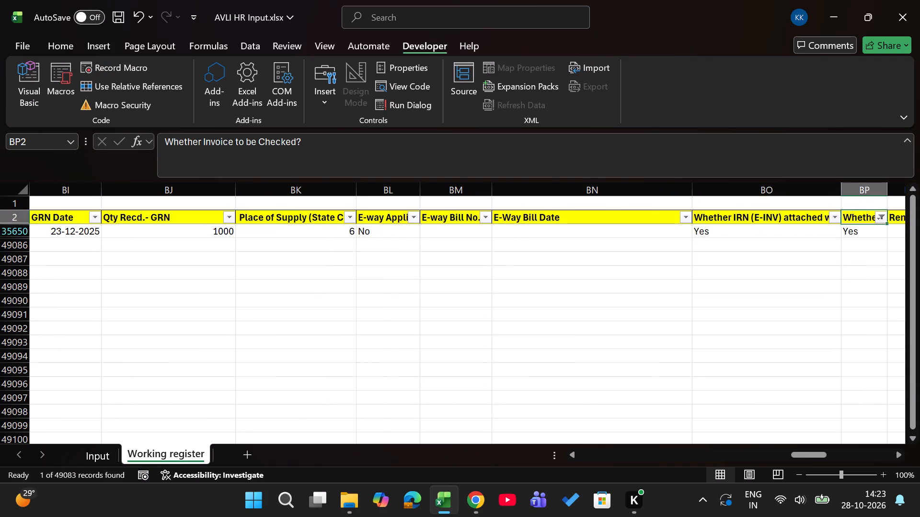
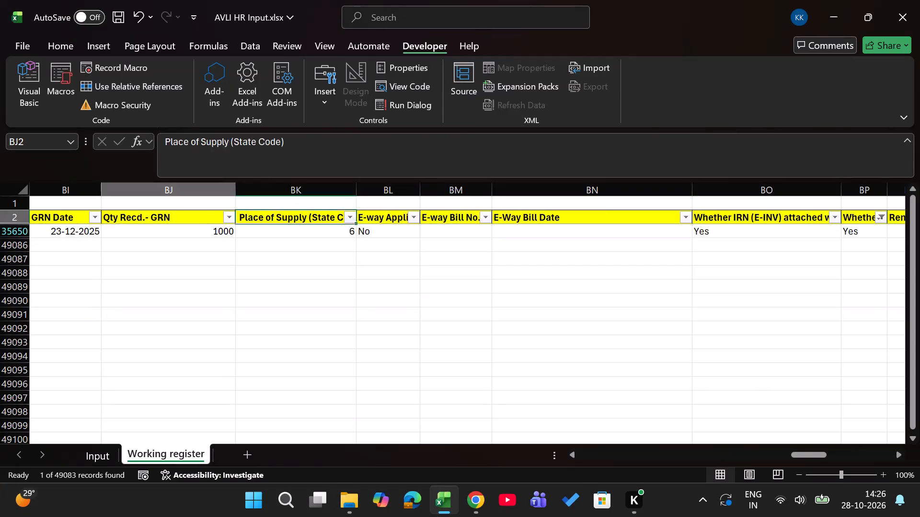
Filter the MIRO column (BB) to the document number containing 12780.
key("Left")
key("Left")
key("Left")
key("Left")
key("Right")
key("Left")
key("Left")
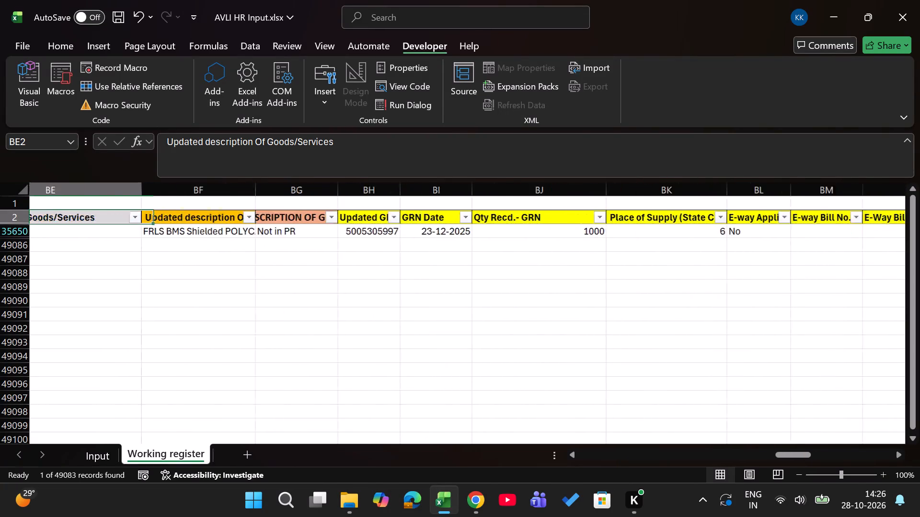
key("Left")
key("Left")
key("Left")
key("Left")
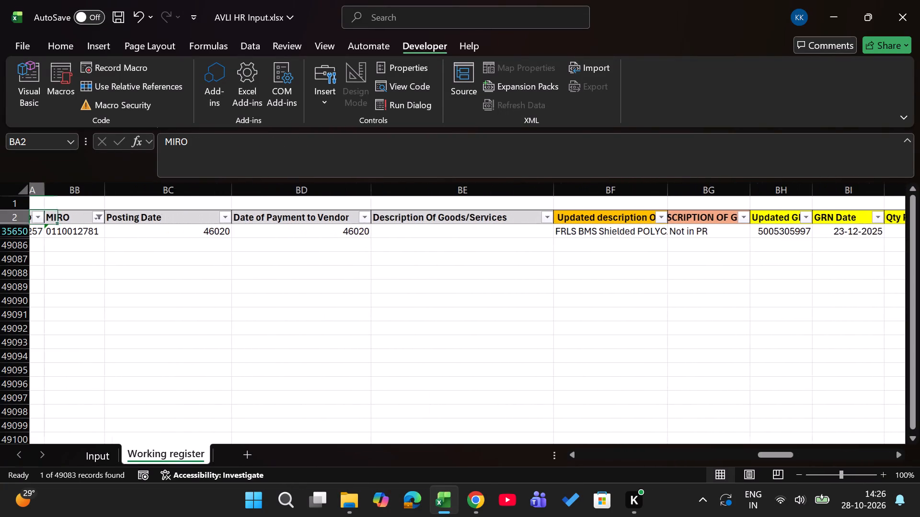
key("Right")
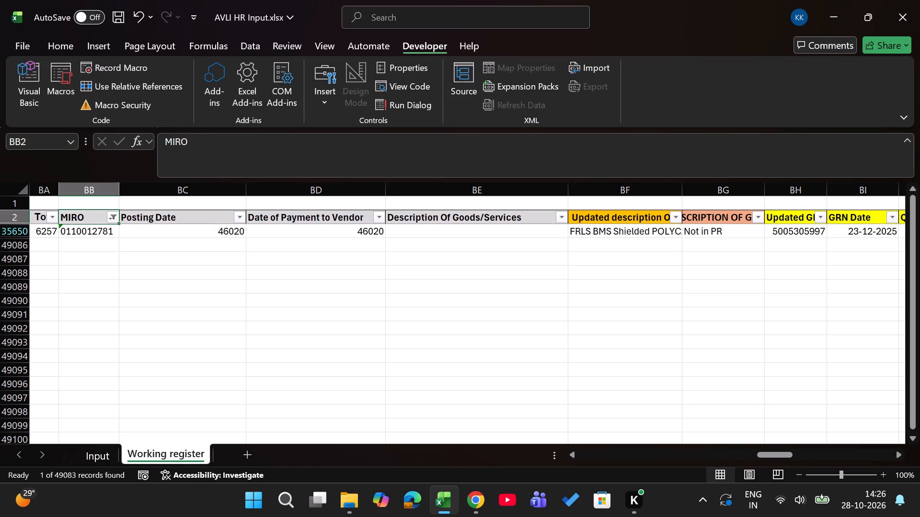
key("alt+Down")
key("alt+Down")
key("alt+Down")
key("alt+Down")
key("alt+Down")
key("alt+Down")
key("alt+Down")
key("Down")
key("Down")
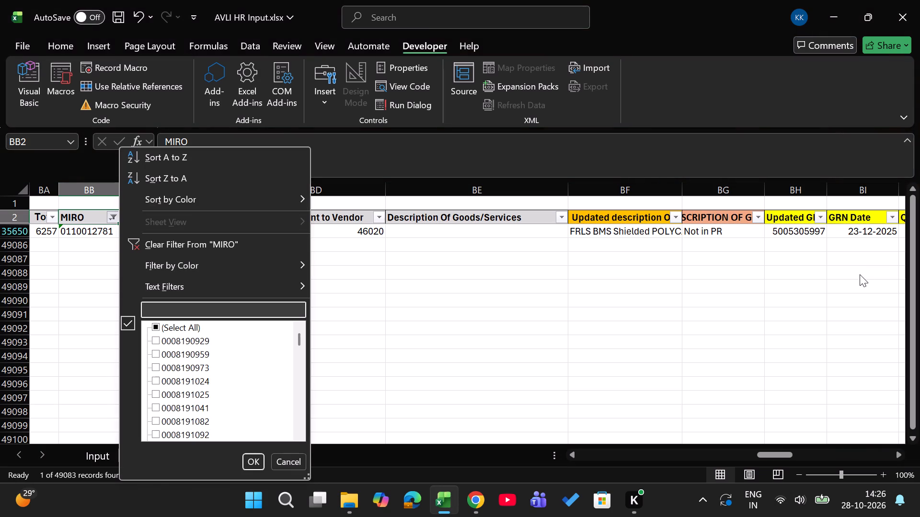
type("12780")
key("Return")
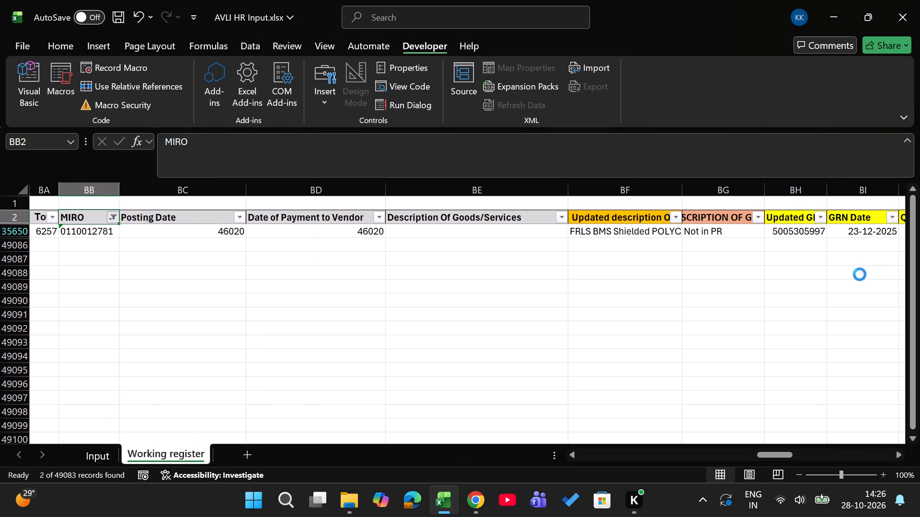
Enter 189 as the file number (column C) for both filtered rows.
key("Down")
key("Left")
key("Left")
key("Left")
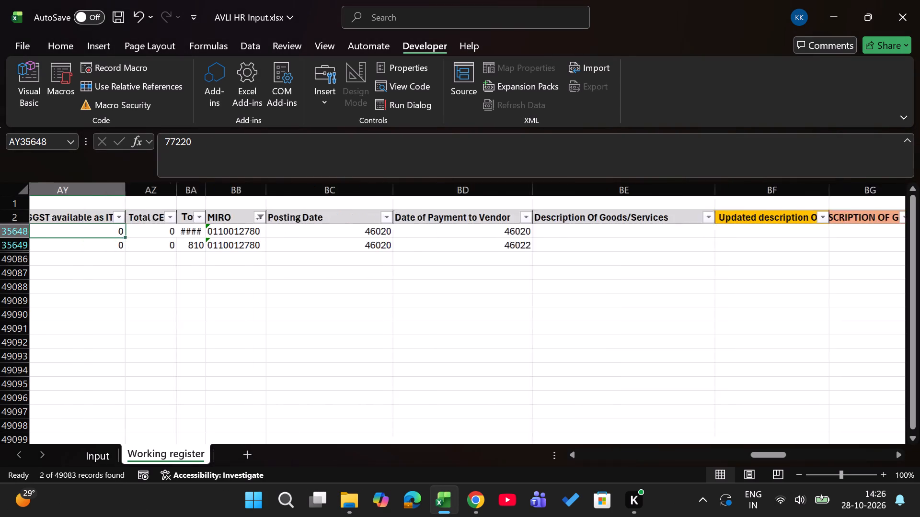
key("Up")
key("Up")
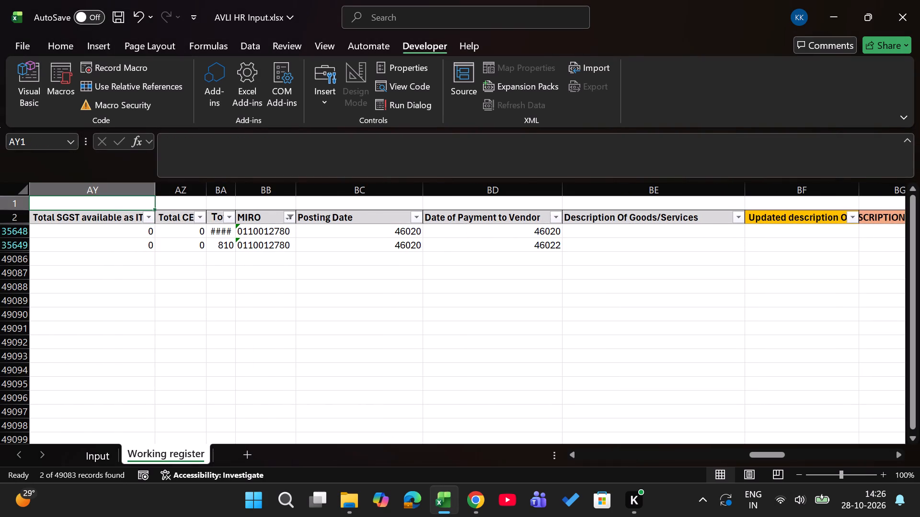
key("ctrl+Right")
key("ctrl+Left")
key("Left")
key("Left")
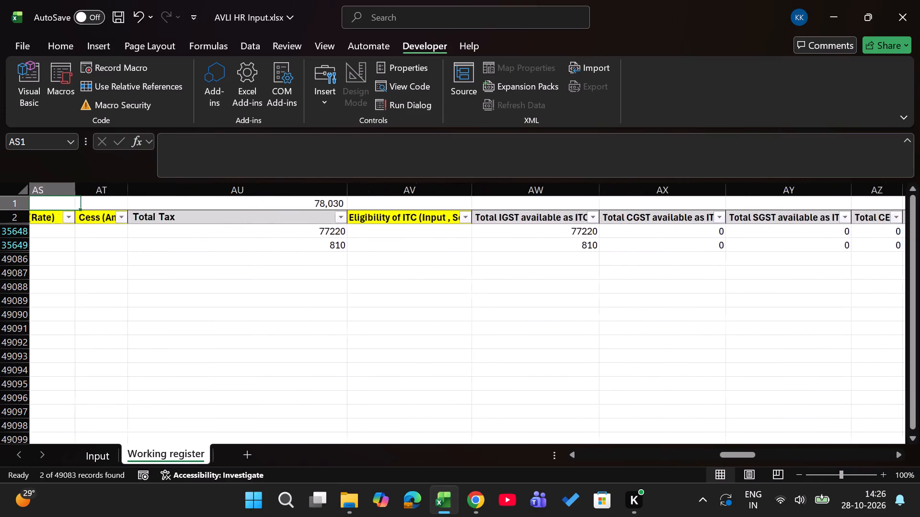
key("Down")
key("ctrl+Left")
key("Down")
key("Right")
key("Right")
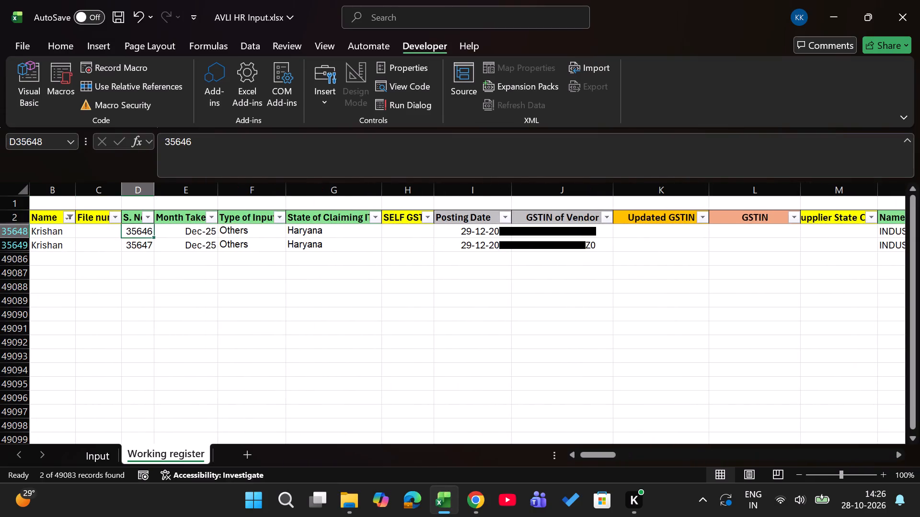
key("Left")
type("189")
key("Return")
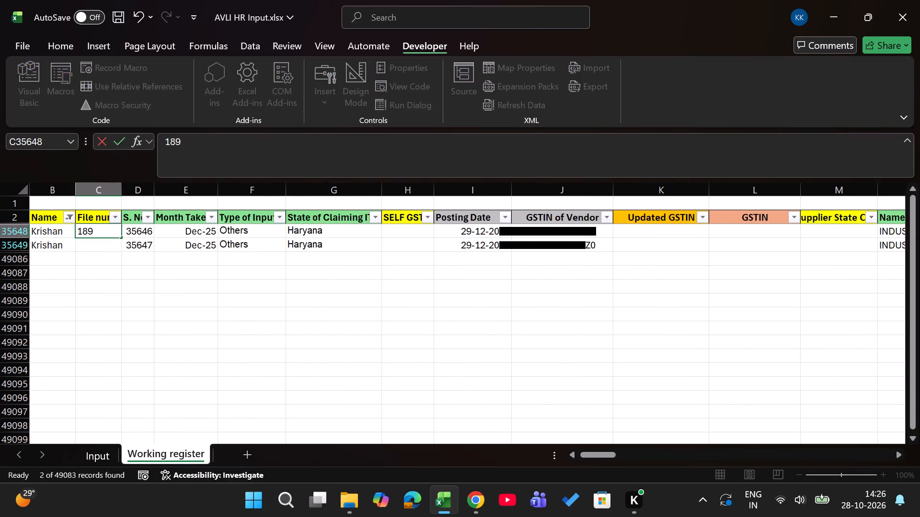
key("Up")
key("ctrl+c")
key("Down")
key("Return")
Set SELF GSTIN (column H) to the listed company GSTIN beginning with 06 for both filtered rows.
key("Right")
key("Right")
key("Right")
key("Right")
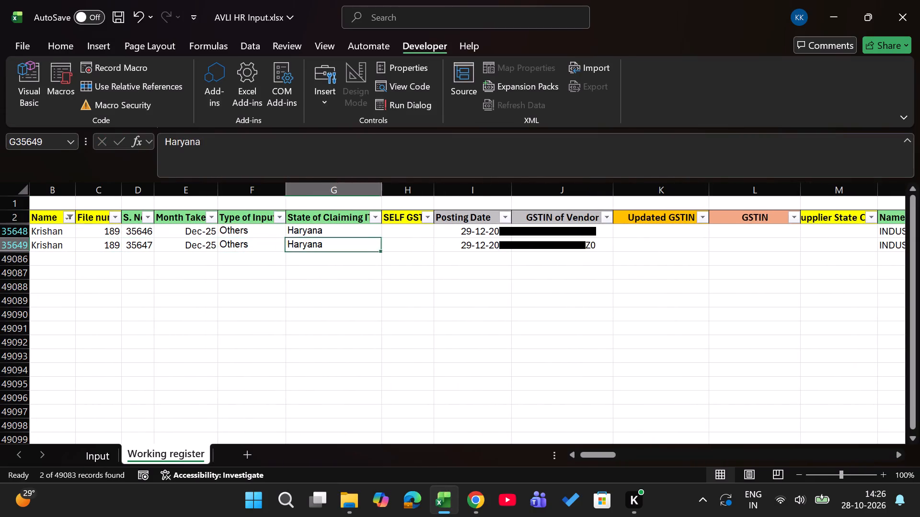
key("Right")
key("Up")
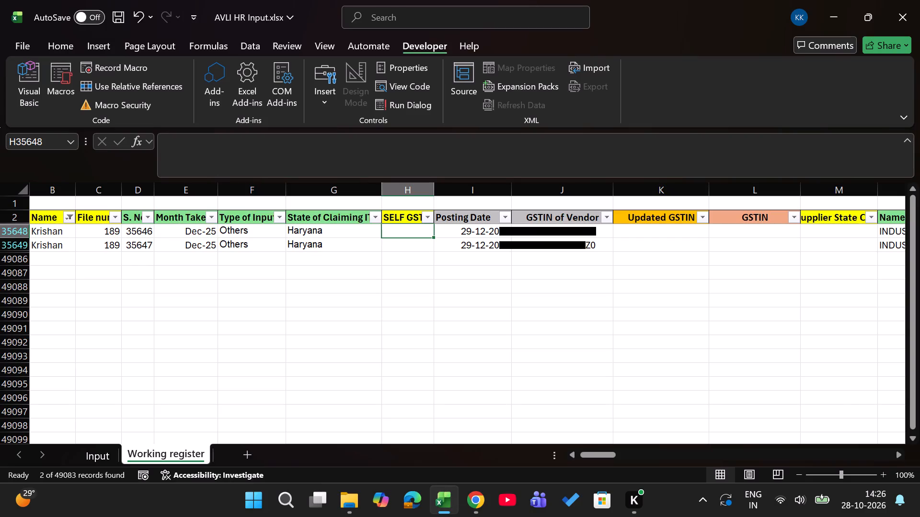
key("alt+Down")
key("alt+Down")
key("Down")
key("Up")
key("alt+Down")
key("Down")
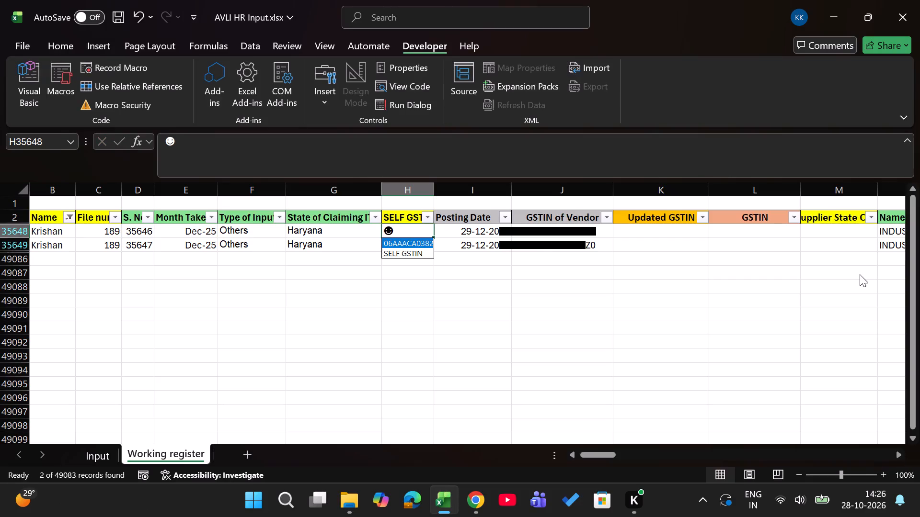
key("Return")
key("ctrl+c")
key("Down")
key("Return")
Copy the vendor's GSTIN from column J into Updated GSTIN (column K) for both filtered rows.
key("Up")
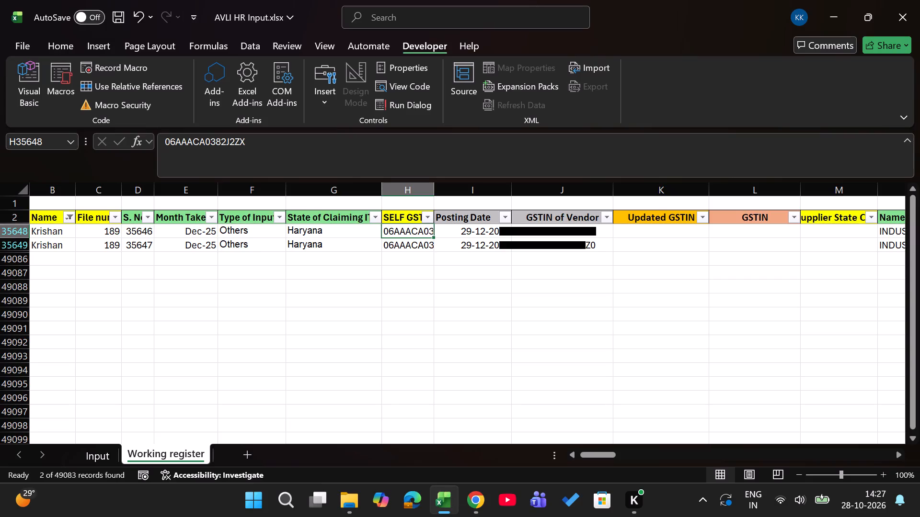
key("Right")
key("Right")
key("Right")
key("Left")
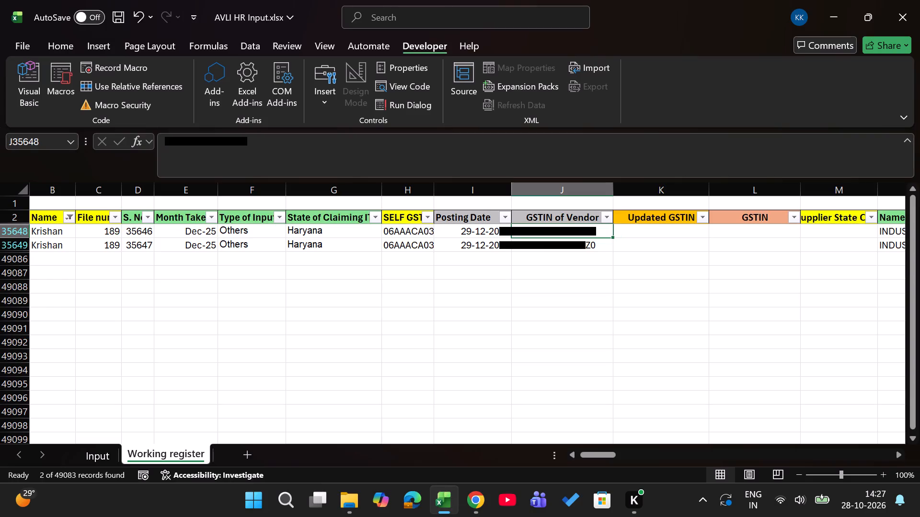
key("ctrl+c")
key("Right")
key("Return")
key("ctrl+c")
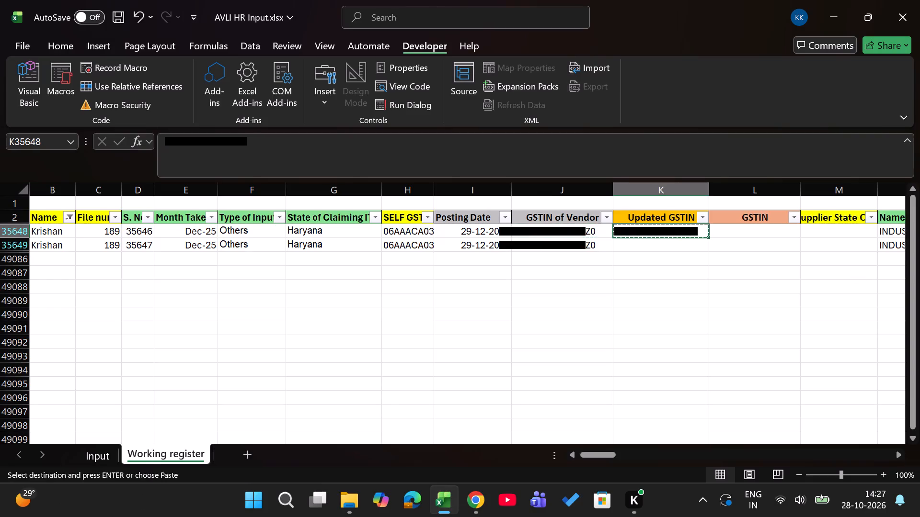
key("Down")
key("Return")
Set the GSTIN check (column L) to ok for both filtered rows.
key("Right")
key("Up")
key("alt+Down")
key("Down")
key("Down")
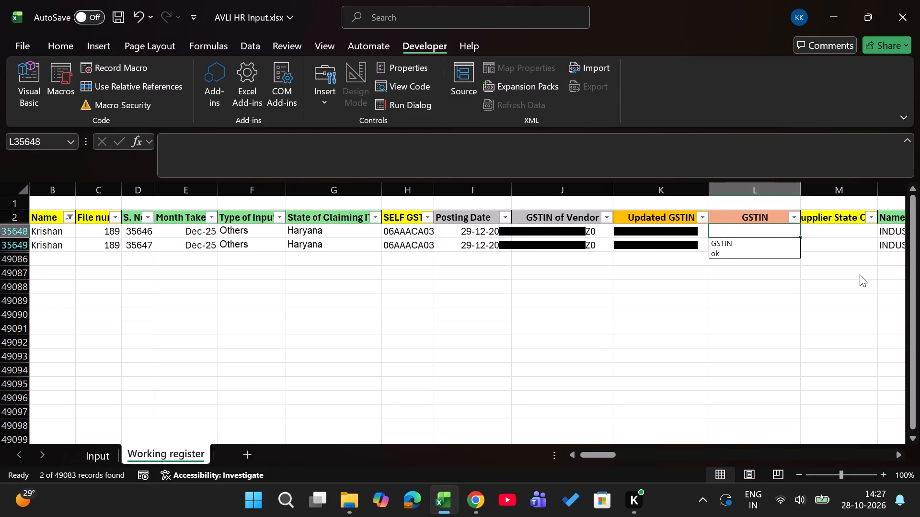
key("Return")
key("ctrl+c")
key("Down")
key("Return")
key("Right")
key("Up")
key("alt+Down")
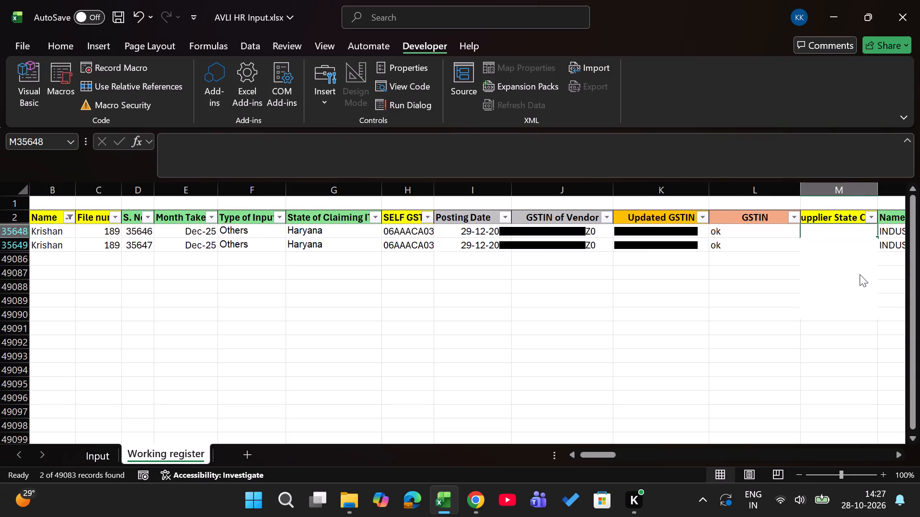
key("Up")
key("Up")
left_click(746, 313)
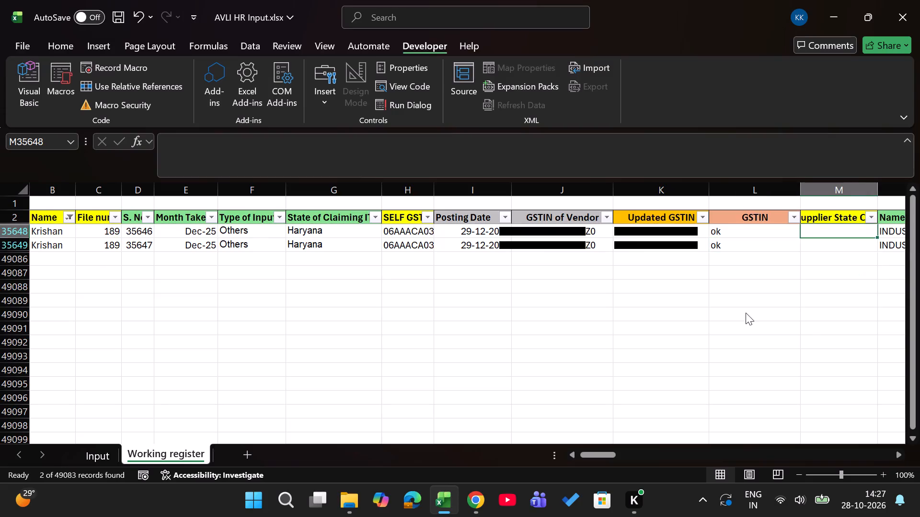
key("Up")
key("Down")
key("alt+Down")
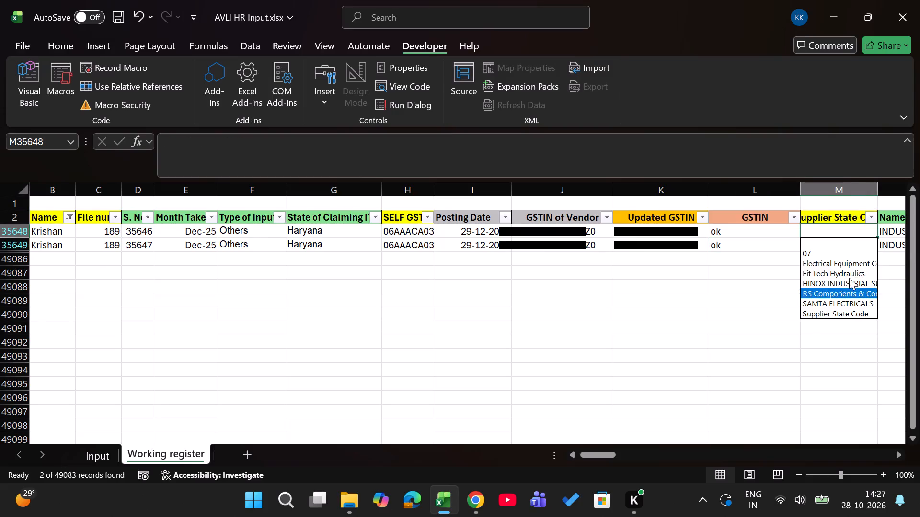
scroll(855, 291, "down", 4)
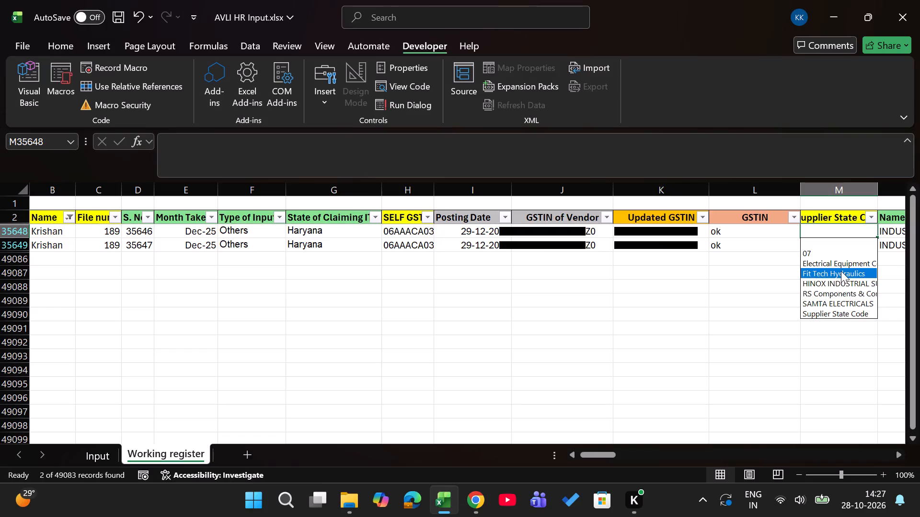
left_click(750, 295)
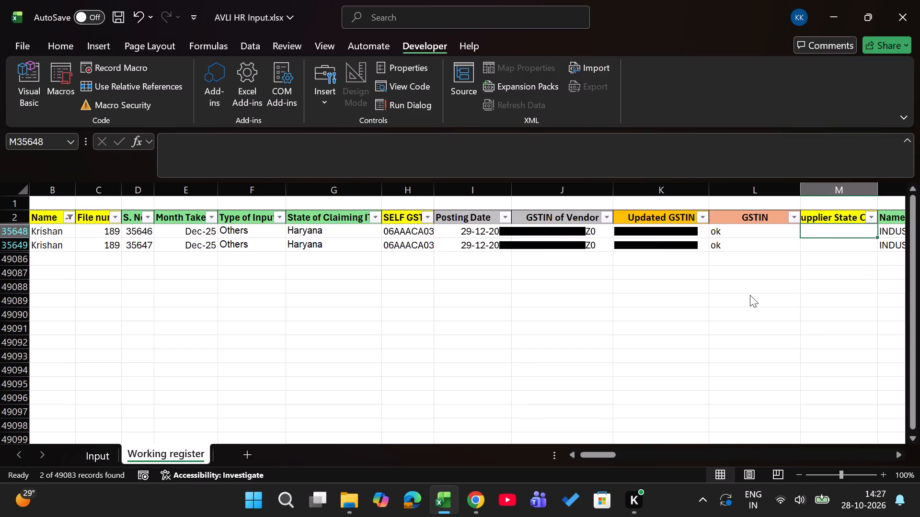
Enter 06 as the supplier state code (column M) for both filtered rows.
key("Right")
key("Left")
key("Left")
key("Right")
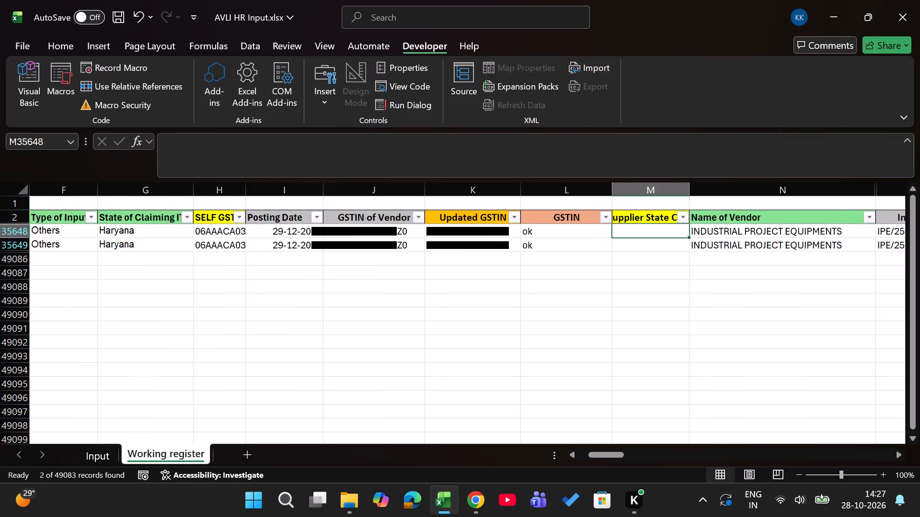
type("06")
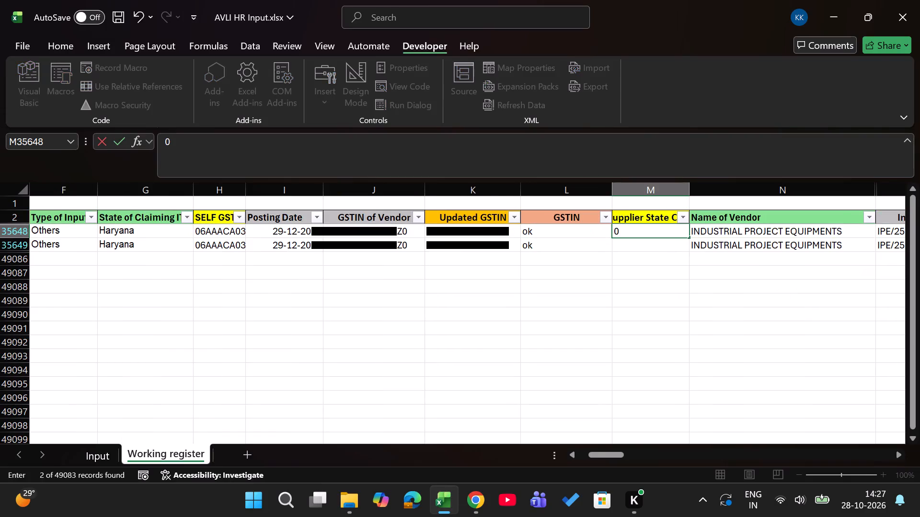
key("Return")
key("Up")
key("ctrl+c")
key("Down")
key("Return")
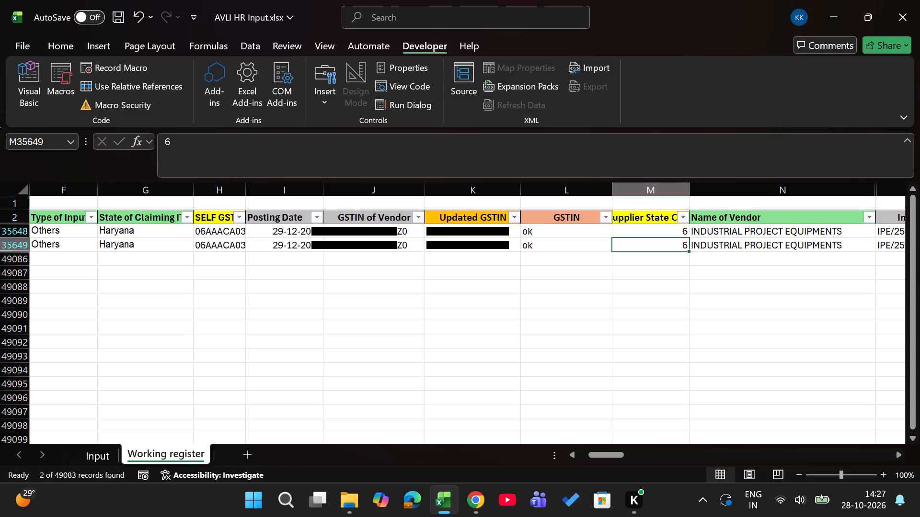
Set the supplier state code (column M) to 07 for both filtered rows.
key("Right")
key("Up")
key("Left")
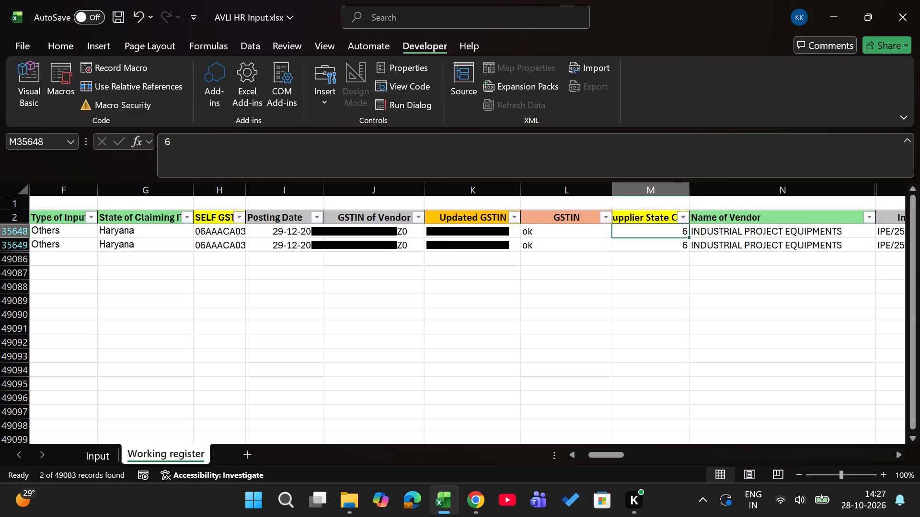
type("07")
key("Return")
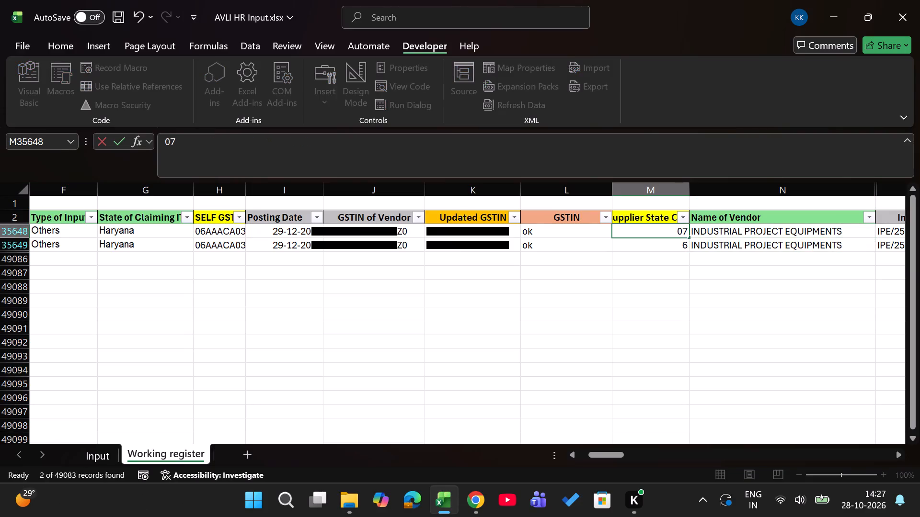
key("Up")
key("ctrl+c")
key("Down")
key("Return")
Copy invoice number IPE/25-26/636 from column Q into the updated invoice number (column R) for both filtered rows.
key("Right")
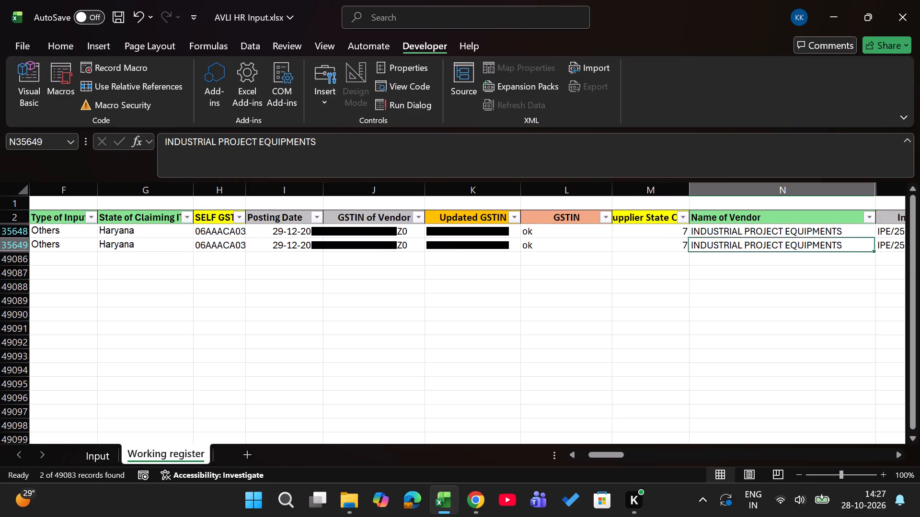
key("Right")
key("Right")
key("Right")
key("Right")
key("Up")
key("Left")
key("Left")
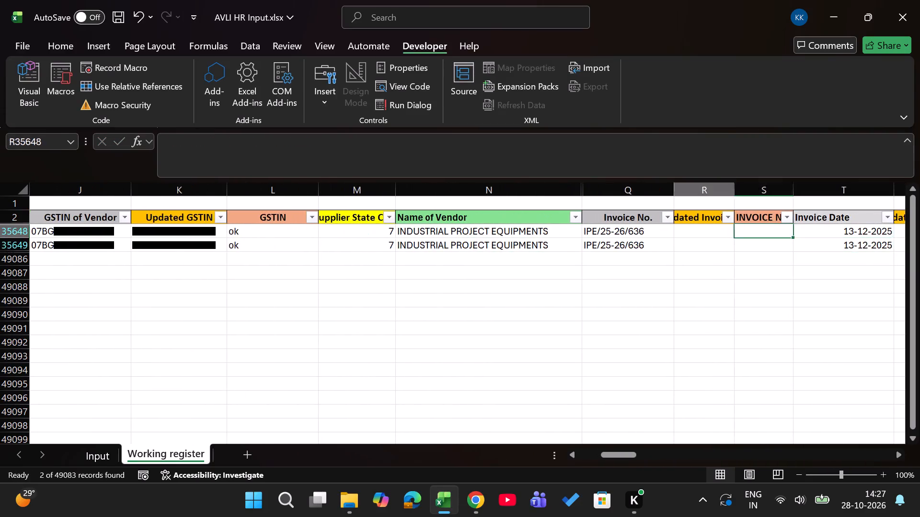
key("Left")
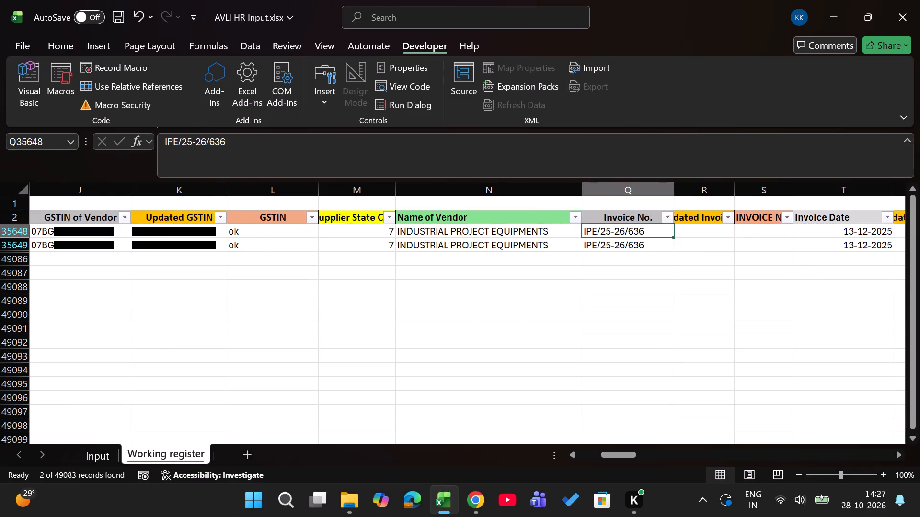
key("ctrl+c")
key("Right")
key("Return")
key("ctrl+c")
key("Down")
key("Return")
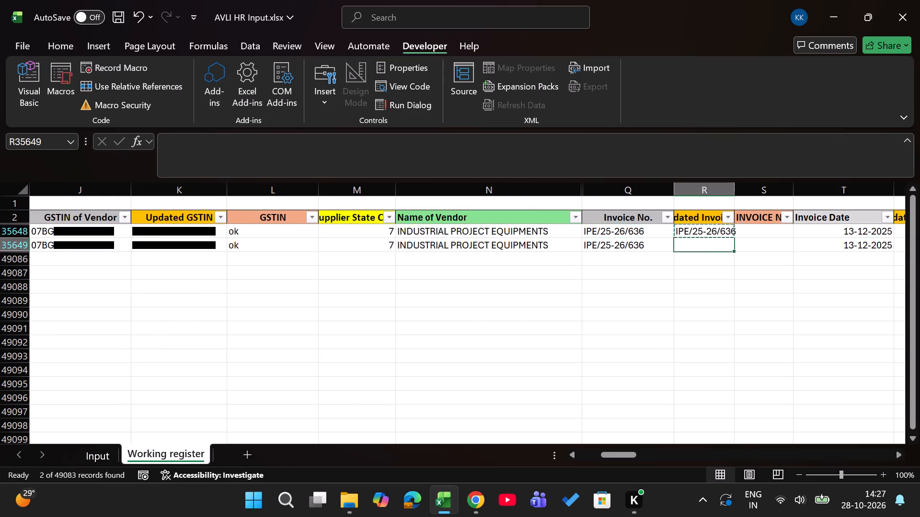
Set the INVOICE NO. check (column S) to ok for both filtered rows.
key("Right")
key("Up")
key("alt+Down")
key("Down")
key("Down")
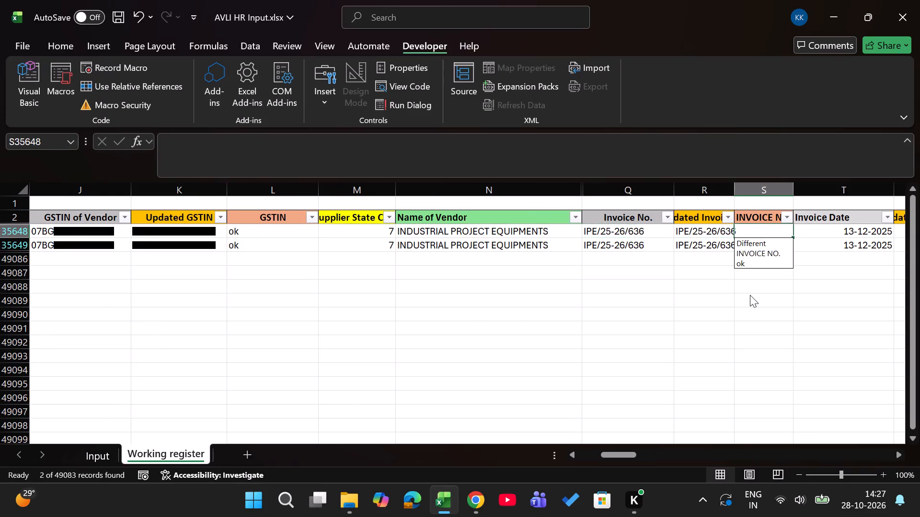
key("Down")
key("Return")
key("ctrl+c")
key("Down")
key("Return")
Copy invoice date 13-12-2025 from column T into the updated invoice date (column U) for both filtered rows.
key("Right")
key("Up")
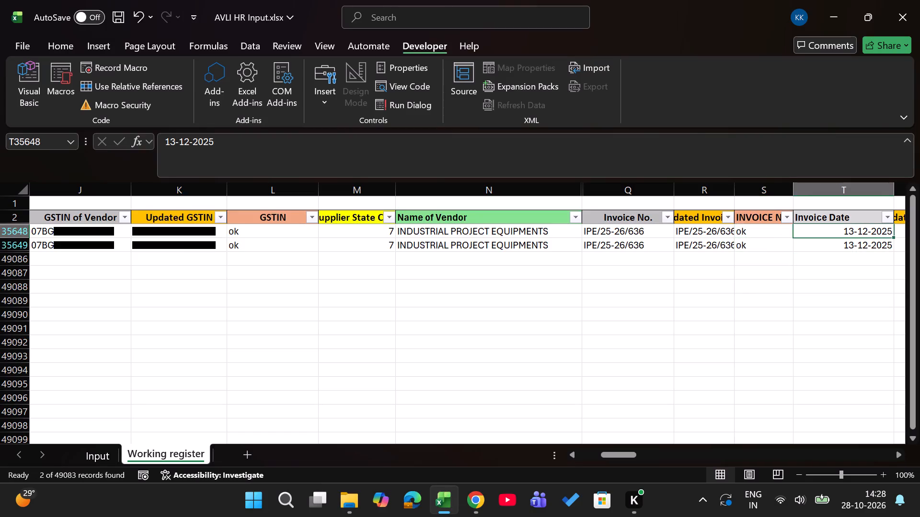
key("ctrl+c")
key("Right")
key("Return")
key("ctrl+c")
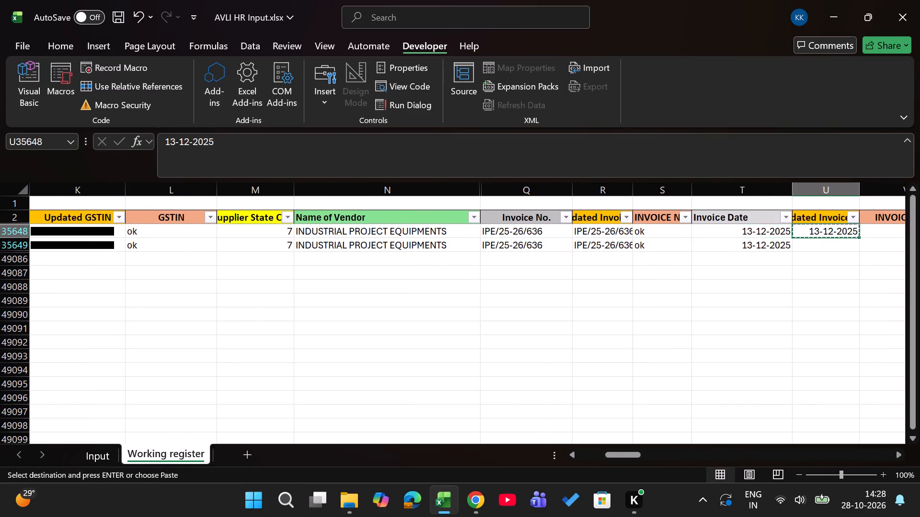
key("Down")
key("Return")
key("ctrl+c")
Set the INVOICE DATE check (column V) to ok for both filtered rows.
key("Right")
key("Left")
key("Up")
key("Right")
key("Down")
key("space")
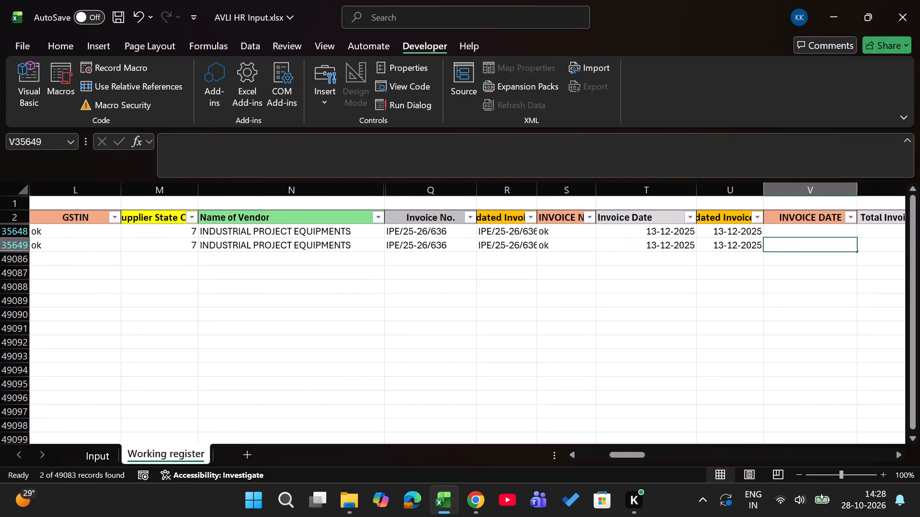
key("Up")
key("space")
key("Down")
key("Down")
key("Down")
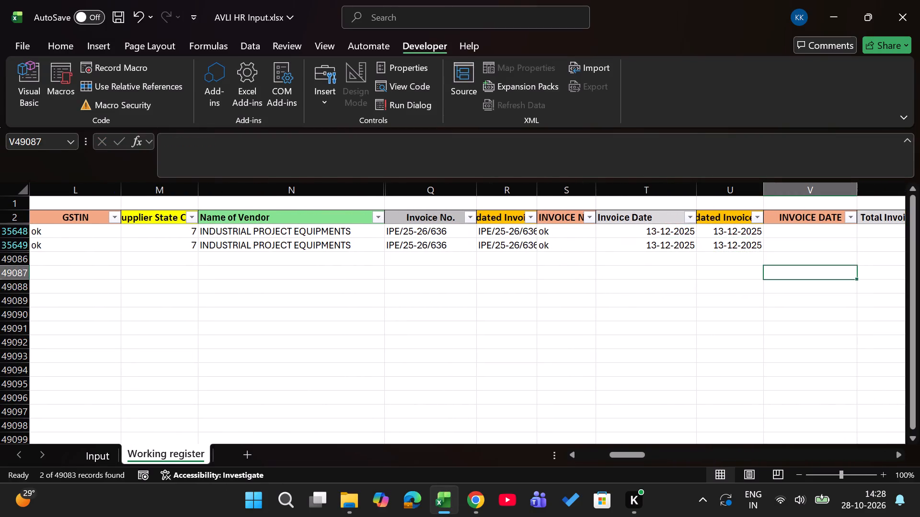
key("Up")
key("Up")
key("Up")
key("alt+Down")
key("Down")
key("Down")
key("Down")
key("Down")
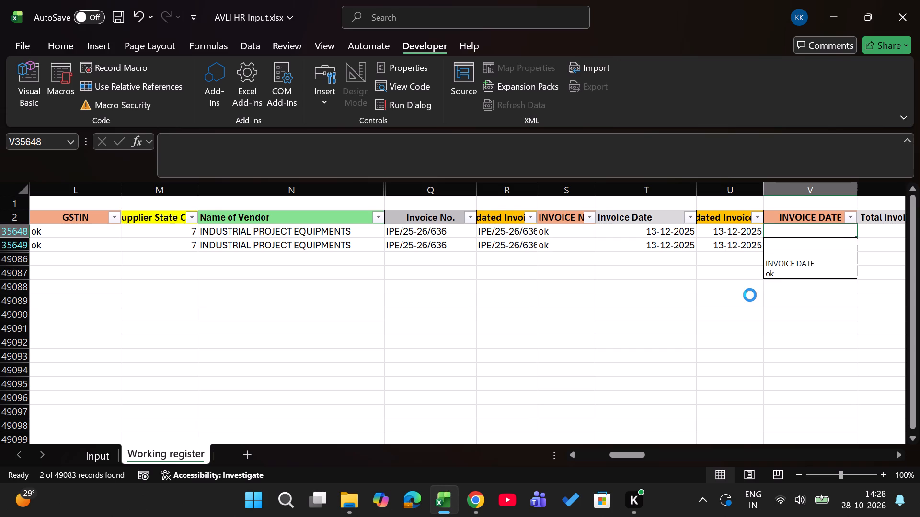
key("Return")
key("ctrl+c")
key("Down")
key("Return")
Paste the total invoice value 511530 from W1 as a value into the updated total invoice value (column X) for both filtered rows.
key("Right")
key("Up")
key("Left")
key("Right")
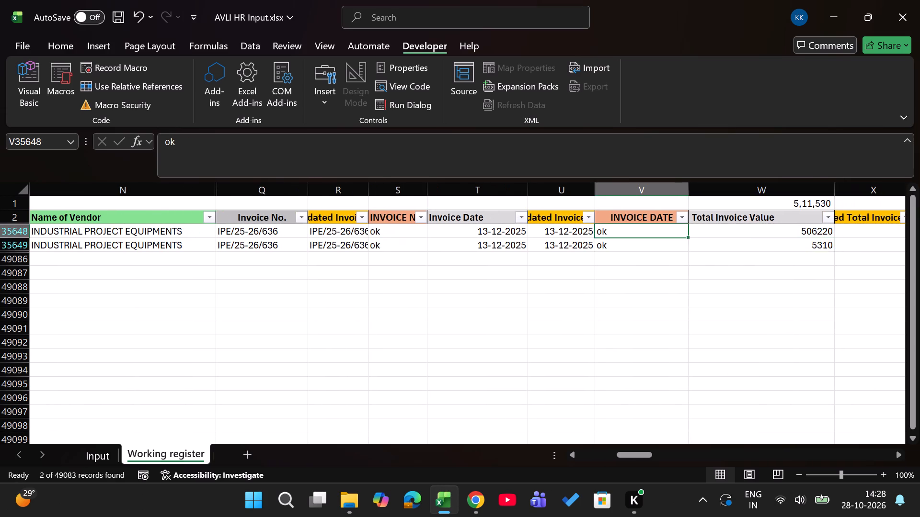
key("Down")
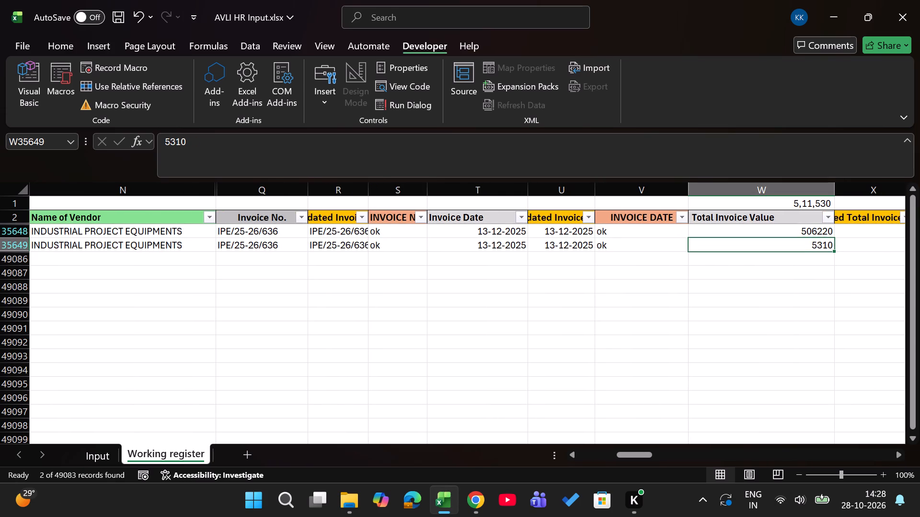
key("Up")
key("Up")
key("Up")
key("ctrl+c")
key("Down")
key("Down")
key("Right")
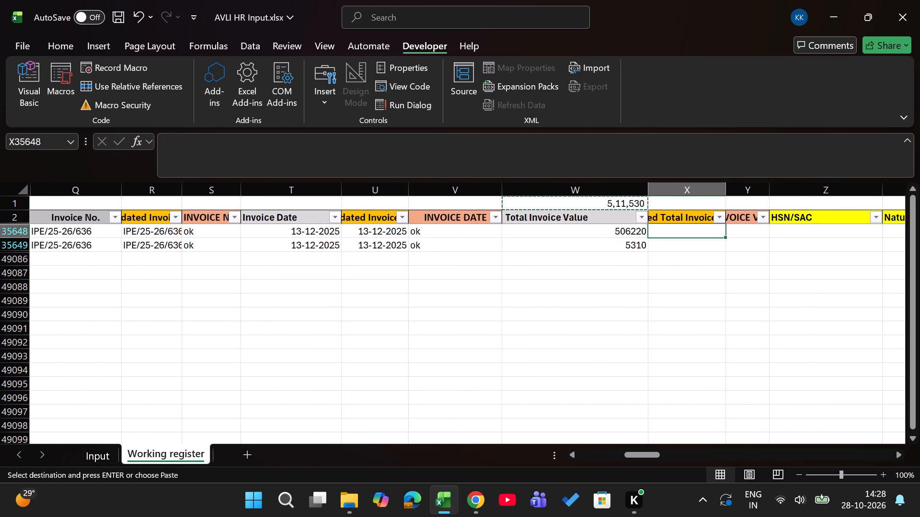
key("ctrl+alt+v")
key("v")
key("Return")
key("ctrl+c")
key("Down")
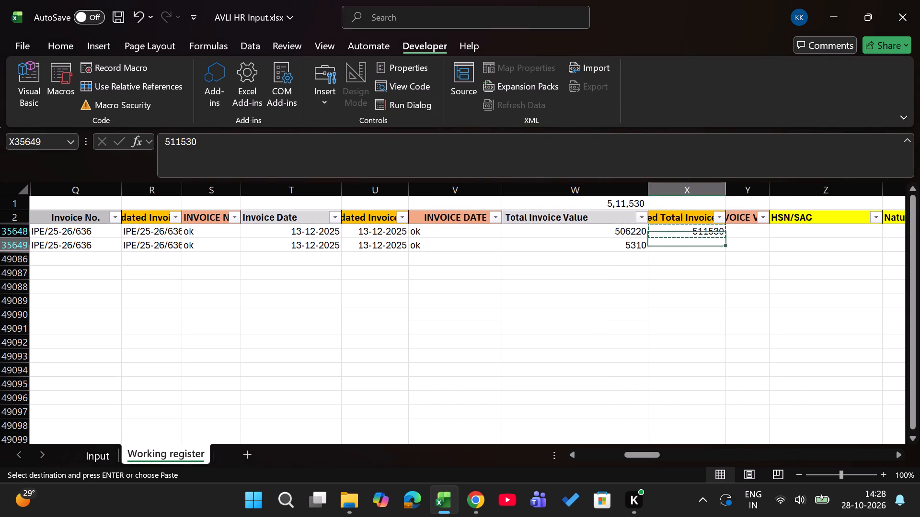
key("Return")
Set the INVOICE VALUE check (column Y) to ok for both filtered rows.
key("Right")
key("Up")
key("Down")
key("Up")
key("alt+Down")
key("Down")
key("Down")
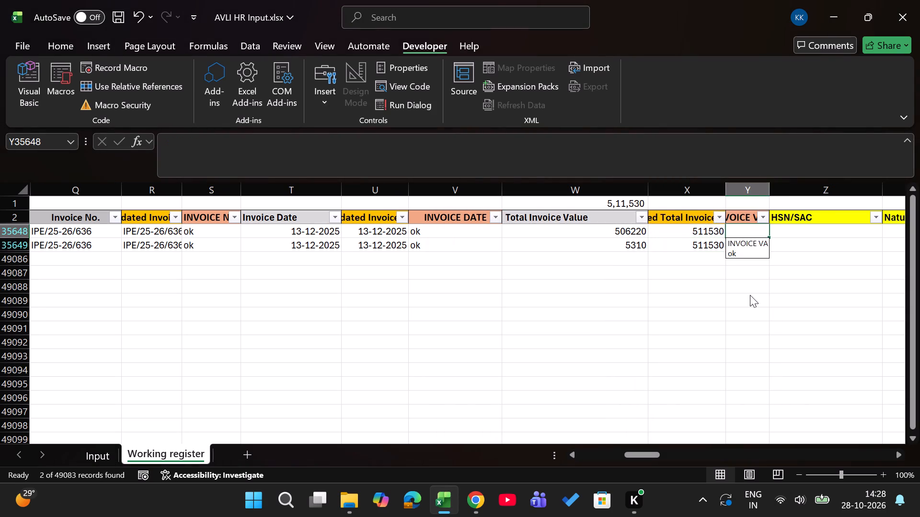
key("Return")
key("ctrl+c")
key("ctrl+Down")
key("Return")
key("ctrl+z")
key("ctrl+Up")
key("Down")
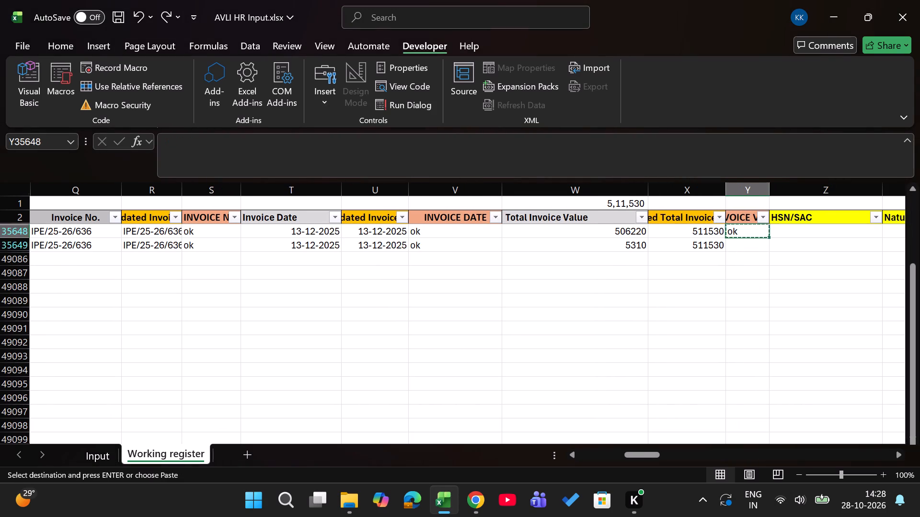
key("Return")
Enter HSN/SAC code 76061200 (column Z) for both filtered rows.
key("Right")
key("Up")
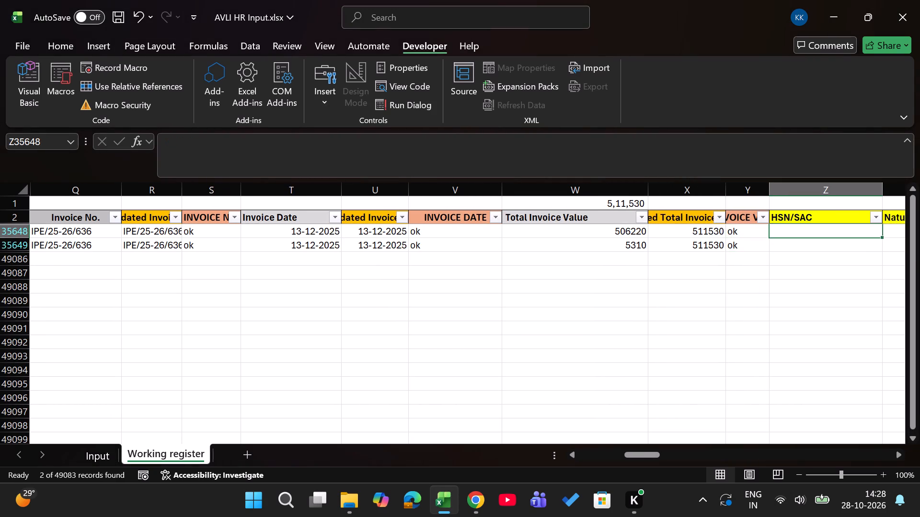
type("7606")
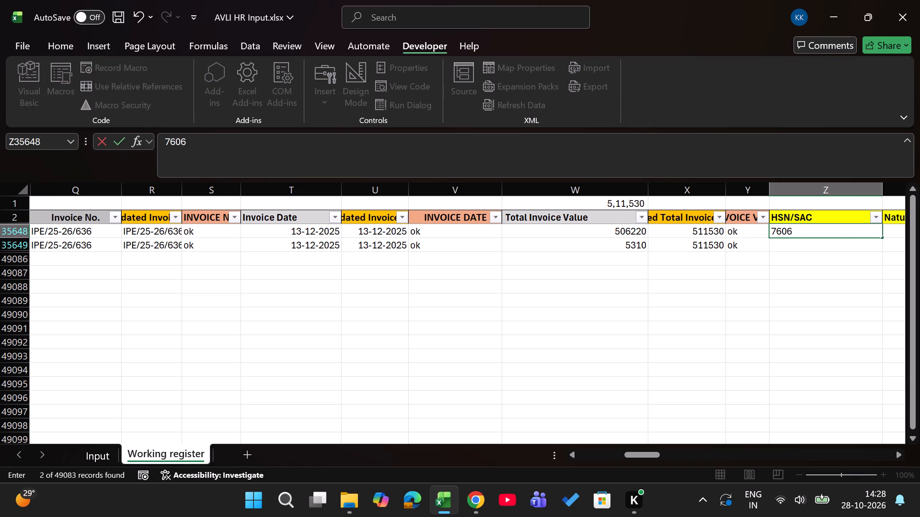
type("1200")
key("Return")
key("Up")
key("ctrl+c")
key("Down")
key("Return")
Set the Nature (column AA) to Goods for both filtered rows.
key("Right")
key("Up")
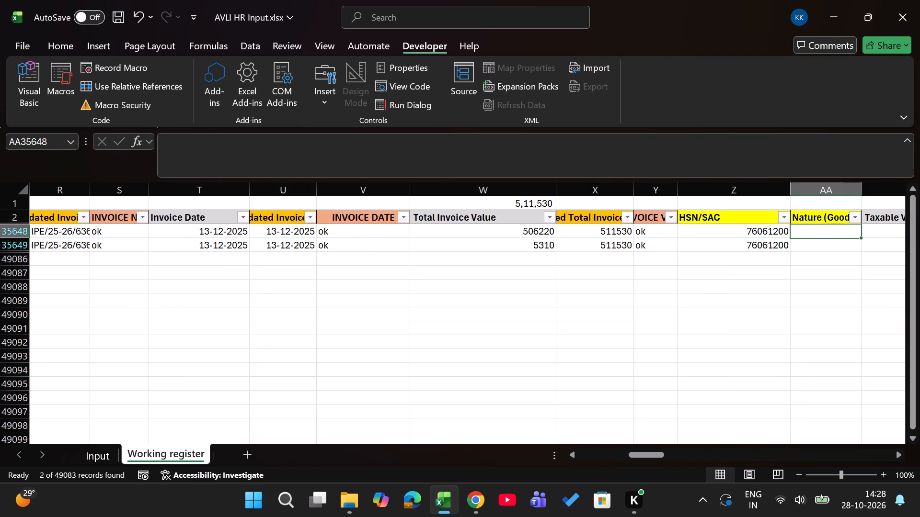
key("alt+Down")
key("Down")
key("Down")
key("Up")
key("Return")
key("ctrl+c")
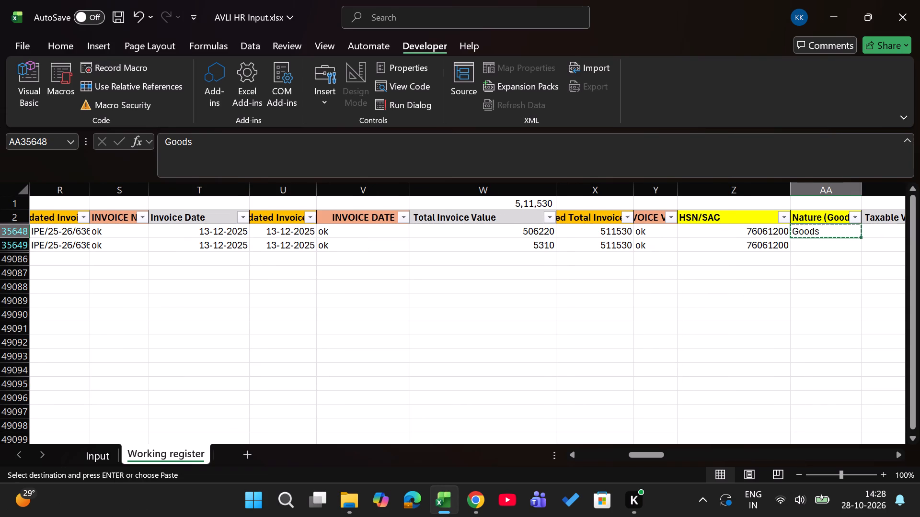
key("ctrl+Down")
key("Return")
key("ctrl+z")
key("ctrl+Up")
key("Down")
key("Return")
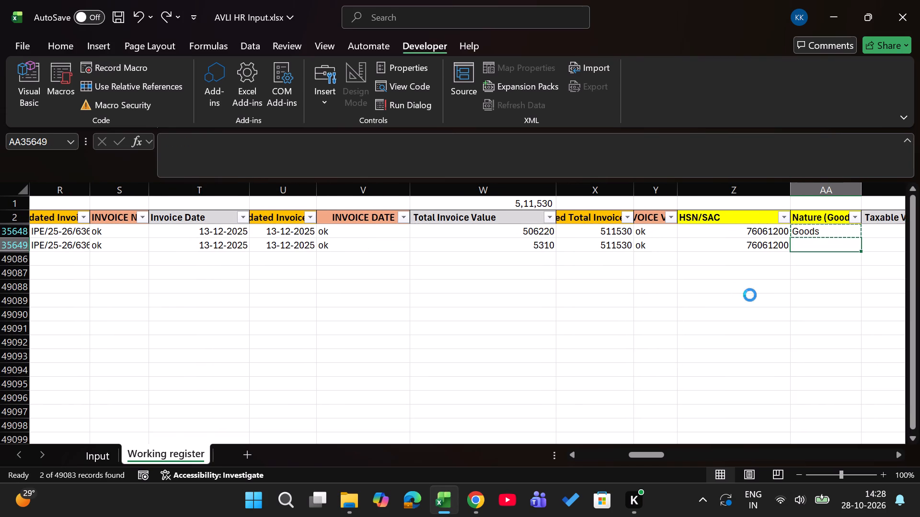
Paste the taxable value total 433500 from AB1 as a value into the updated taxable value (column AC) for both filtered rows.
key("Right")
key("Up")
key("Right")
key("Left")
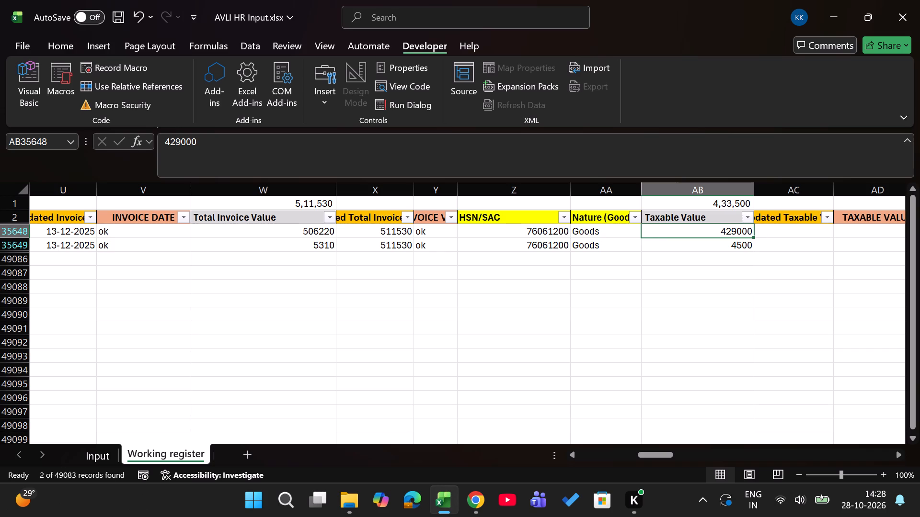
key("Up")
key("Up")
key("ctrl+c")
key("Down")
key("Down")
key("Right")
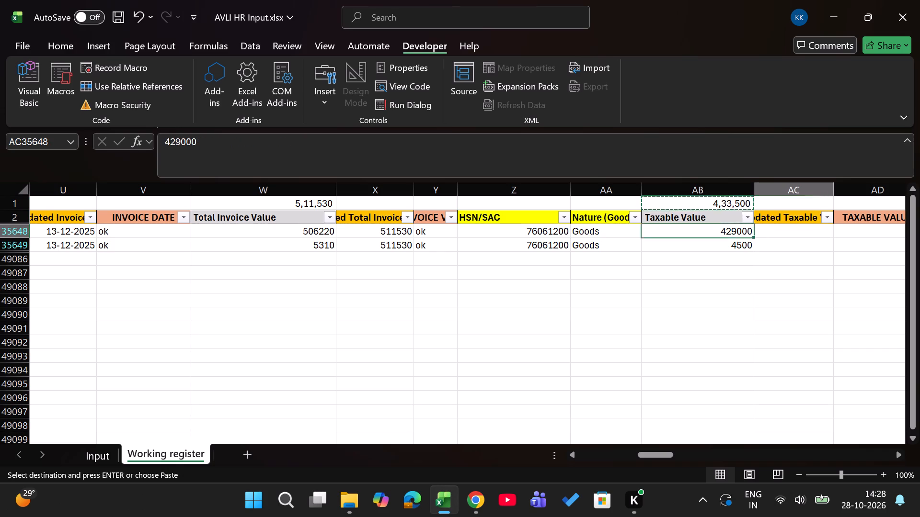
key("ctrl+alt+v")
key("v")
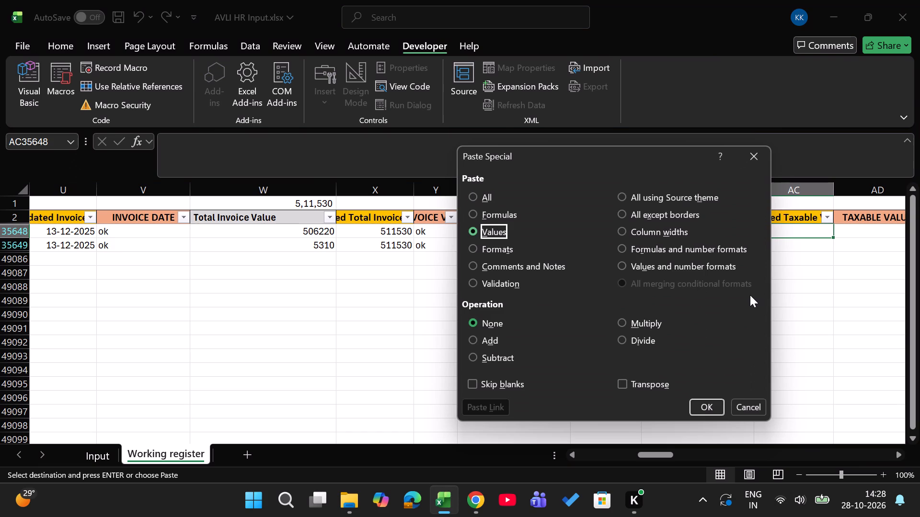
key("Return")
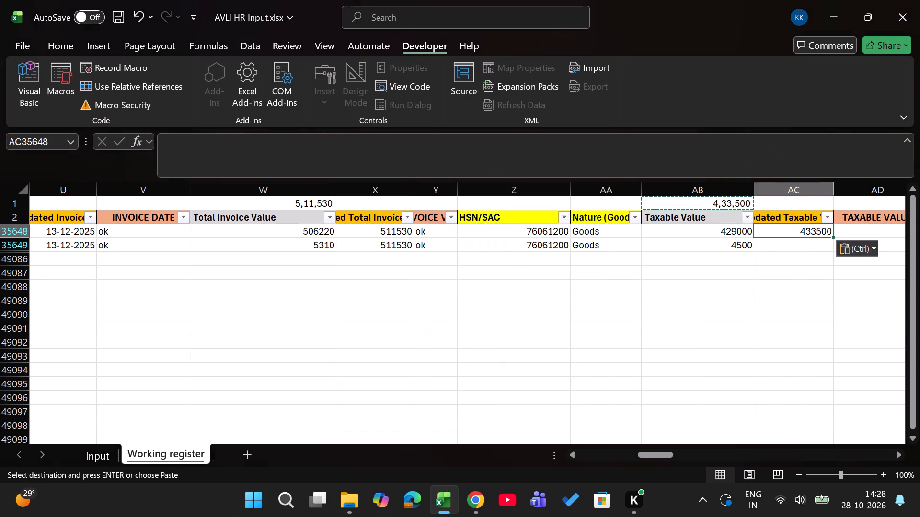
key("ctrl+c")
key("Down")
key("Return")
Set the TAXABLE VALUE check (column AD) to ok for both filtered rows.
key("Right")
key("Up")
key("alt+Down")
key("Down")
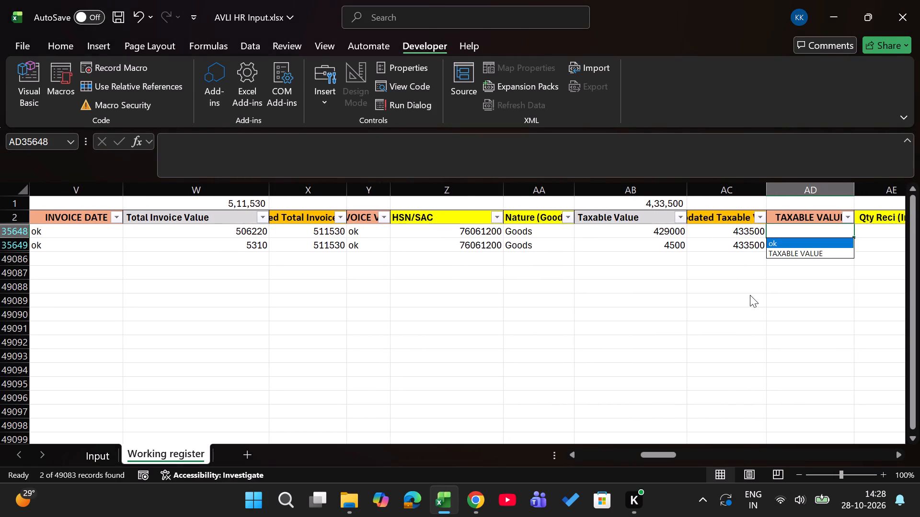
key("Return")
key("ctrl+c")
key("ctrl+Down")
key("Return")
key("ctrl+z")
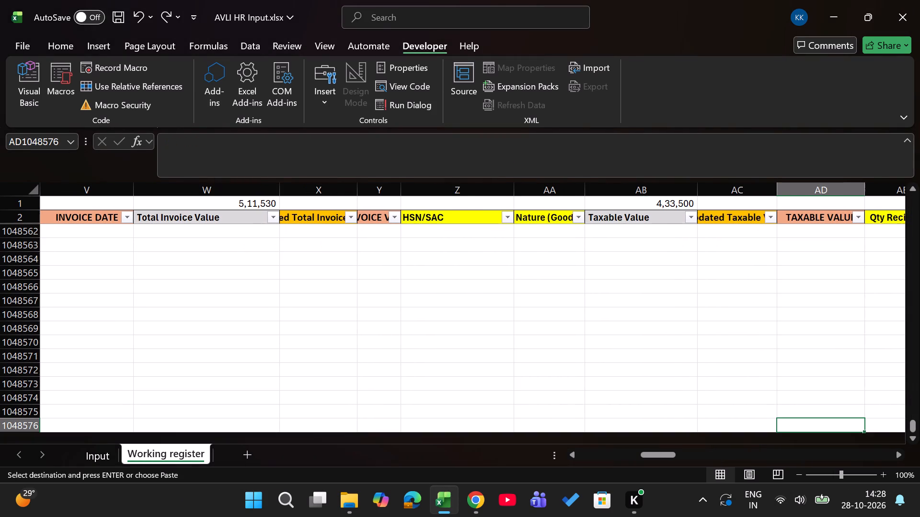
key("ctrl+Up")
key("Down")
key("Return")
Enter 4 as the invoice quantity received (column AE) for both filtered rows.
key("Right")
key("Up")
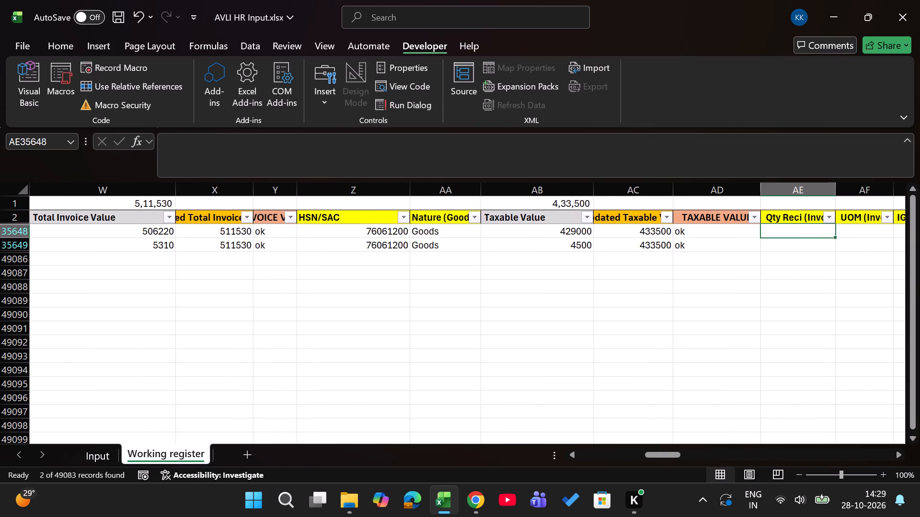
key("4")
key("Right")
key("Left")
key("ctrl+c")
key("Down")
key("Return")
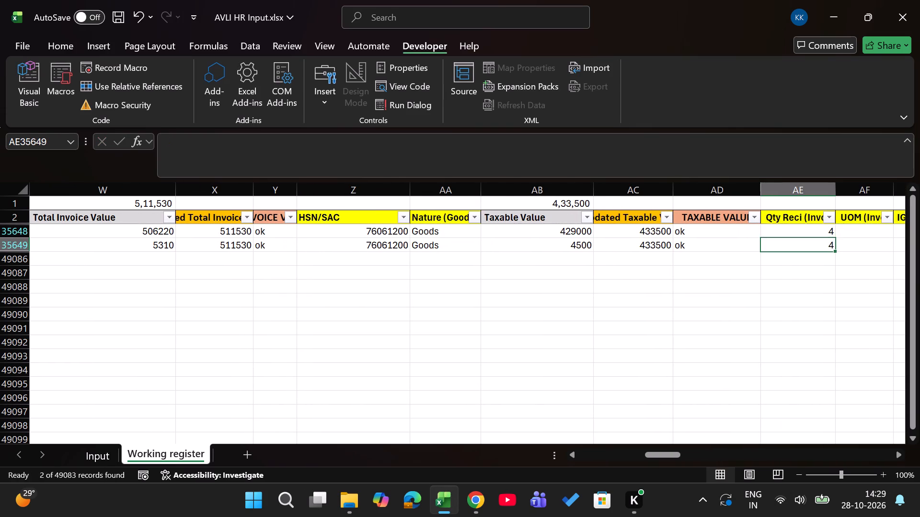
Enter ROLL as the invoice UOM (column AF) for both filtered rows.
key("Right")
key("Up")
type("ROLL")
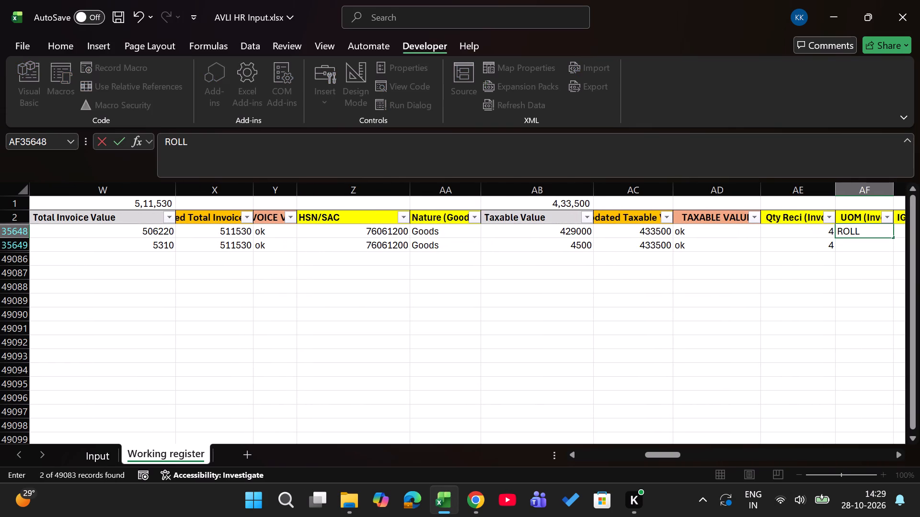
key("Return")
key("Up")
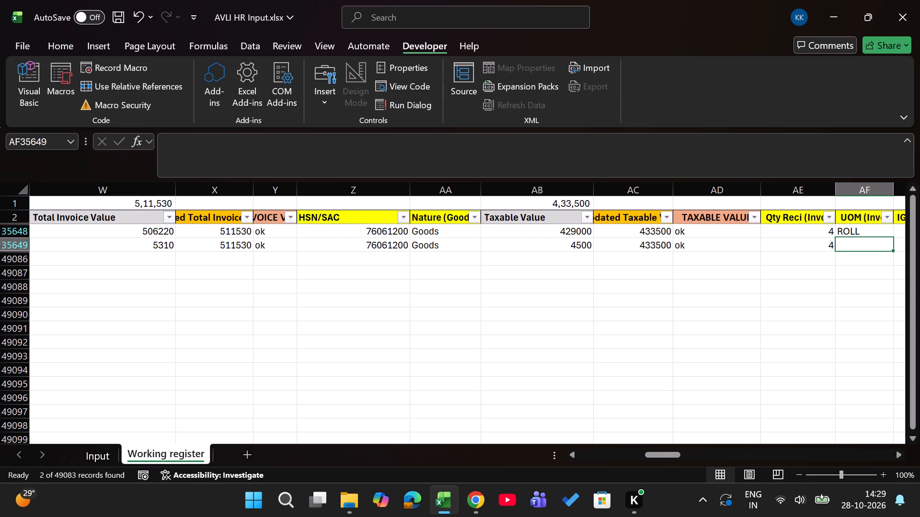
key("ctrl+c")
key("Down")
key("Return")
Enter 18 as the IGST rate (column AG) for both filtered rows.
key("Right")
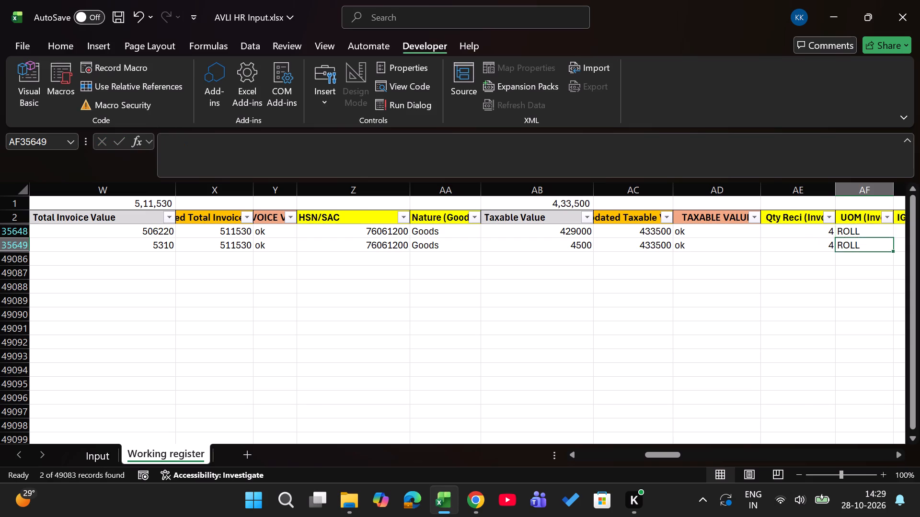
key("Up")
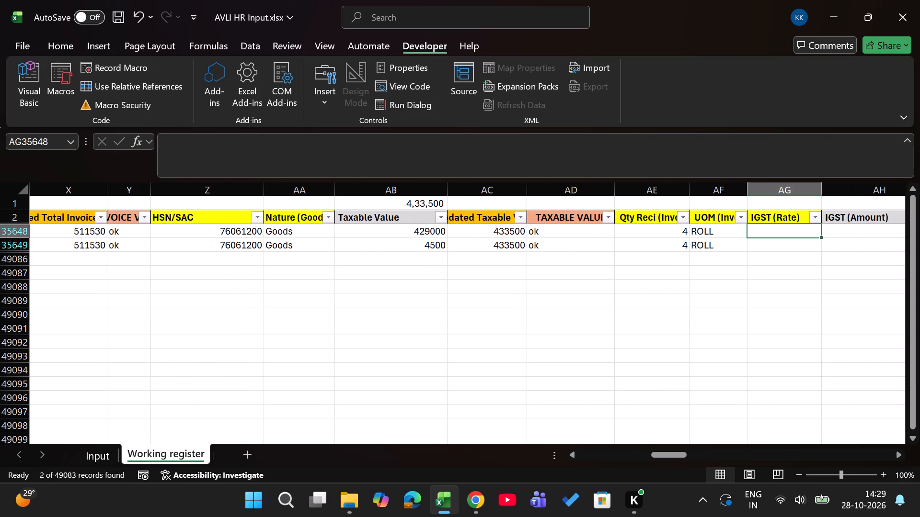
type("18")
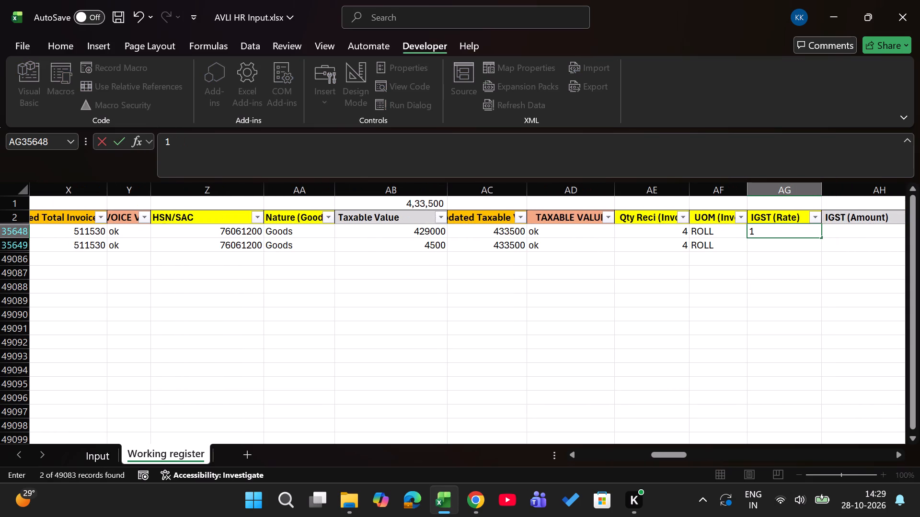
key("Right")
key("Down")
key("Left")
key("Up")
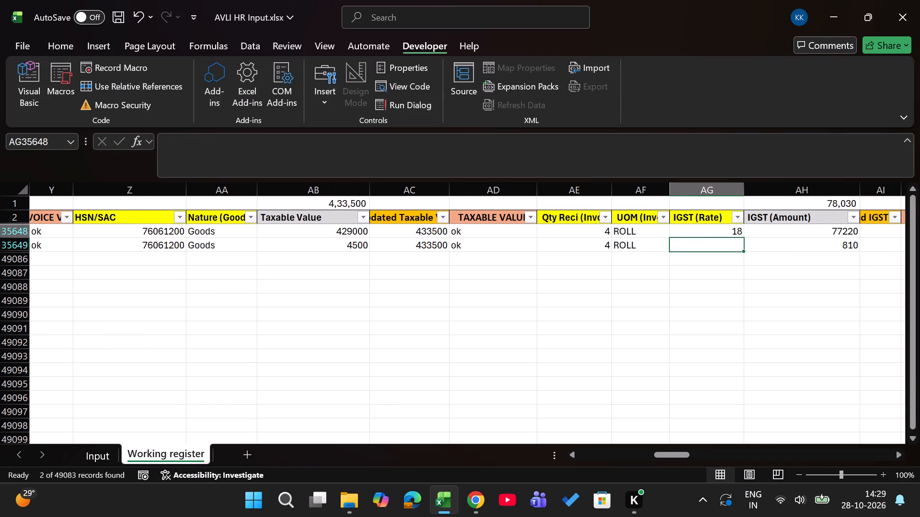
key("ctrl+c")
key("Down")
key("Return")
Paste the IGST amount total from row 1, as values, into the updated IGST column (AI) for both filtered rows.
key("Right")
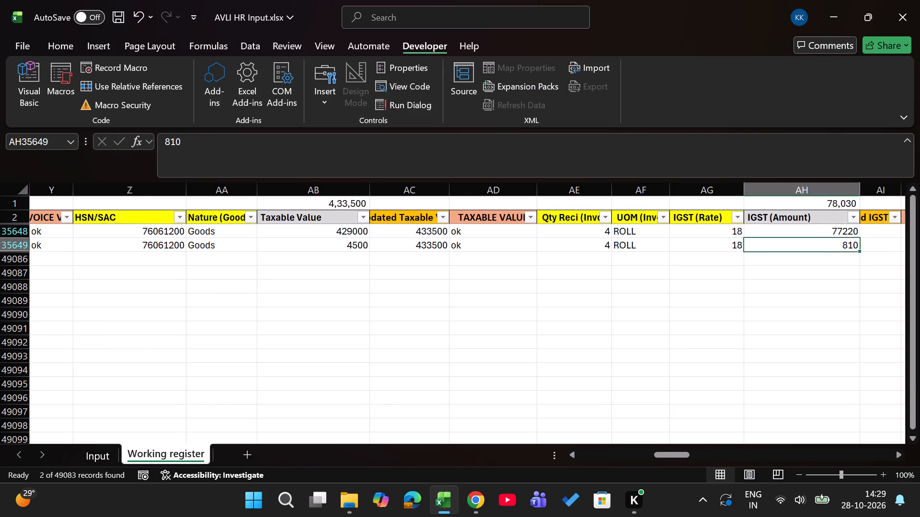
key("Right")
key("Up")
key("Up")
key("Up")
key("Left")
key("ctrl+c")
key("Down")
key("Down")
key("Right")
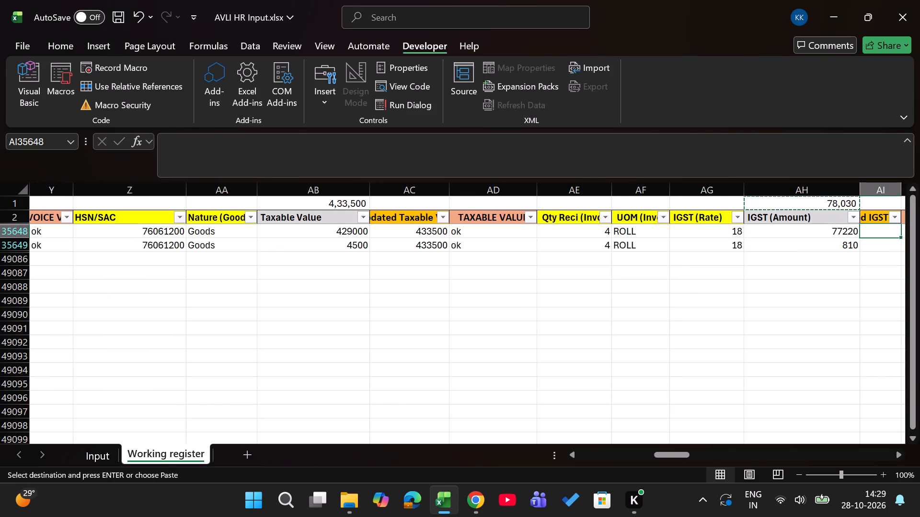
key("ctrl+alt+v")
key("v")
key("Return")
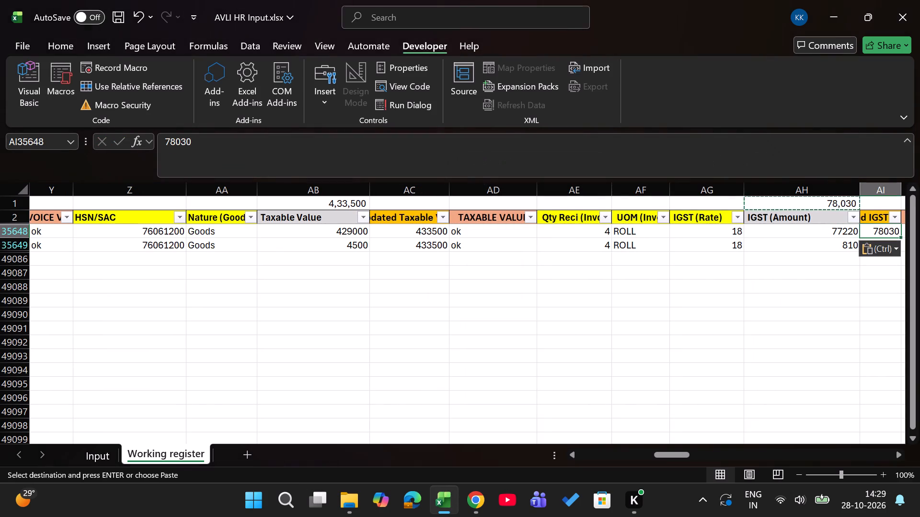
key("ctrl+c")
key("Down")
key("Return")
Set the IGST check (column AJ) to ok for both filtered rows.
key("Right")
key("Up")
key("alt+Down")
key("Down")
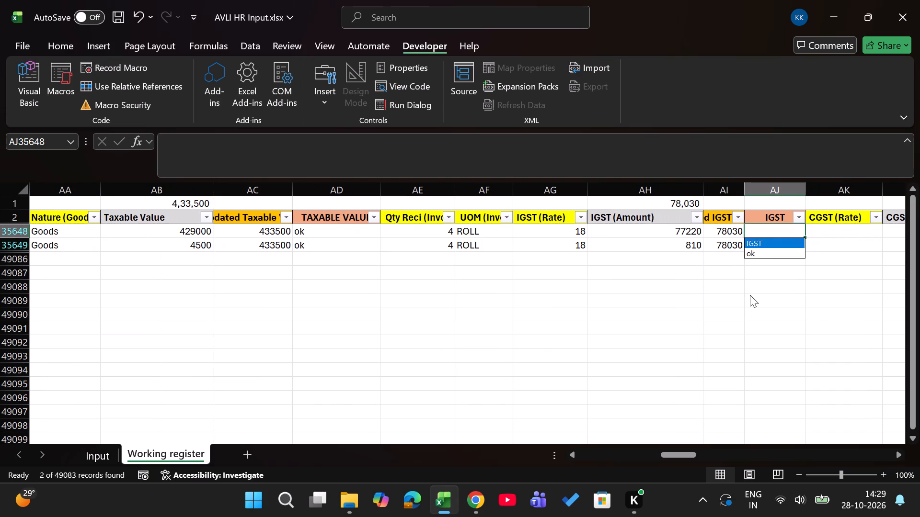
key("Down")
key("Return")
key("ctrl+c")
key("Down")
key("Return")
Examine the CGST, SGST, cess, Total Tax, ITC, MIRO and date columns of the filtered rows.
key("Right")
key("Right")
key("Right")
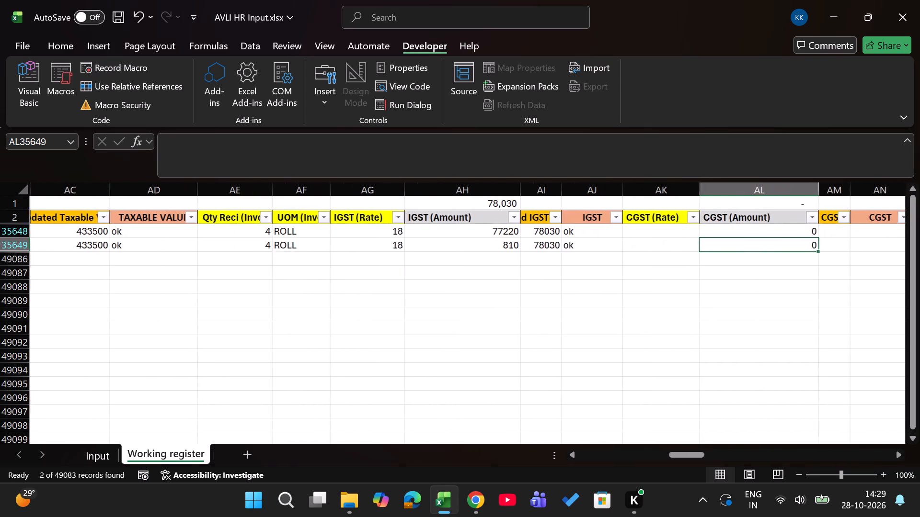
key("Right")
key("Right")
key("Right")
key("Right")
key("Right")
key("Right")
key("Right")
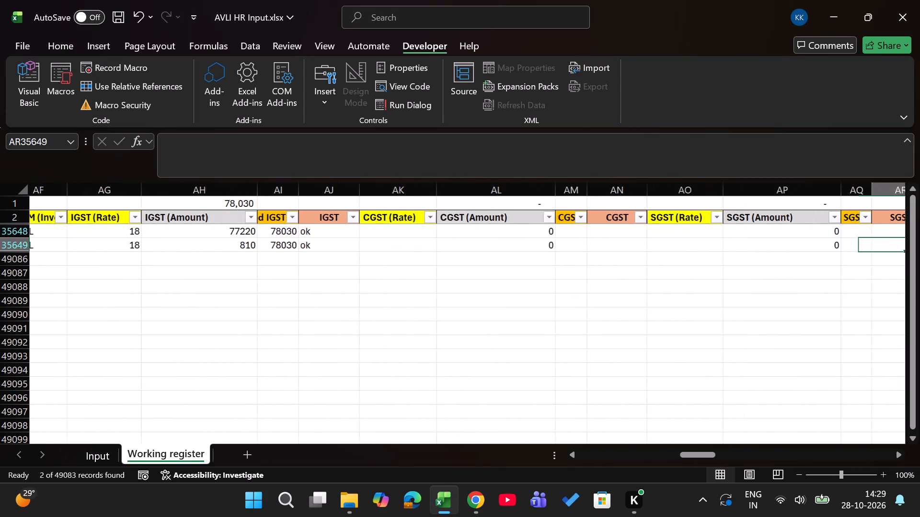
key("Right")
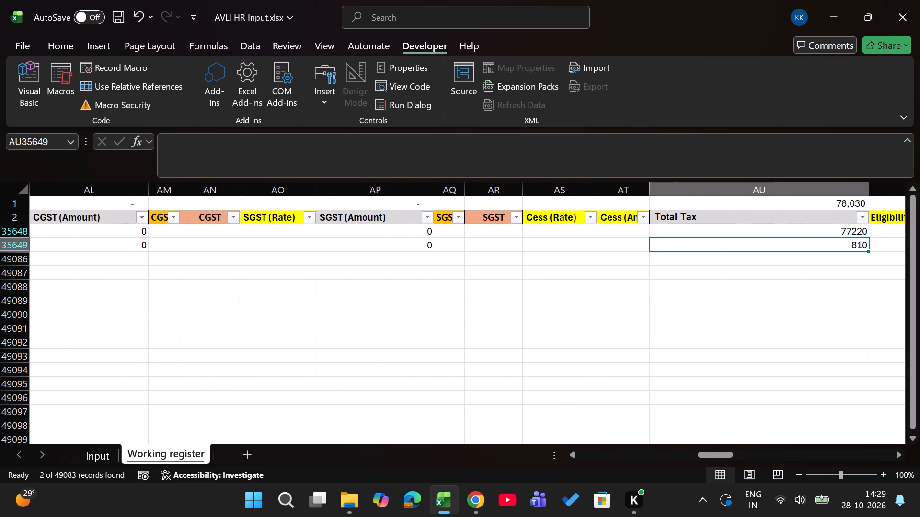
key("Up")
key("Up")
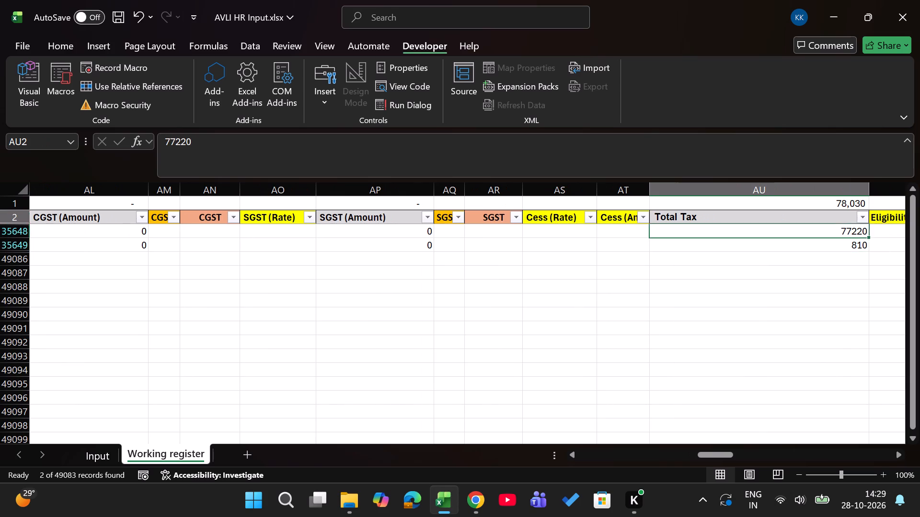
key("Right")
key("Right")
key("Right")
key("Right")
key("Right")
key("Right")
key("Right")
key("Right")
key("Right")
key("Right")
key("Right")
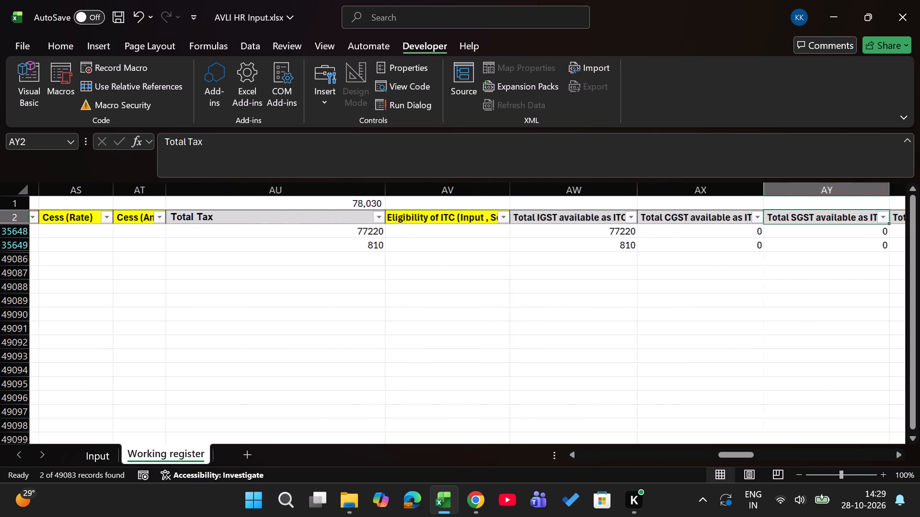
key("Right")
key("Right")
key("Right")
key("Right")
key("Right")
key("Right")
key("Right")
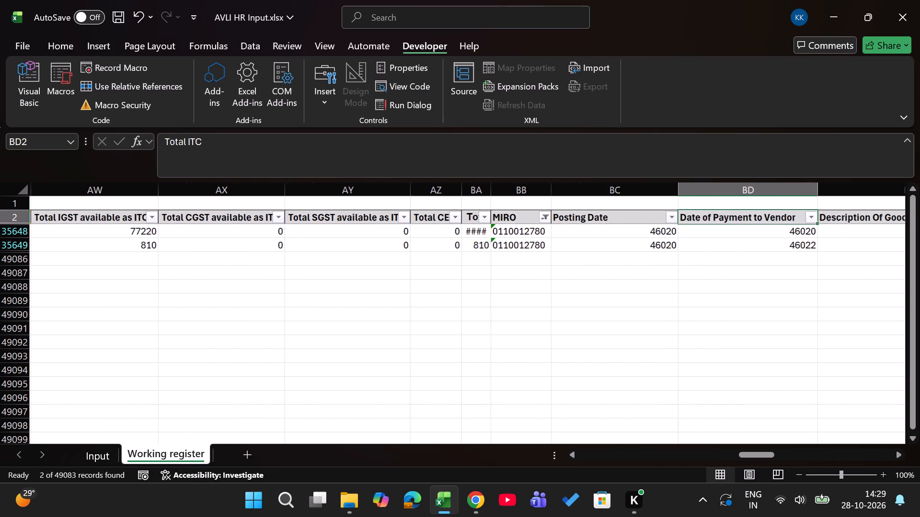
Enter Aluminium sheet as the updated description of goods (column BF) for both filtered rows.
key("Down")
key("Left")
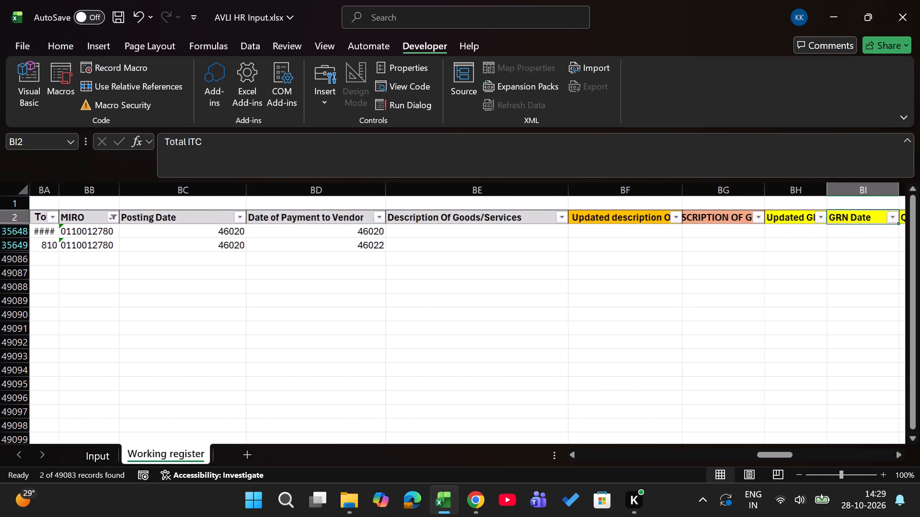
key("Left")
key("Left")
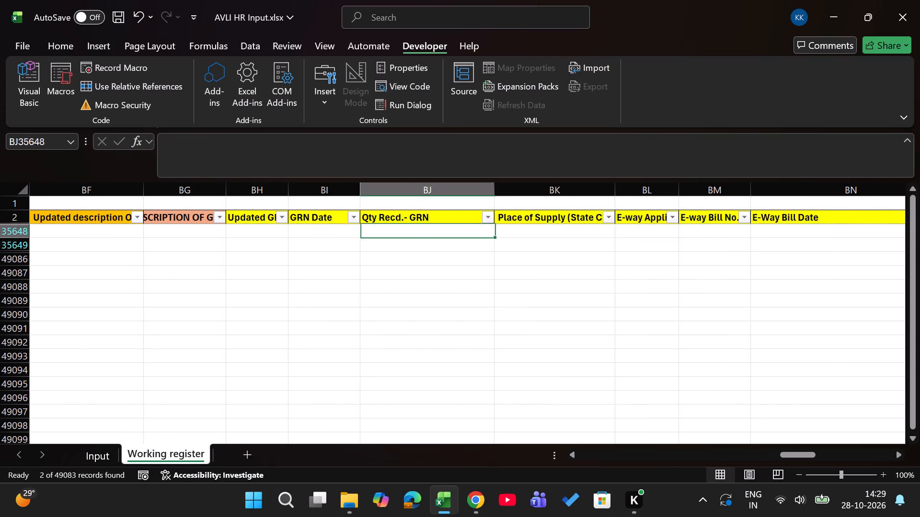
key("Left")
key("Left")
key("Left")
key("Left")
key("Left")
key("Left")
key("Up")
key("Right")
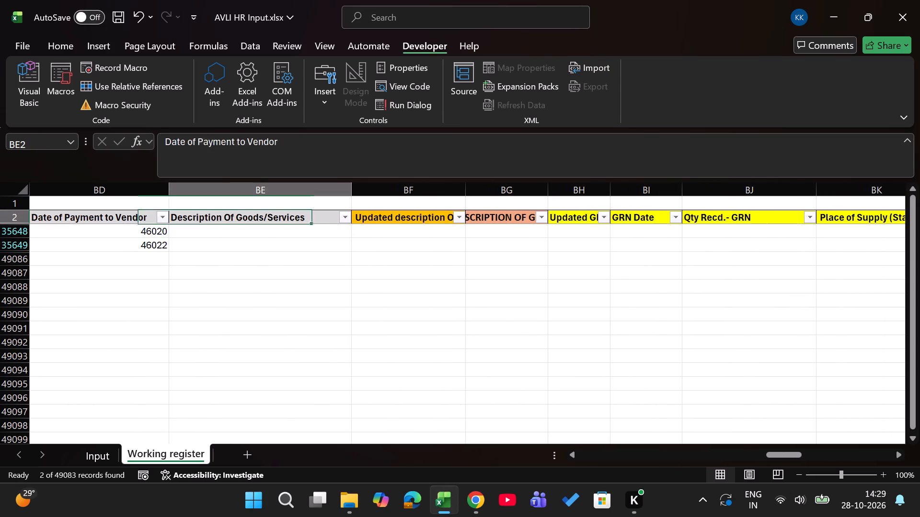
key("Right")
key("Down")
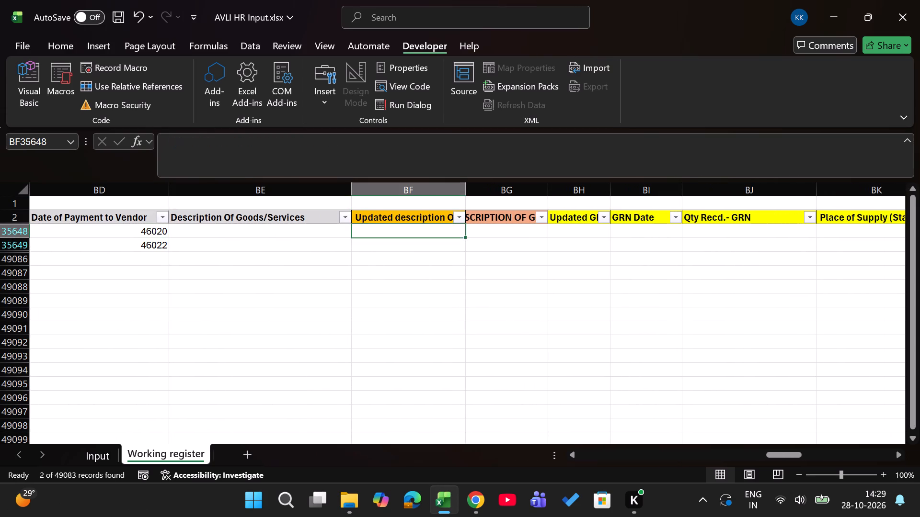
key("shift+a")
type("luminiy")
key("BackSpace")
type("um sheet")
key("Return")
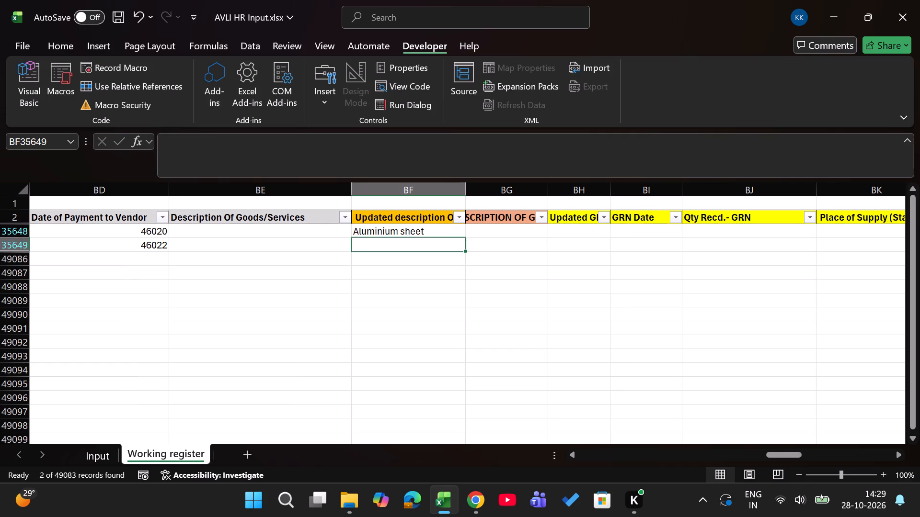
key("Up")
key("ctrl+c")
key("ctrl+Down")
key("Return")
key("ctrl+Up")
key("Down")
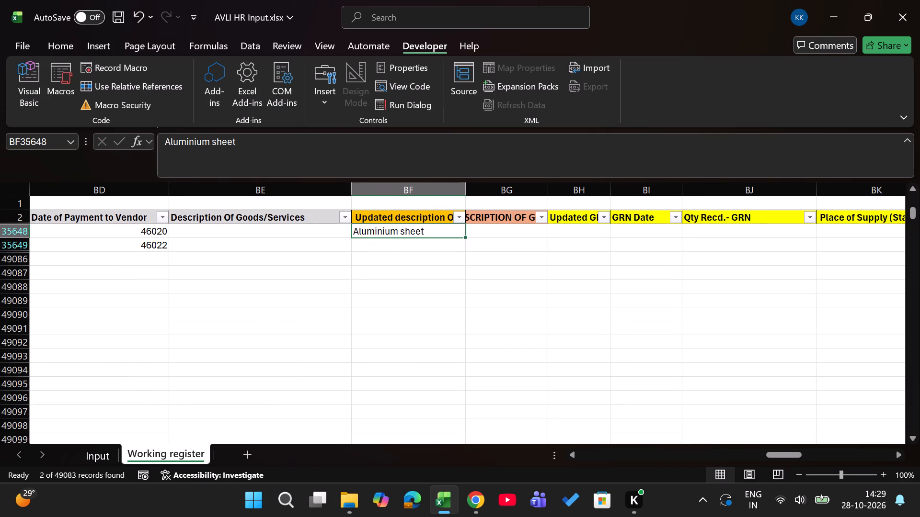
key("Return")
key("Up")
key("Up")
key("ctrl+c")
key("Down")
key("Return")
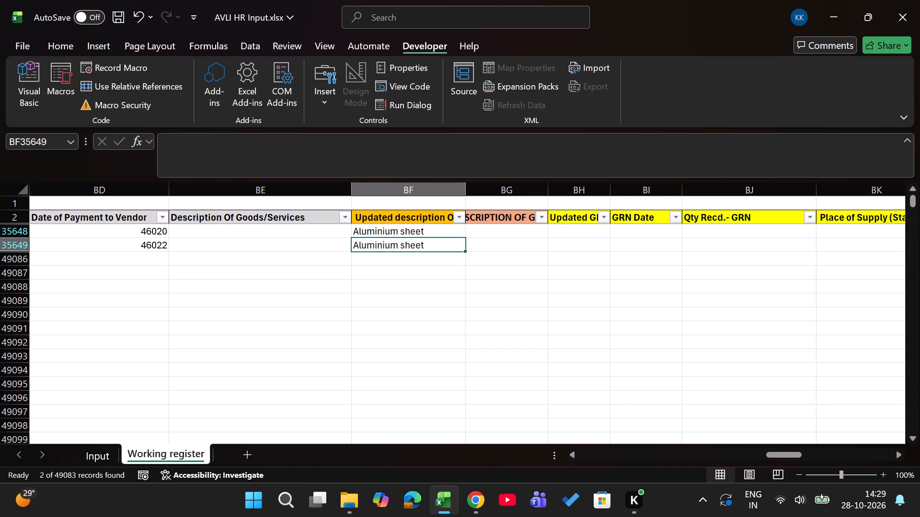
Delete the stray description entry from the sheet's last row in column BF.
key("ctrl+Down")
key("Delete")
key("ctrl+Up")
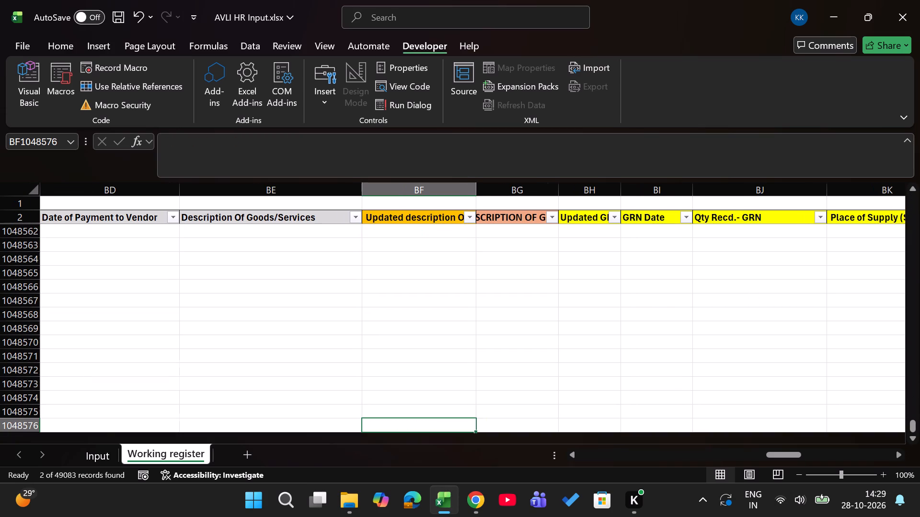
Set the DESCRIPTION OF GOODS check (column BG) to Not in PR for the first filtered row and copy it.
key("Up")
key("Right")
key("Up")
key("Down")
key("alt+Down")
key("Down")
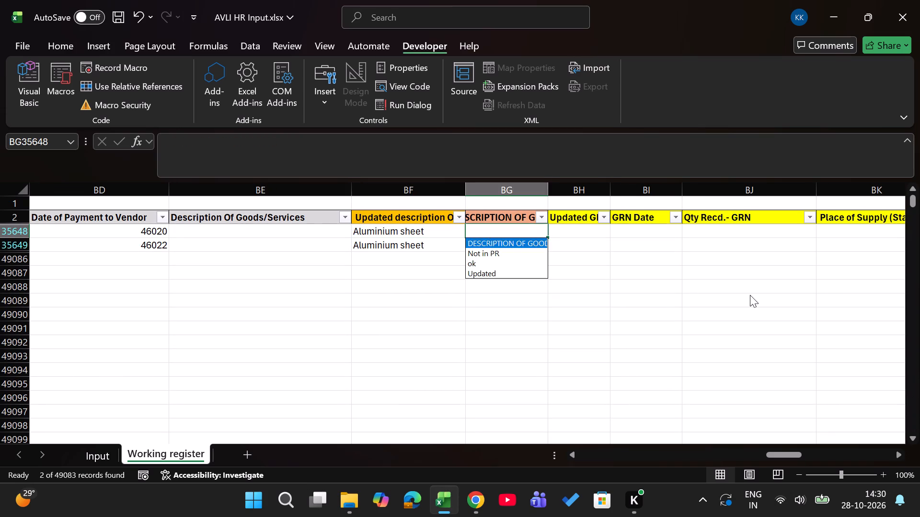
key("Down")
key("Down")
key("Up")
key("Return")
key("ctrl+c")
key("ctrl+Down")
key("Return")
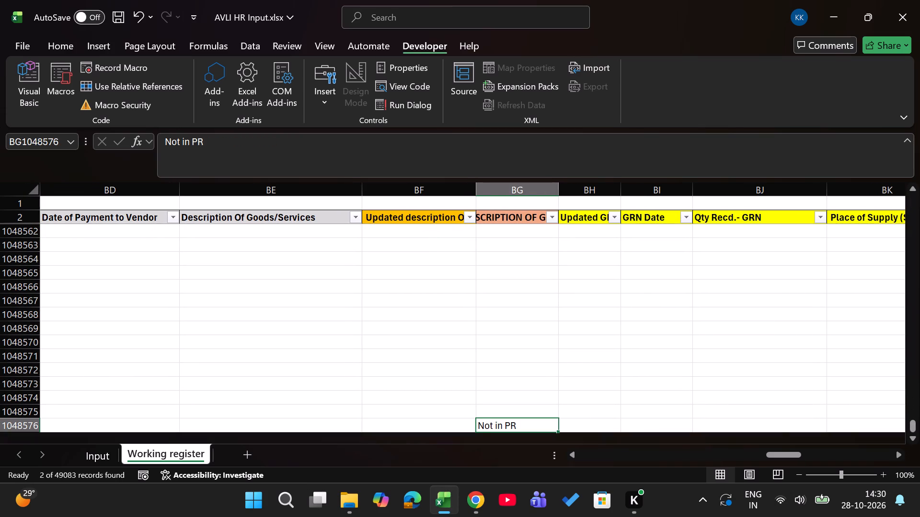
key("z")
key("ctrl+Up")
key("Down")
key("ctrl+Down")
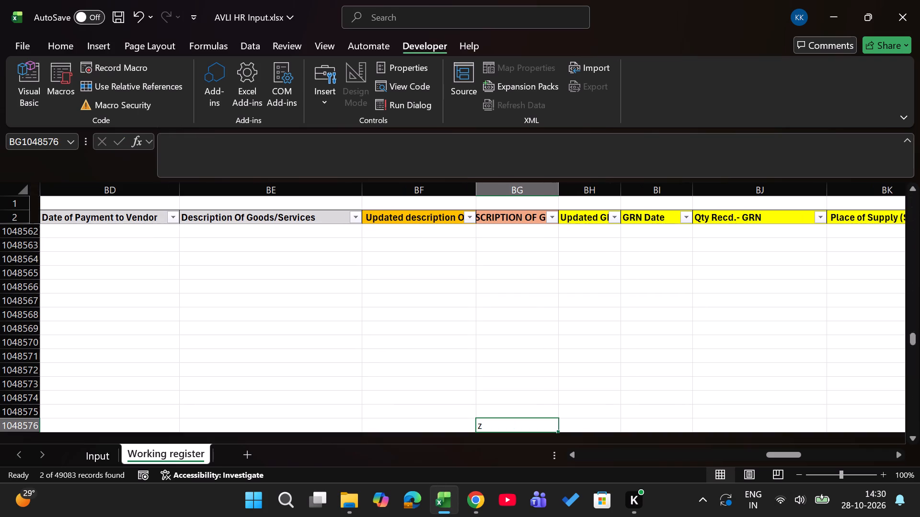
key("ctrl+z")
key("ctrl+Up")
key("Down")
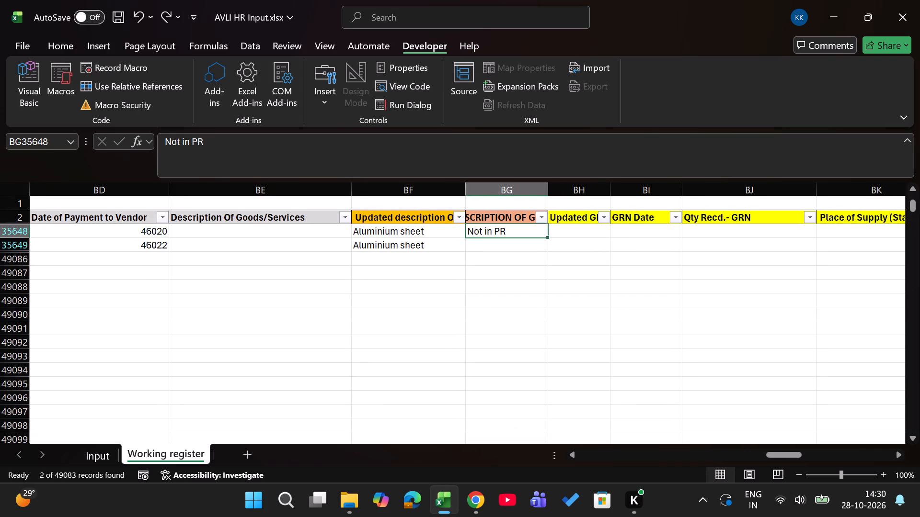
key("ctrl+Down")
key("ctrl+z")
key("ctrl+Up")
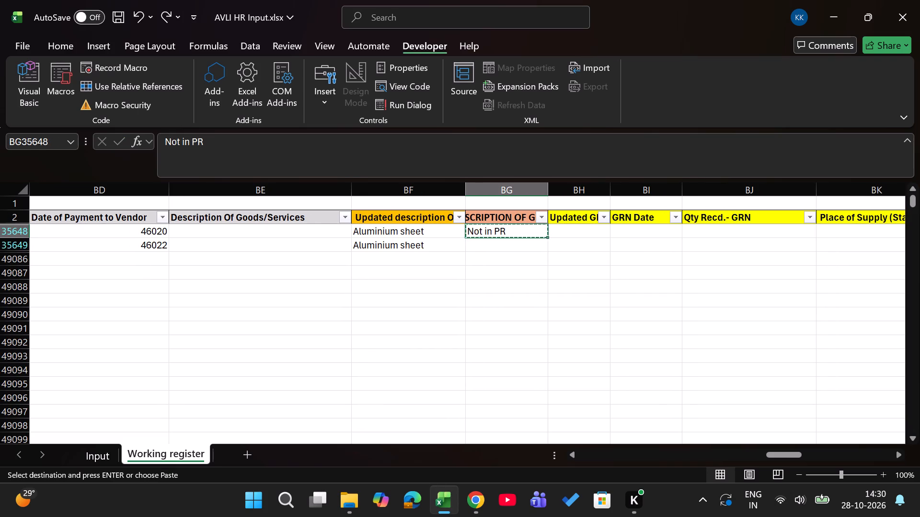
Paste the copied Not in PR check into the second filtered row of column BG.
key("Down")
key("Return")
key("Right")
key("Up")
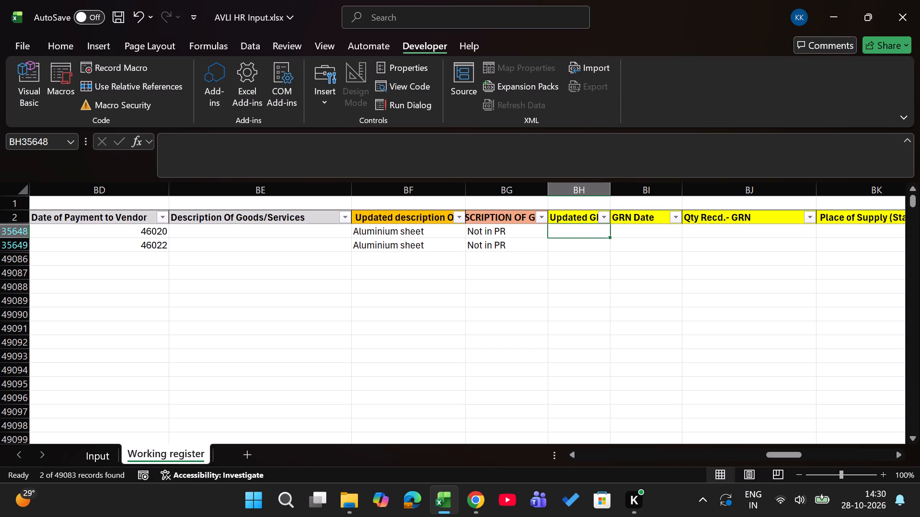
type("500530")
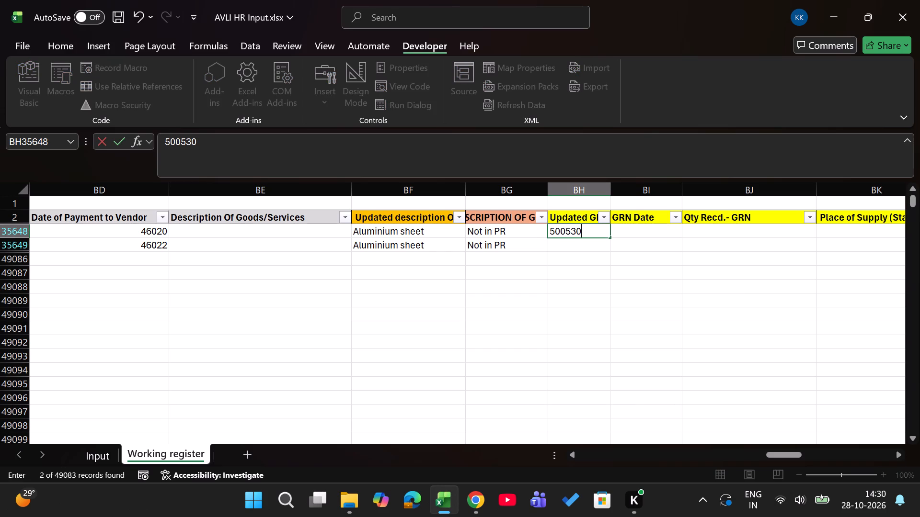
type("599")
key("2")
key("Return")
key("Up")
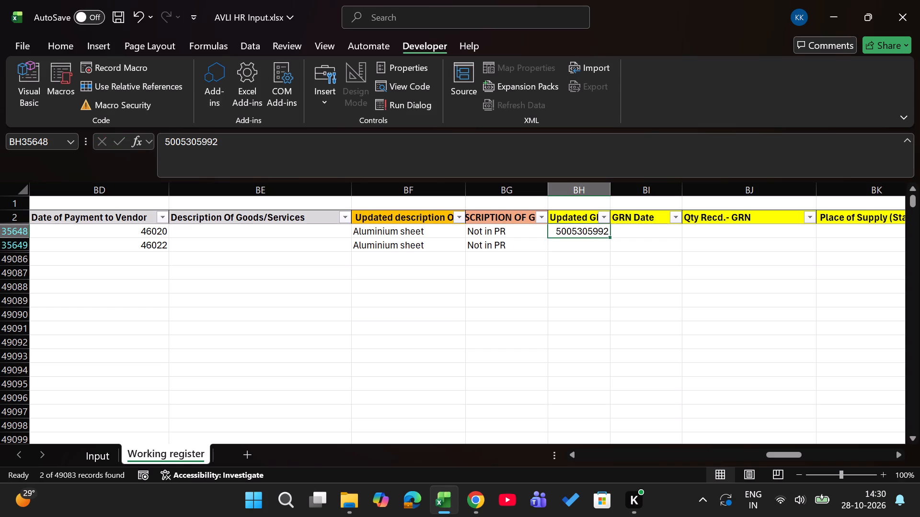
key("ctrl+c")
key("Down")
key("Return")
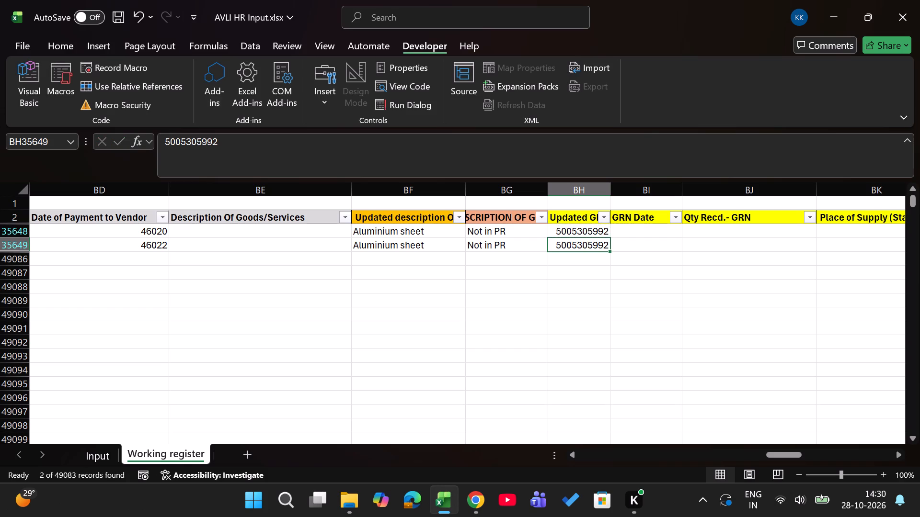
Enter the date 23-12-25 in the Qty Recd.- GRN column (BJ) for the first filtered row and copy it.
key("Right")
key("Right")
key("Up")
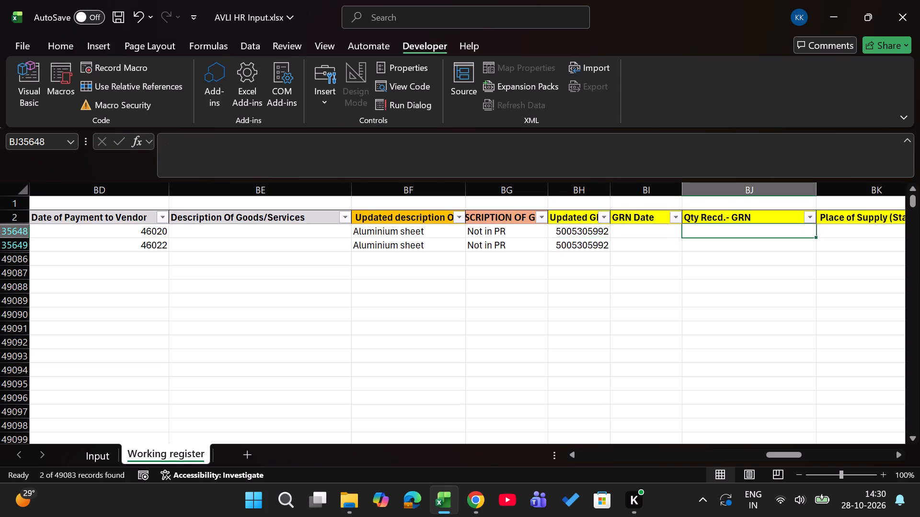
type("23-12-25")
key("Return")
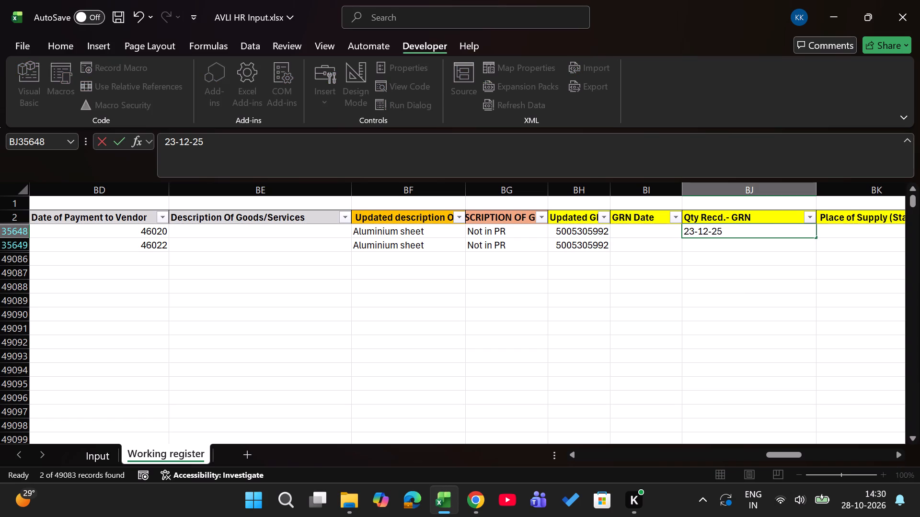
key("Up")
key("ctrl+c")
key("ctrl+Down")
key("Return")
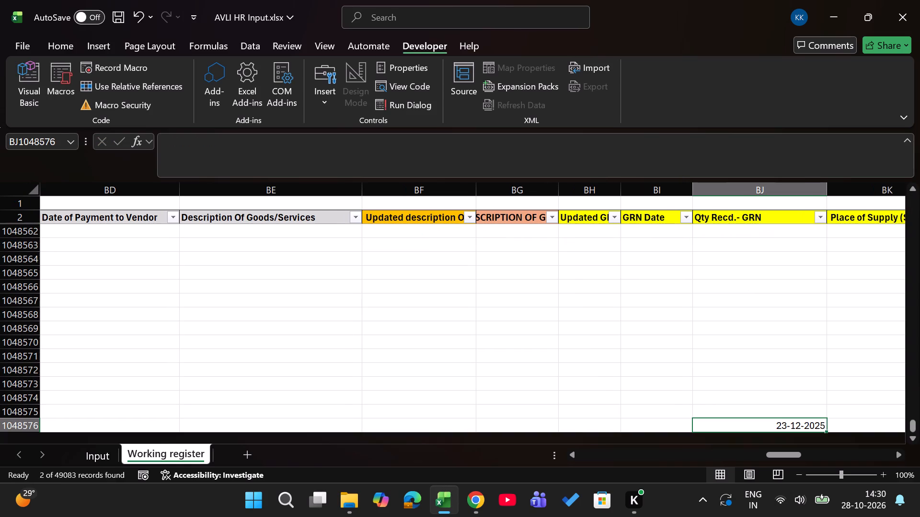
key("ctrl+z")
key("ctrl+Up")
Paste the copied date into the second filtered row of the Qty Recd.- GRN column (BJ).
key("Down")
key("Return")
Enter 06 as the place of supply state code (column BK) for both filtered rows.
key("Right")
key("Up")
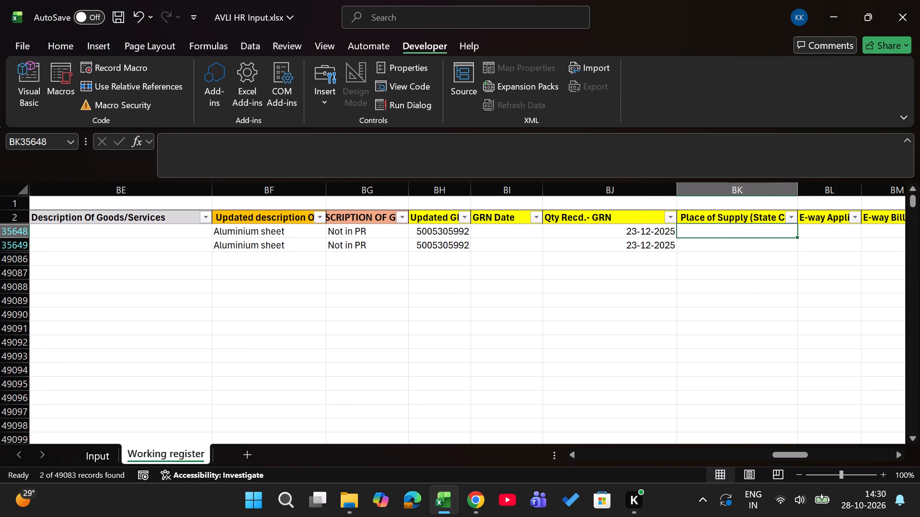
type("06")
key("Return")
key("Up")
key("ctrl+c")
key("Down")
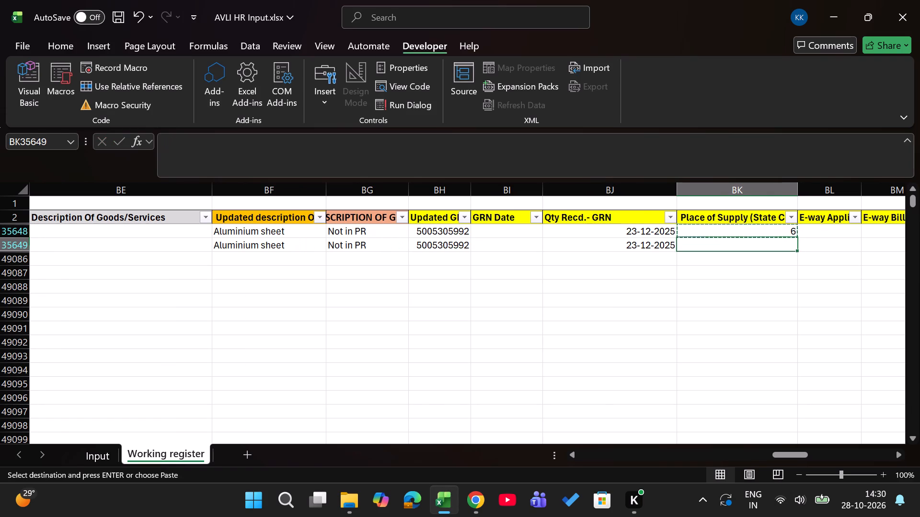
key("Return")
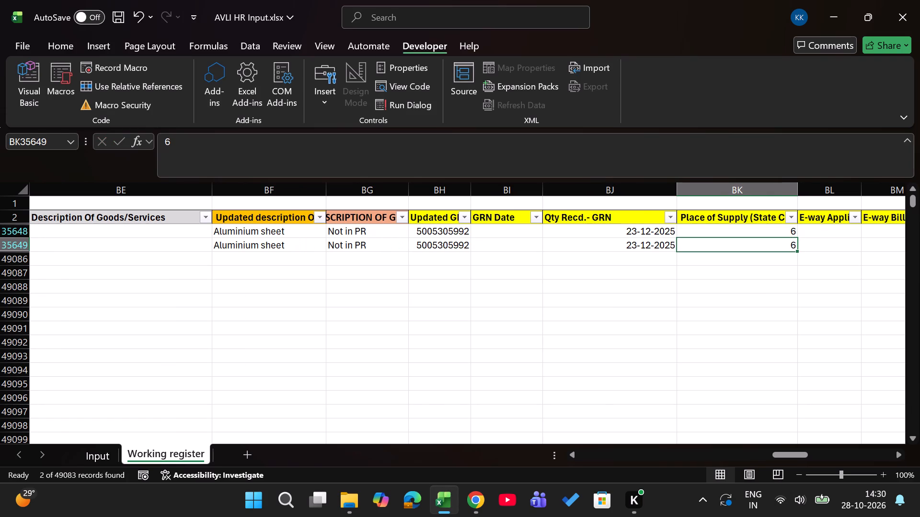
Set E-way Applicable (column BL) to Yes for both filtered rows.
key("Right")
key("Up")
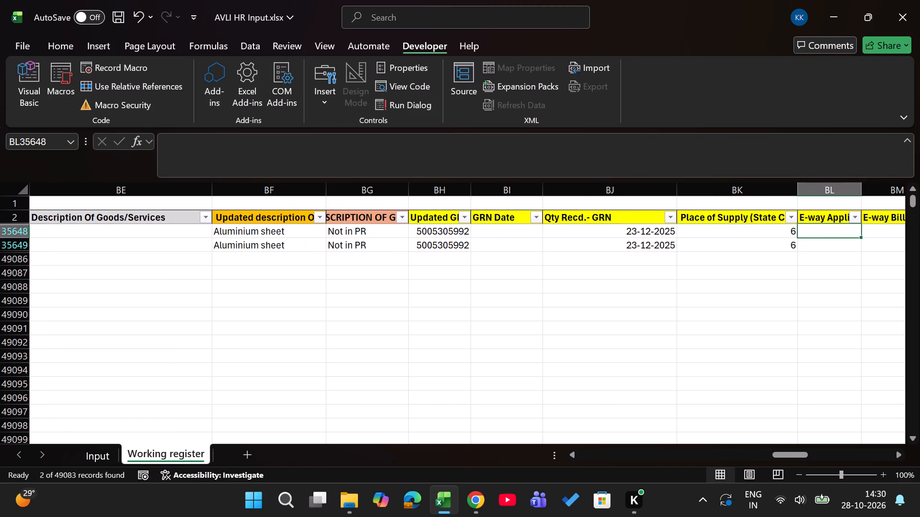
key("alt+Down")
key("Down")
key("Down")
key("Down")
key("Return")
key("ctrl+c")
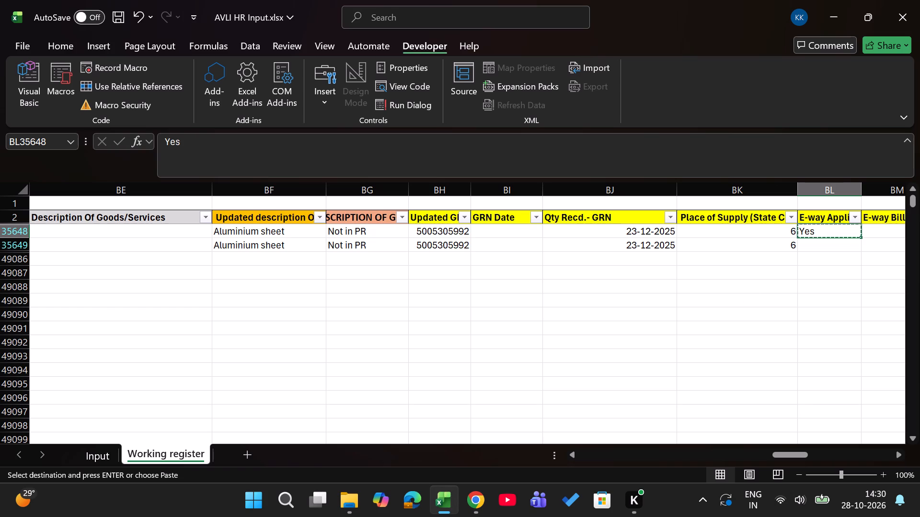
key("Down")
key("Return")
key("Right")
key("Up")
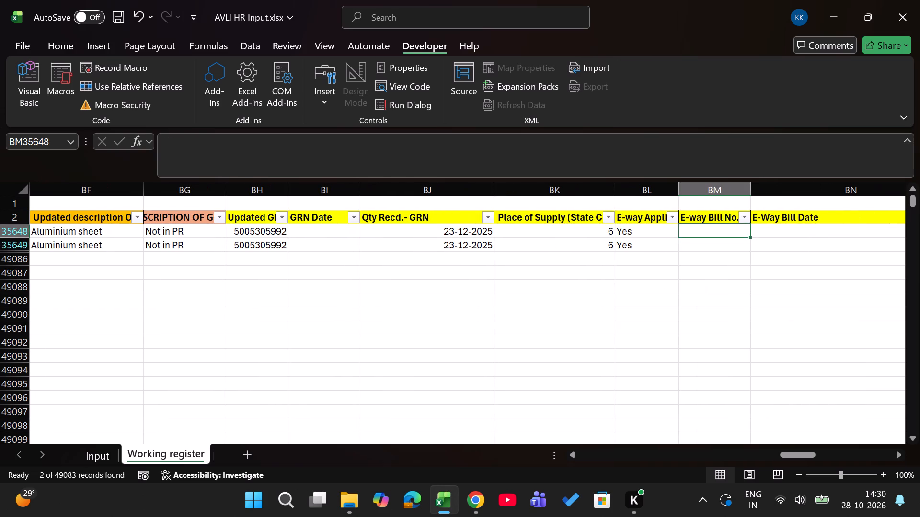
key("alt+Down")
left_click(749, 295)
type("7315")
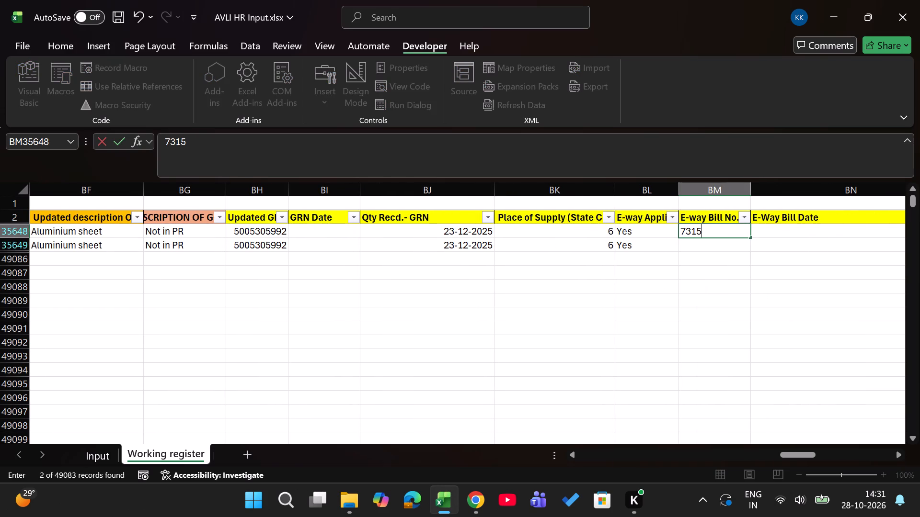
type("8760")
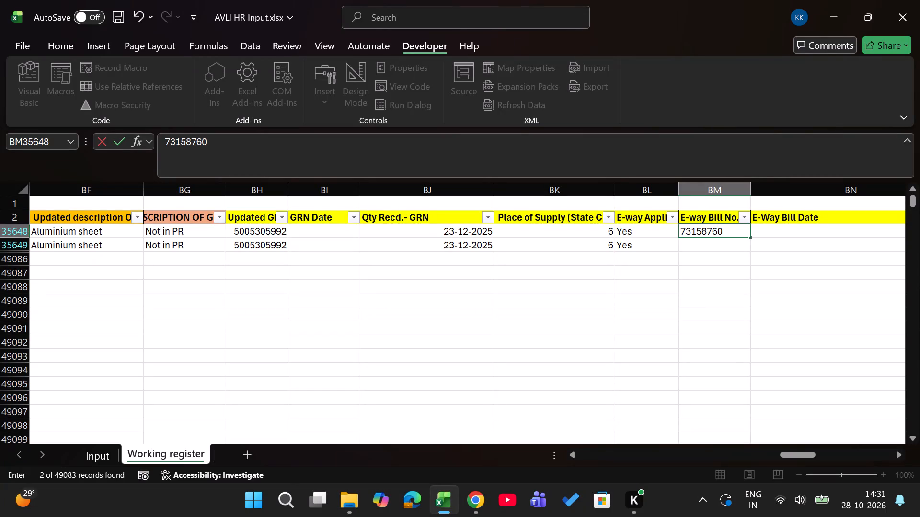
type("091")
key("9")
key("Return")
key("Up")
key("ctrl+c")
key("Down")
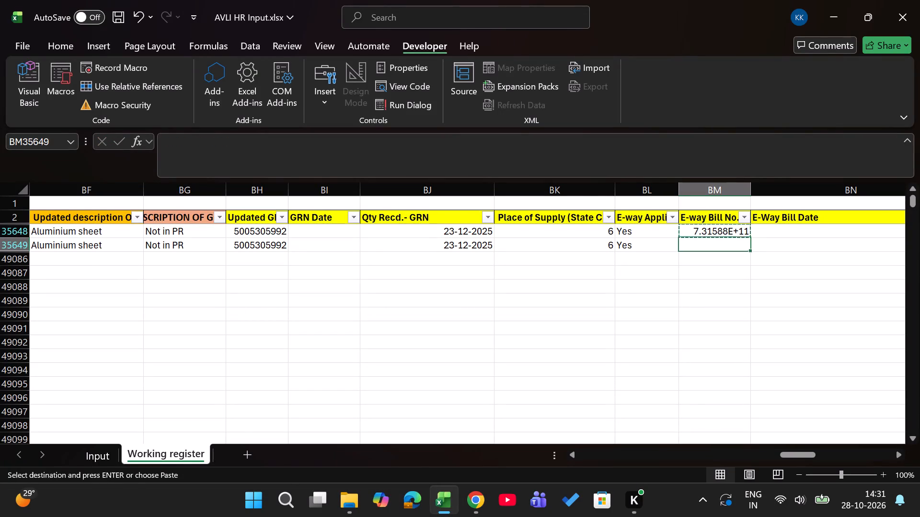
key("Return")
Enter 13-12-25 as the E-Way Bill Date (column BN) for both filtered rows.
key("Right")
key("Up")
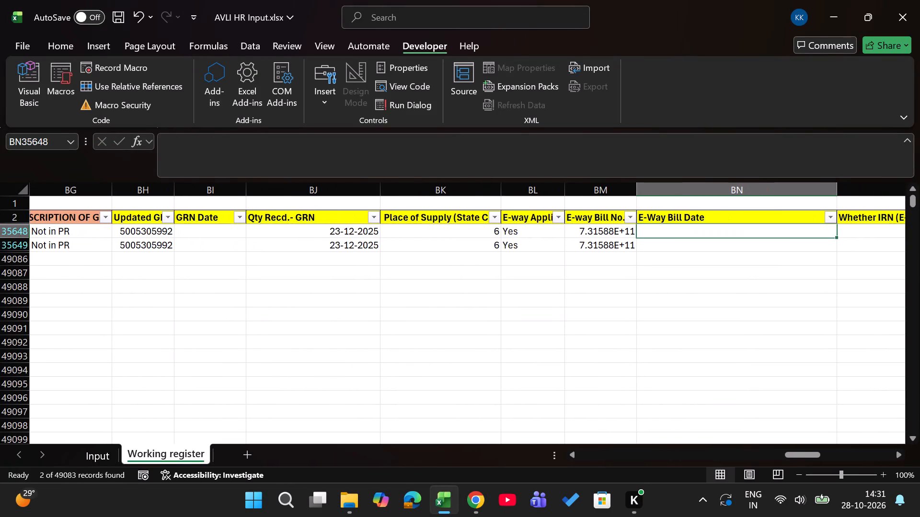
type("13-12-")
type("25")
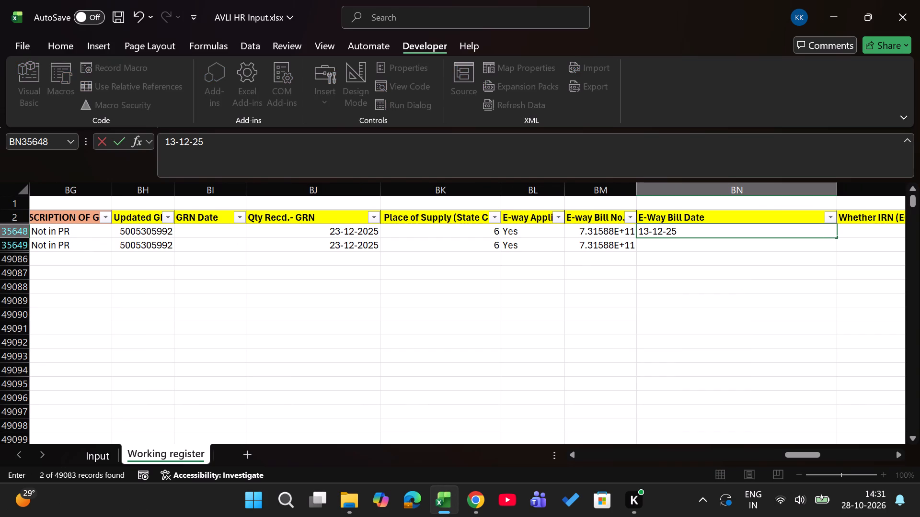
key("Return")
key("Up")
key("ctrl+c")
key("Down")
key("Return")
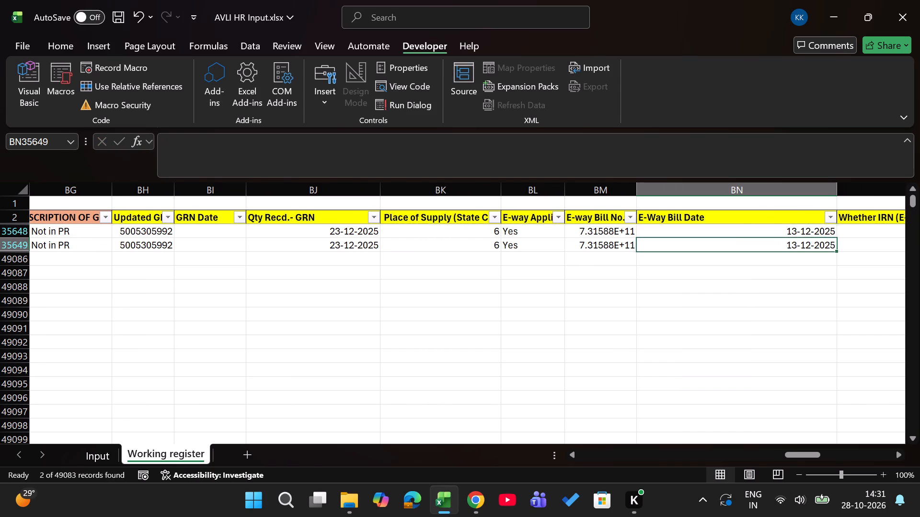
Set the Whether IRN (E-INV) attached column (BO) to Yes for both filtered rows.
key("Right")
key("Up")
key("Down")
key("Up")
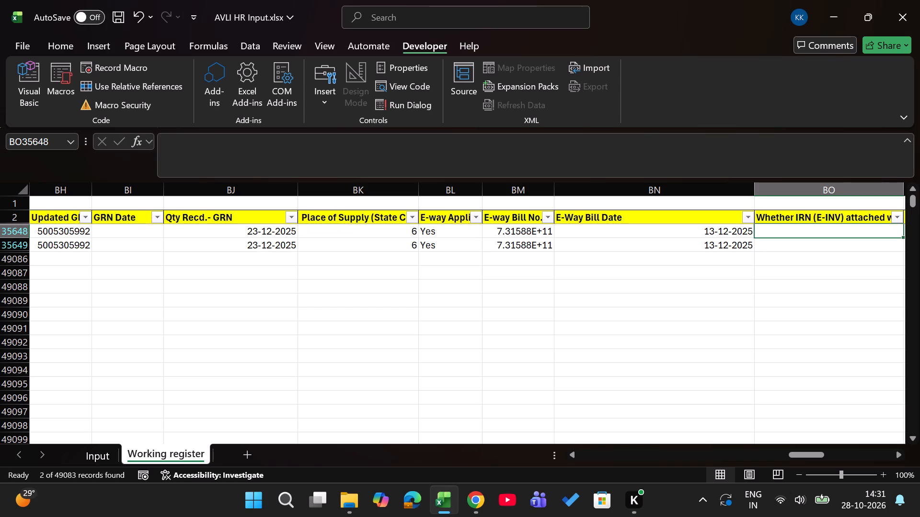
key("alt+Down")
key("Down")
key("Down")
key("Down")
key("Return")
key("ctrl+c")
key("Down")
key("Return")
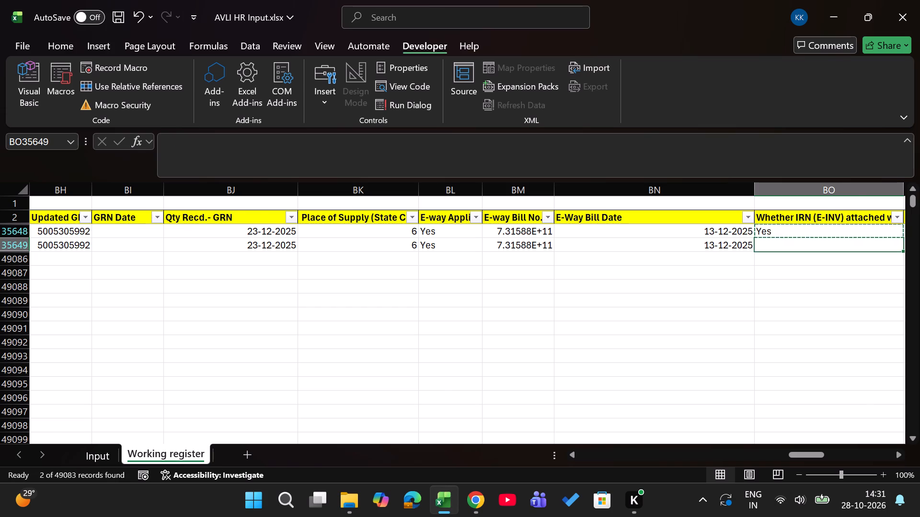
Set Whether Invoice to be Checked? (column BP) to Yes for both filtered rows.
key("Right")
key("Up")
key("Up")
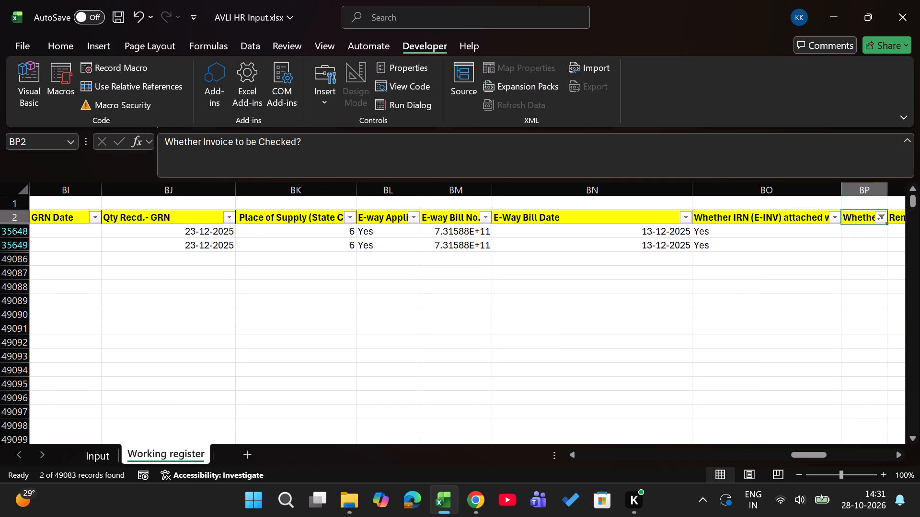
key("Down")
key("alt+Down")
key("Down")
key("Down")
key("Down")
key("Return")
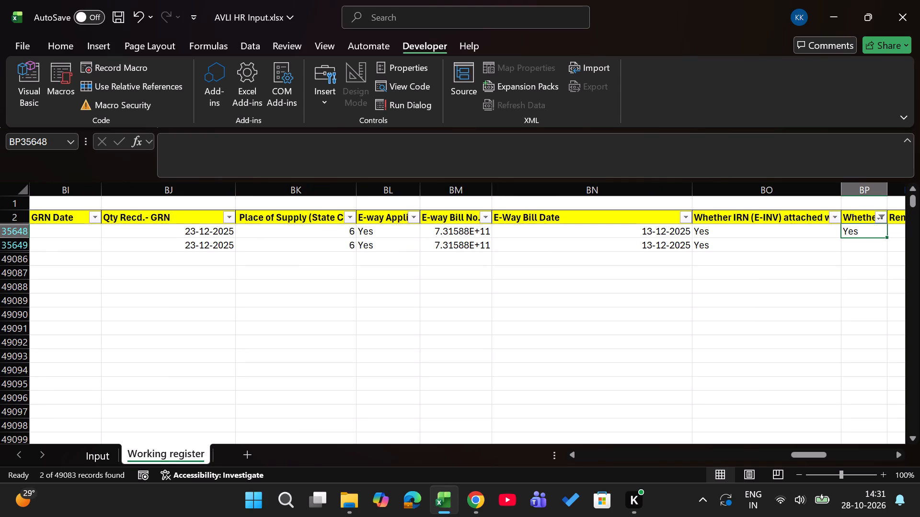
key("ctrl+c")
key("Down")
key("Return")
Copy the date 23-12-2025 from Qty Recd.- GRN (BJ) into the GRN Date column (BI) for both filtered rows.
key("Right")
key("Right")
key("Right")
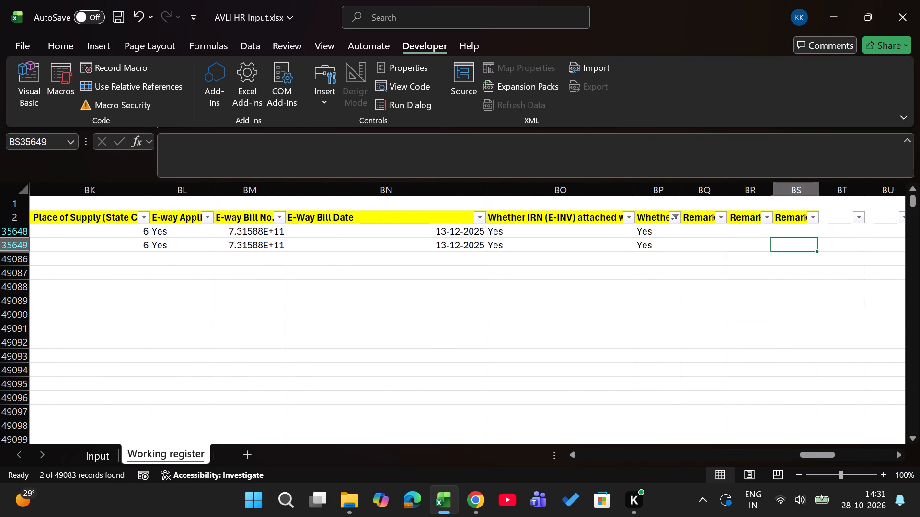
scroll(749, 295, "right", 5)
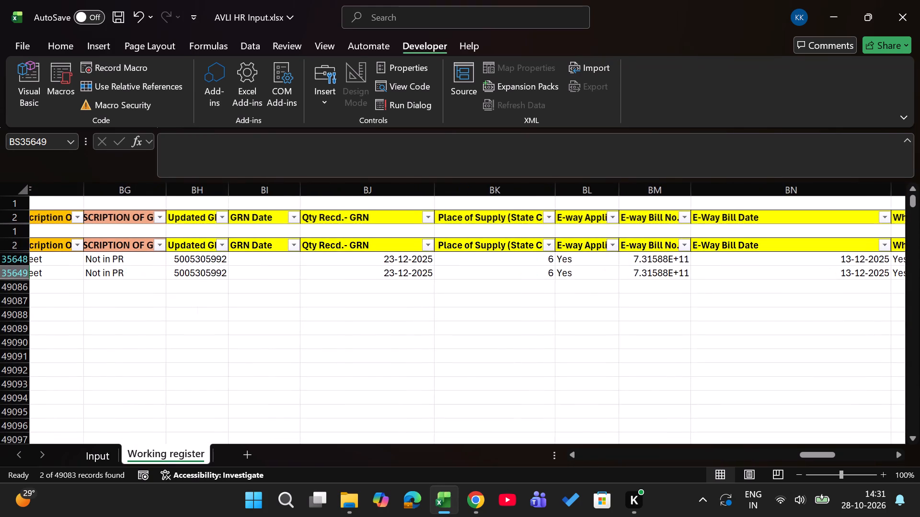
scroll(749, 295, "right", 1)
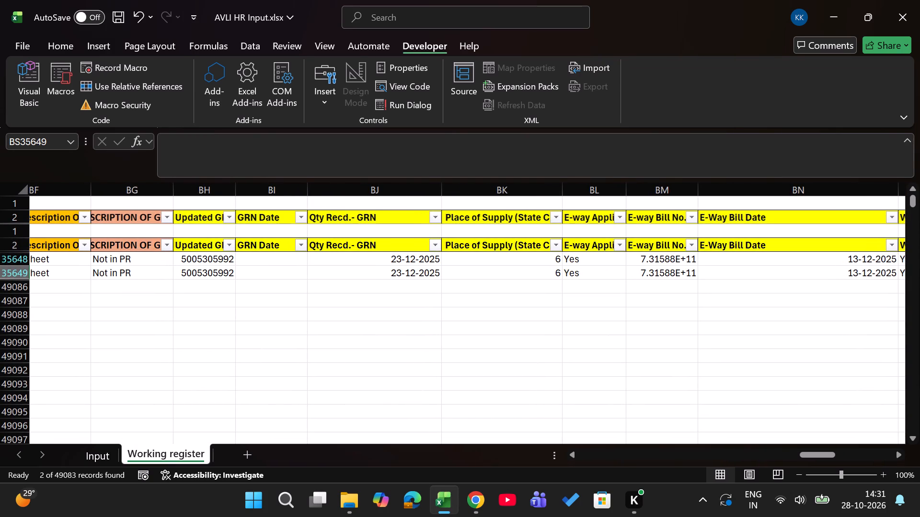
scroll(749, 295, "right", 1)
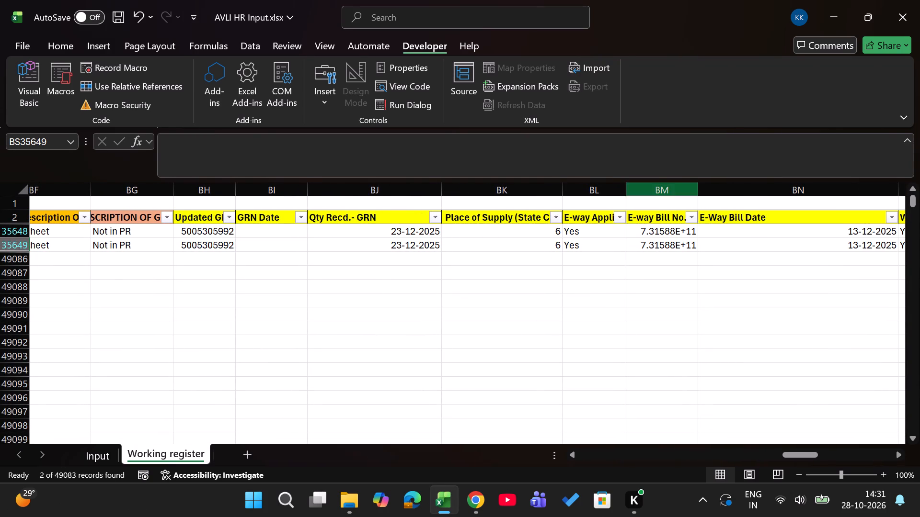
left_click(422, 225)
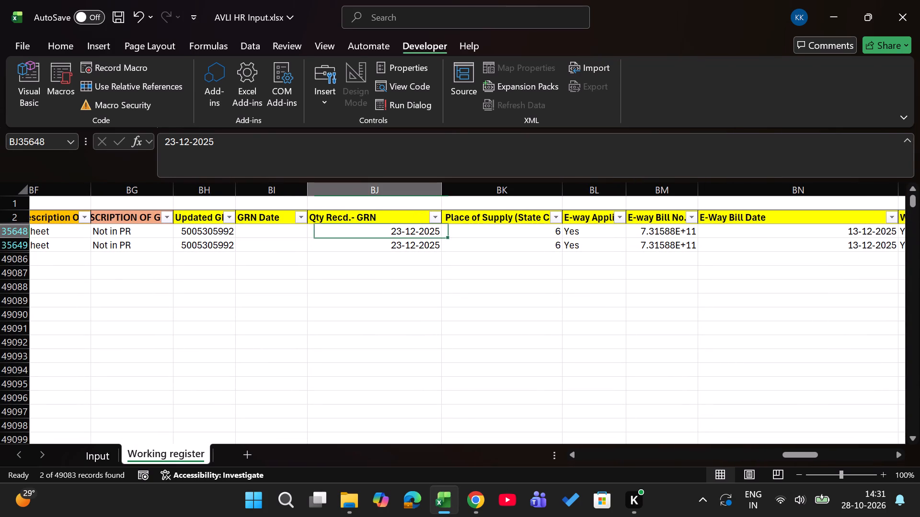
key("ctrl+c")
key("Left")
key("Return")
key("ctrl+c")
key("Down")
key("Return")
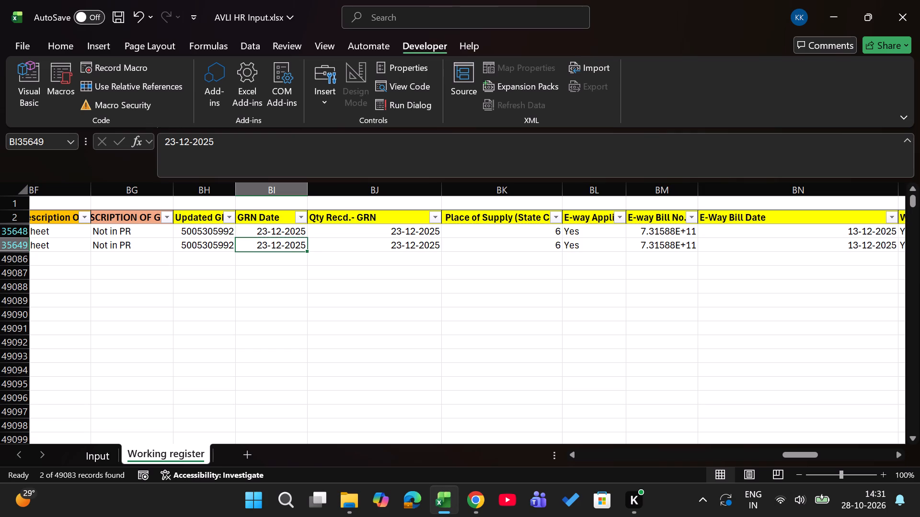
Replace the date in Qty Recd.- GRN (column BJ) with the quantity 4 for the first filtered row.
key("Up")
key("Right")
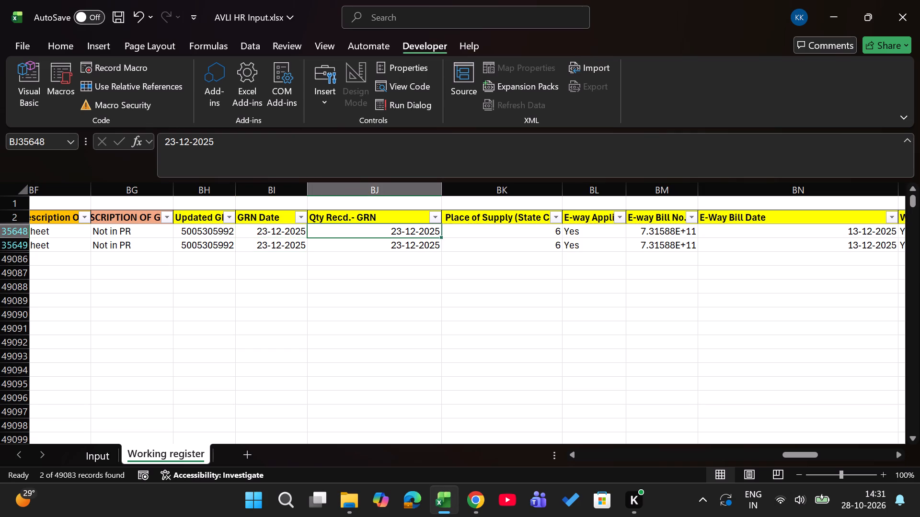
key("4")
key("Down")
key("Up")
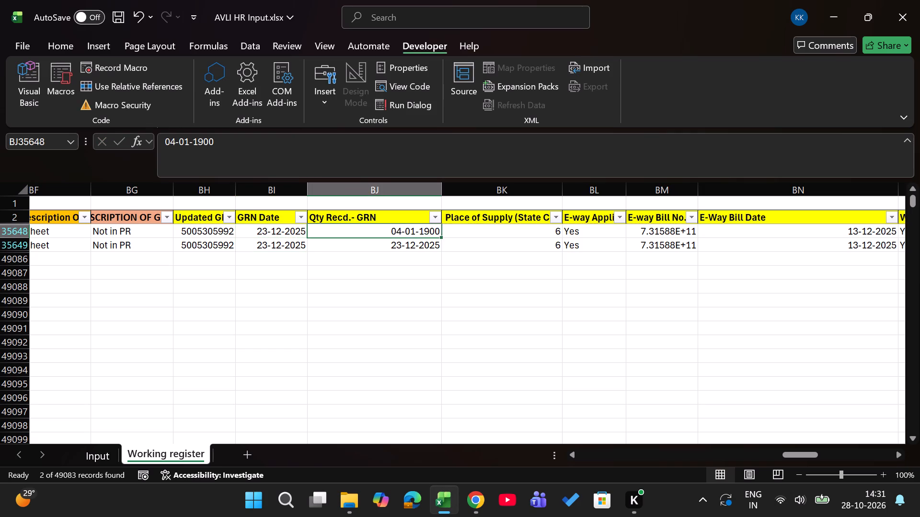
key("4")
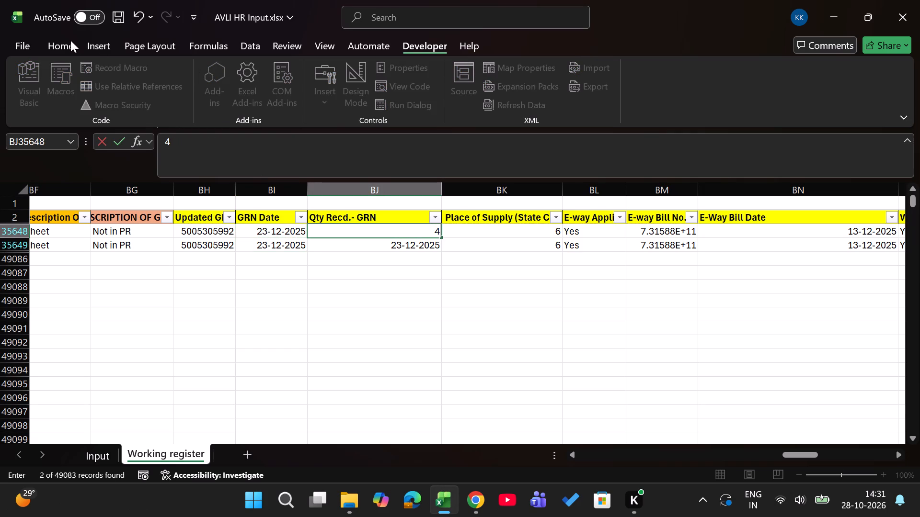
left_click(69, 41)
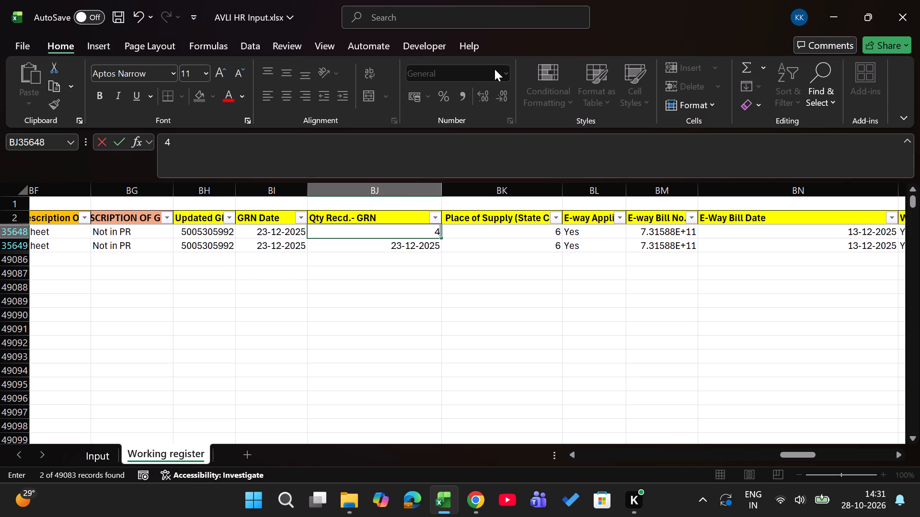
key("Down")
Change the number format of the first filtered row's Qty Recd.- GRN cell (BJ35648) to General.
left_click(555, 305)
key("Up")
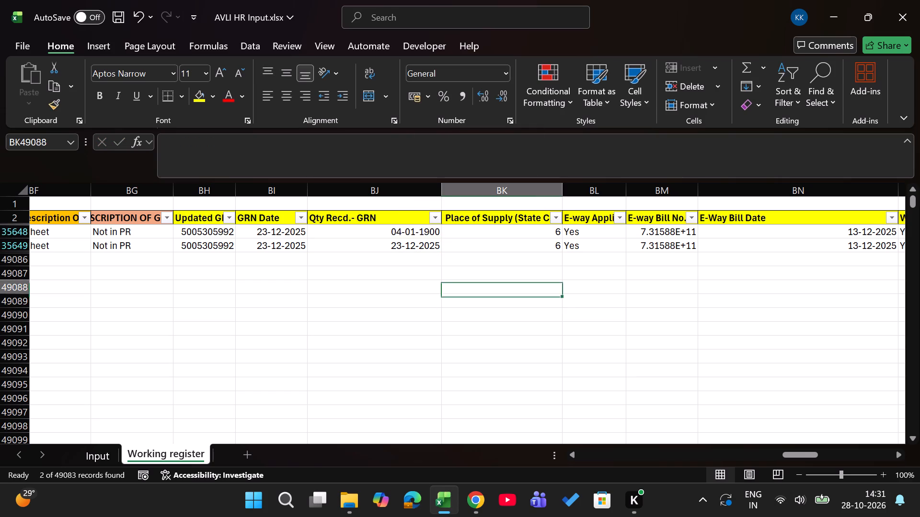
key("Up")
key("Up")
key("Up")
key("Up")
key("Up")
key("Left")
key("Down")
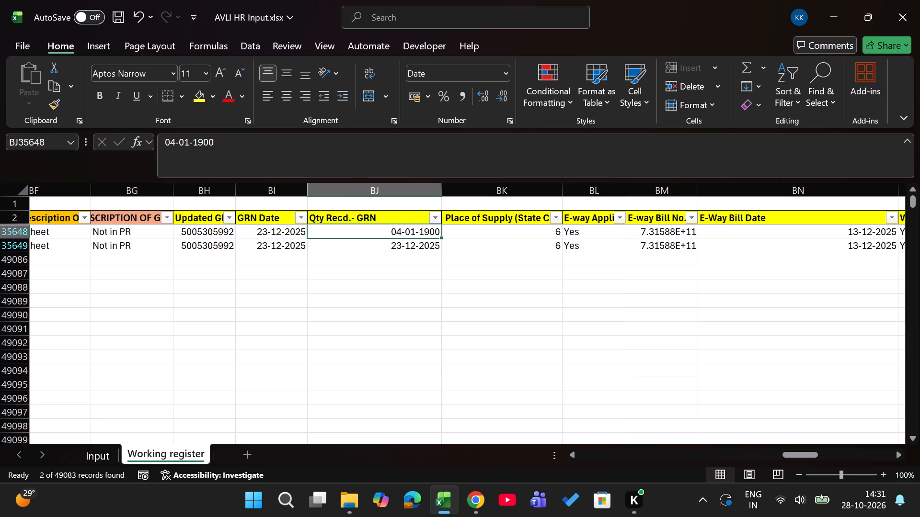
left_click(504, 75)
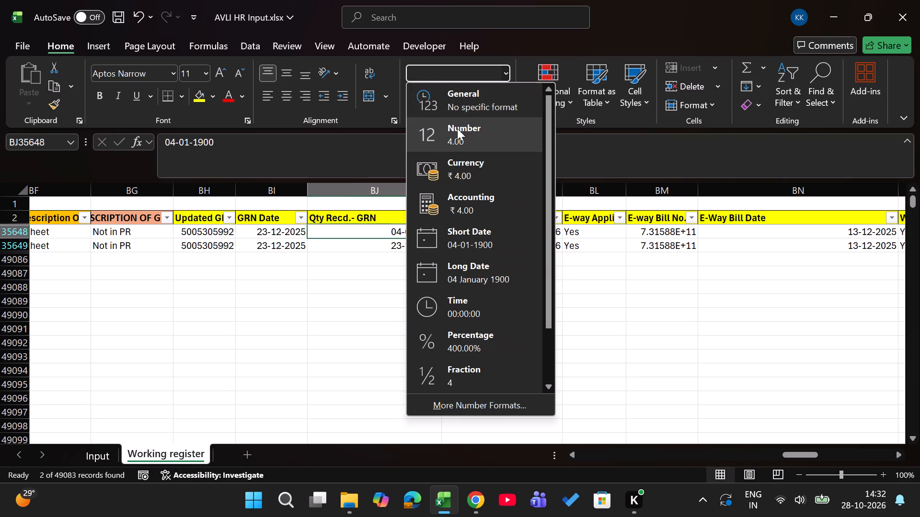
left_click(472, 108)
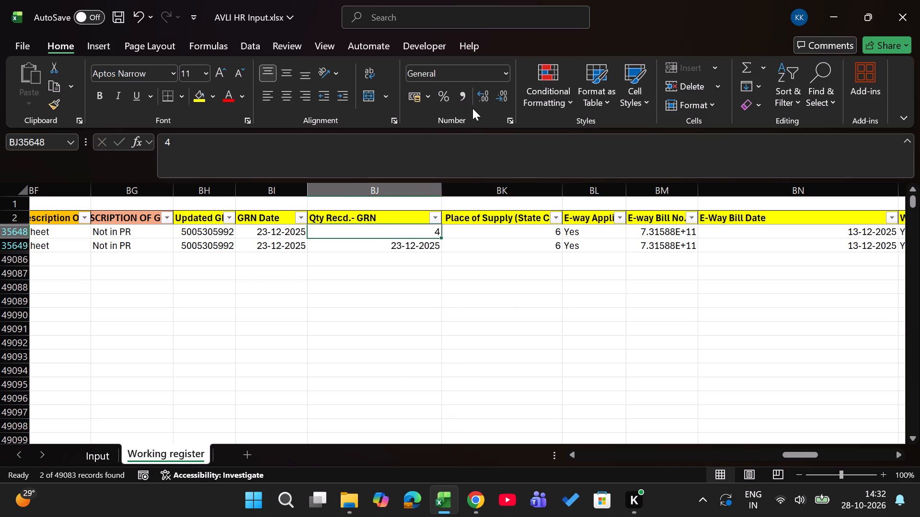
Copy the first filtered row's Qty Recd.- GRN value of 4 into the second filtered row (column BJ).
key("ctrl+c")
key("Down")
key("Return")
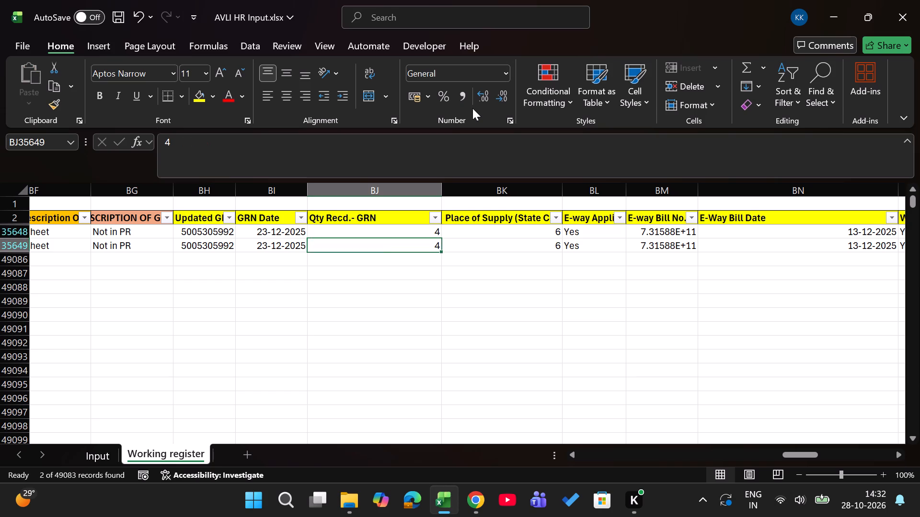
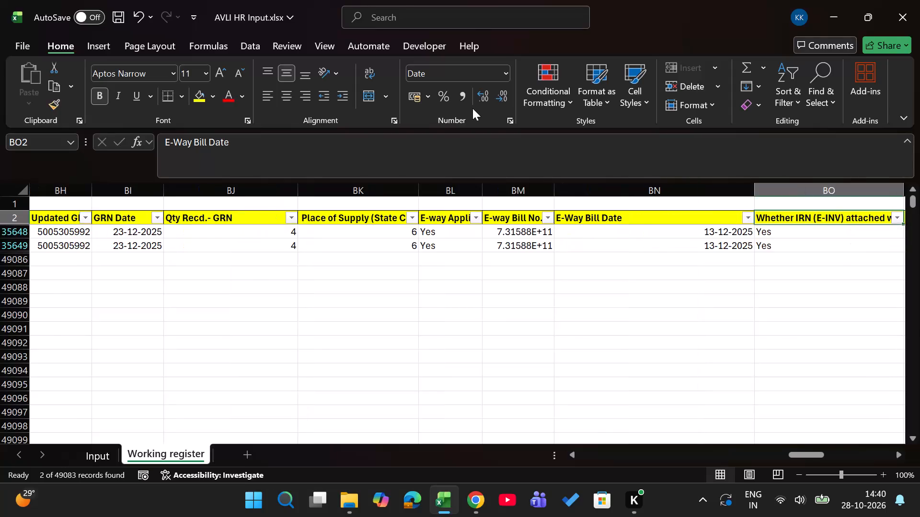
Review the two filtered rows across the E-way, IRN and Remark columns, and from File number through Updated Invoice No.
key("Right")
key("Right")
key("Right")
key("Right")
key("Right")
key("Right")
key("Right")
key("Right")
key("Right")
key("Right")
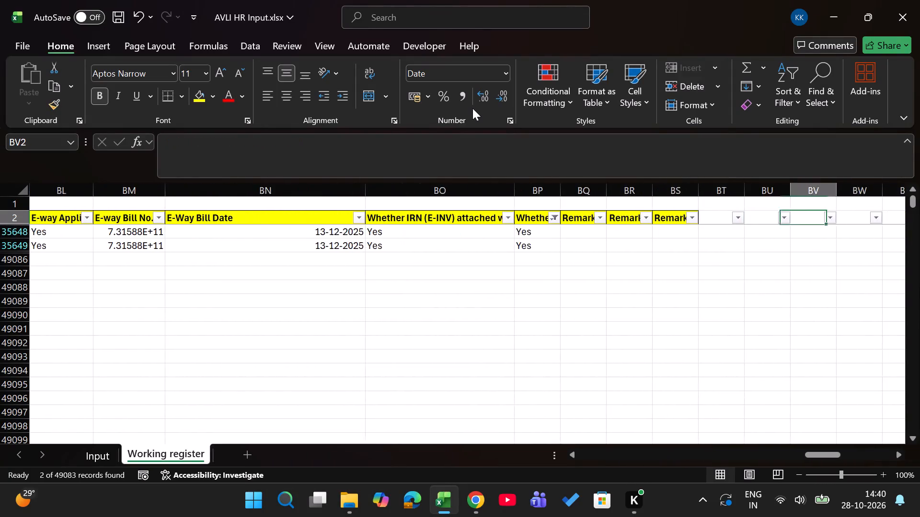
key("Right")
key("ctrl+Left")
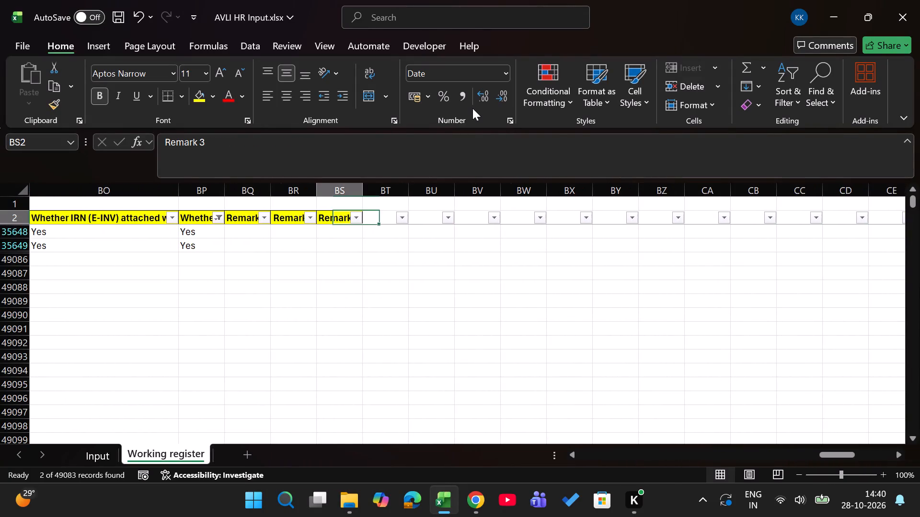
key("Left")
key("ctrl+Left")
key("Down")
key("Right")
key("Right")
key("Right")
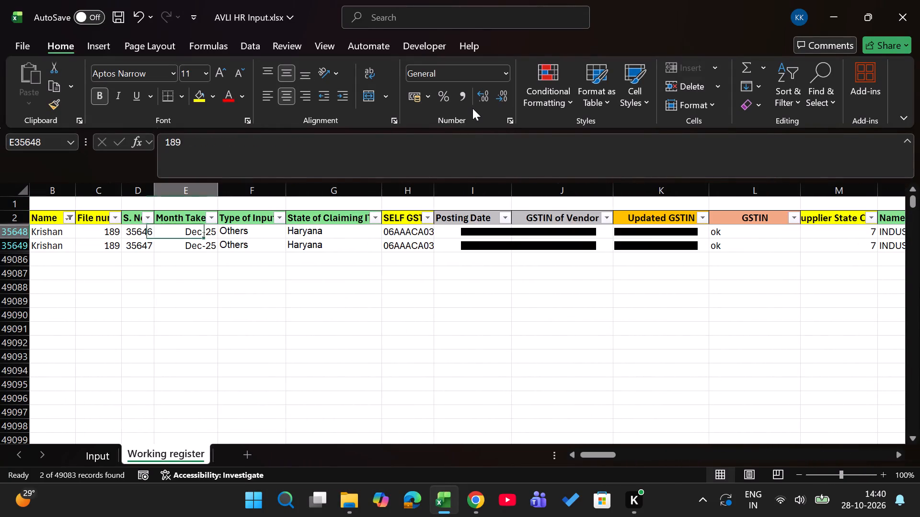
key("Right")
key("Right")
key("Right")
key("Right")
key("Right")
key("Right")
key("Right")
key("Right")
key("Right")
key("Right")
key("Right")
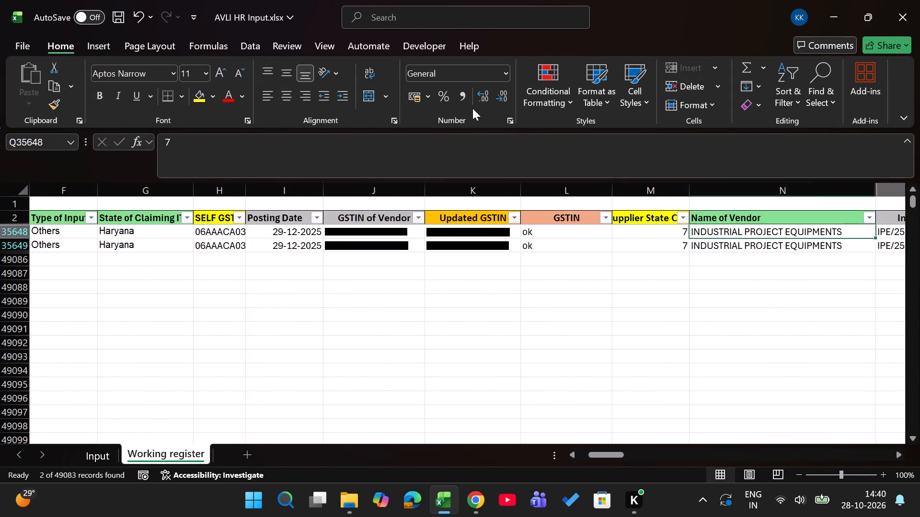
key("Up")
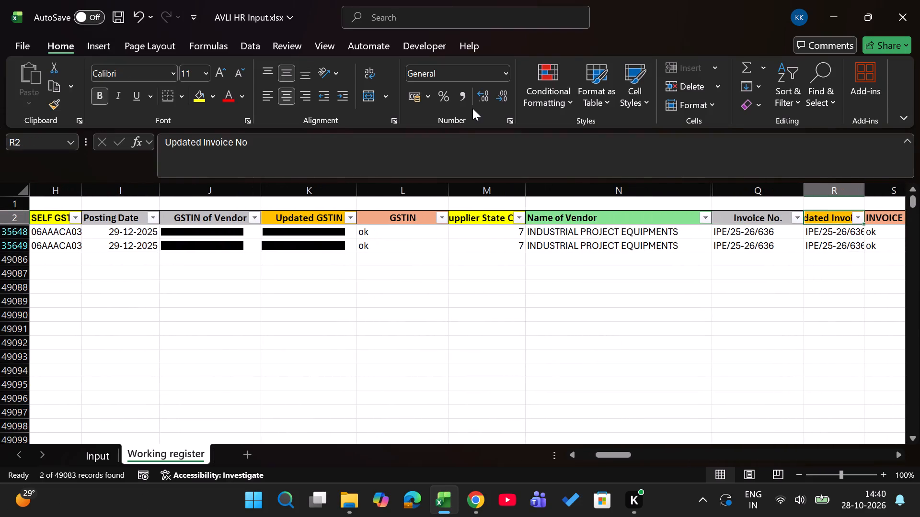
Select the MIRO column header cell (BB2) in the Working register.
scroll(533, 272, "left", 2)
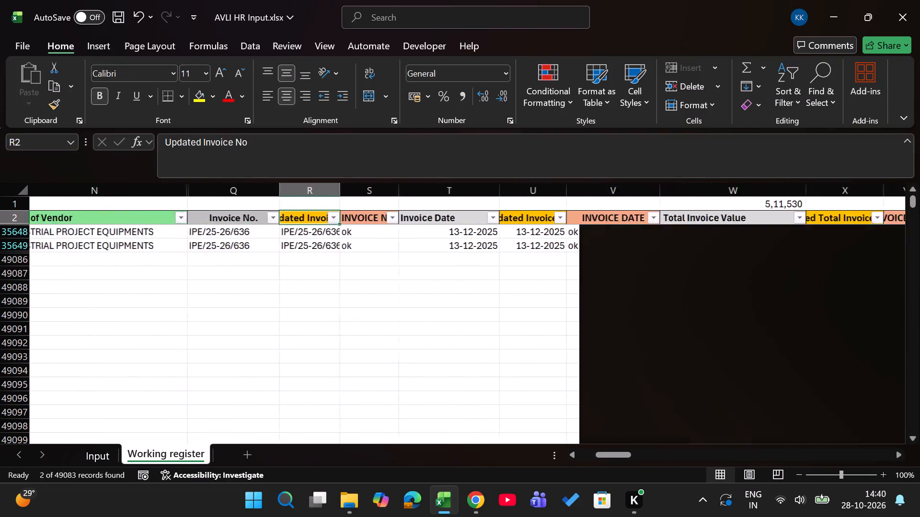
scroll(533, 272, "left", 8)
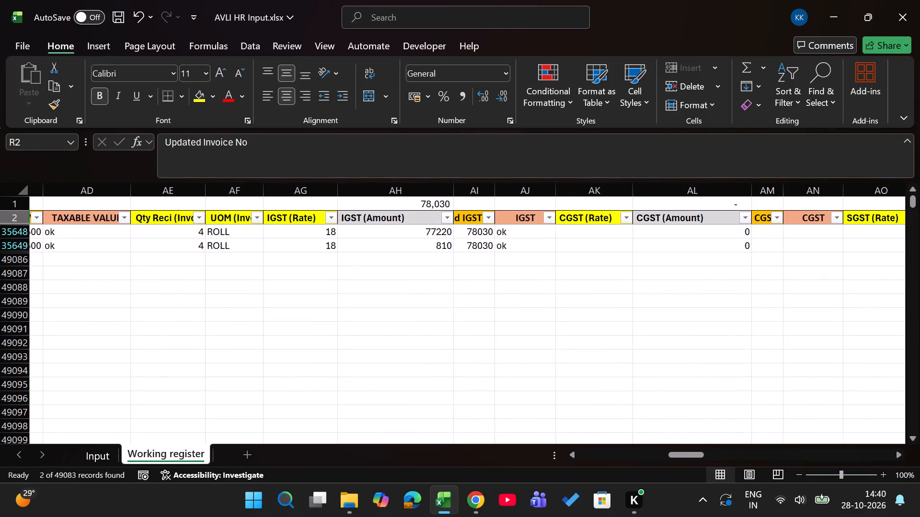
scroll(664, 241, "left", 10)
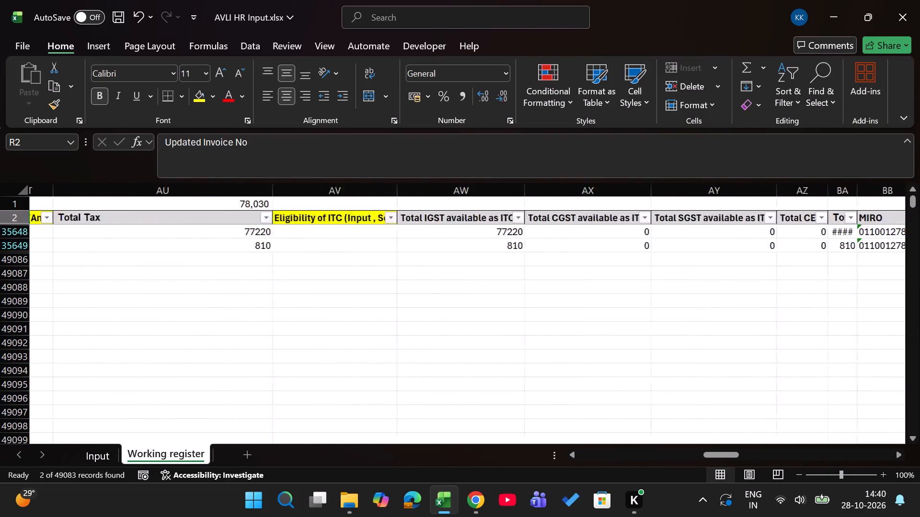
scroll(664, 241, "left", 4)
left_click(447, 218)
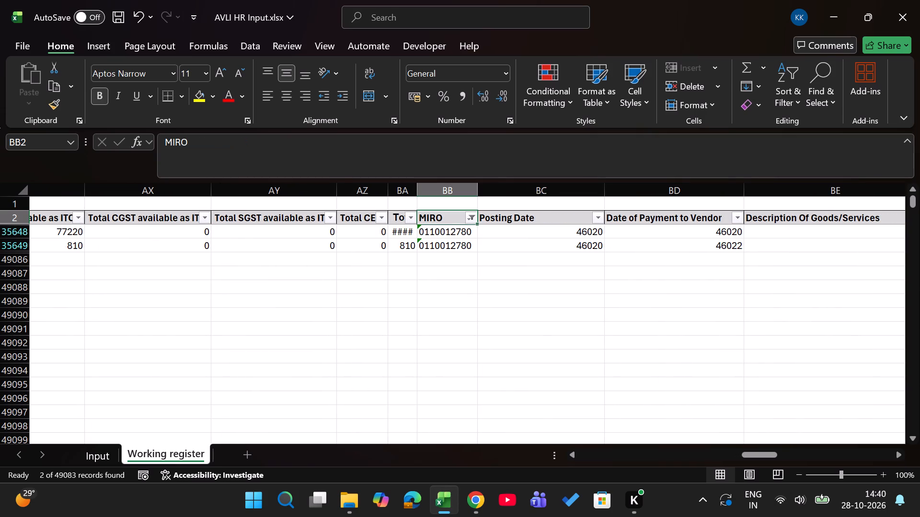
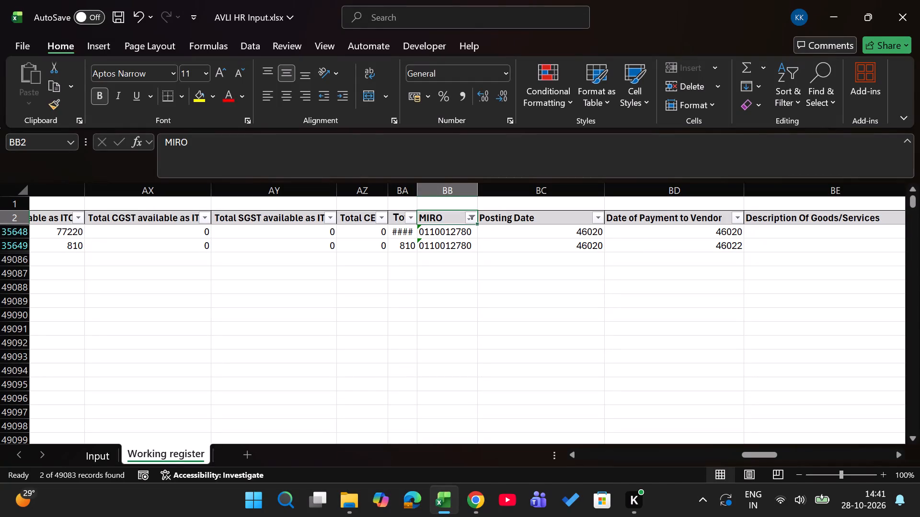
Filter the MIRO column of the Working register for document 12779.
left_click(470, 221)
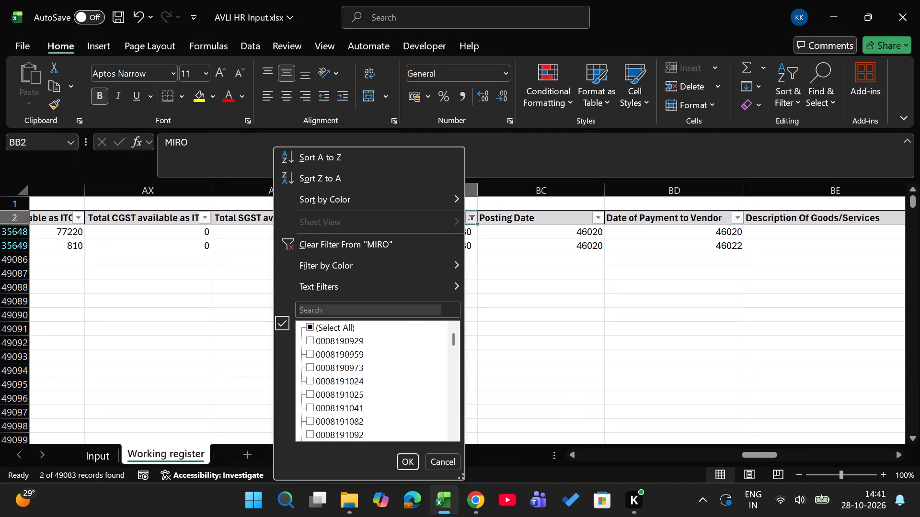
left_click(395, 308)
type("12779")
key("Return")
Go to cell BP35646, the first filtered row under the "Whether" header just before the Remark columns.
scroll(388, 334, "right", 2)
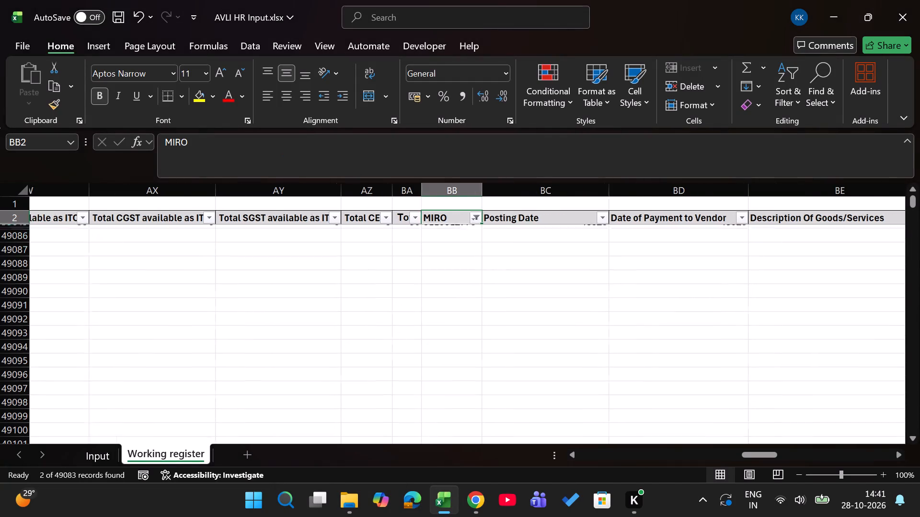
scroll(388, 334, "right", 7)
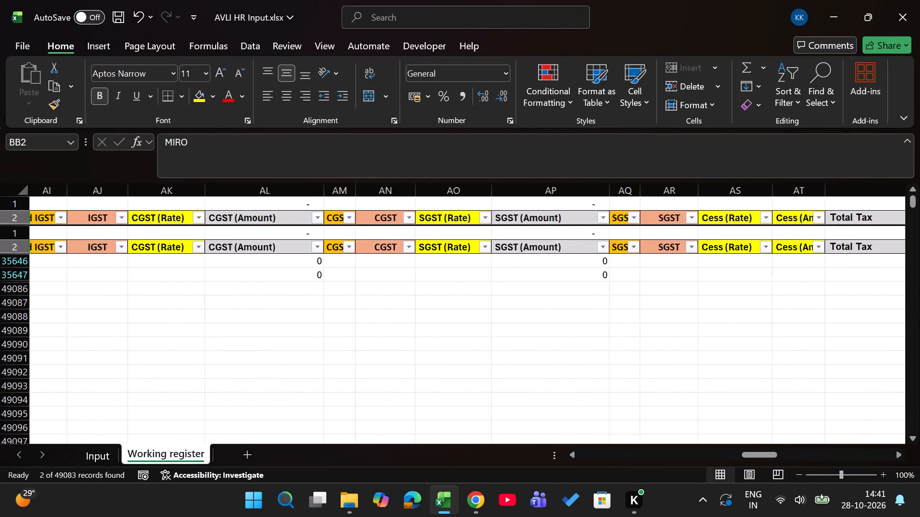
scroll(388, 334, "right", 1)
scroll(388, 334, "left", 5)
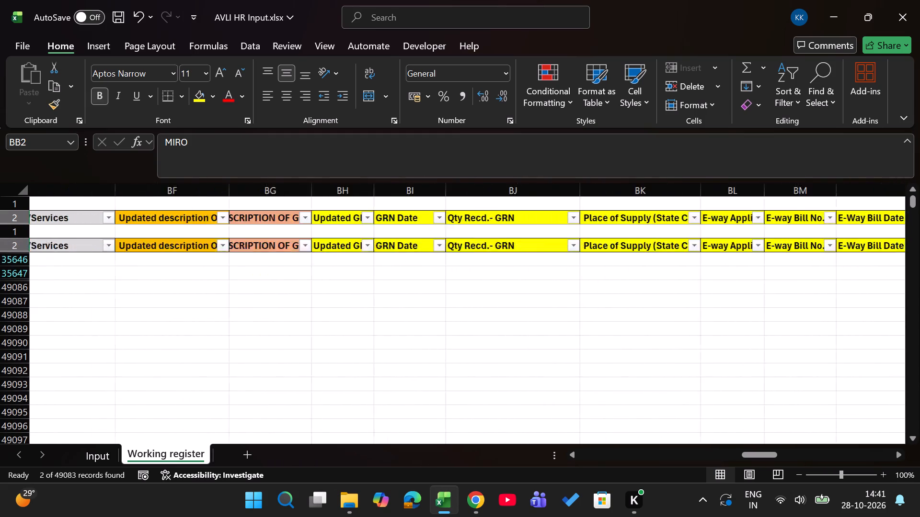
scroll(388, 334, "left", 3)
scroll(388, 334, "right", 1)
scroll(331, 283, "right", 1)
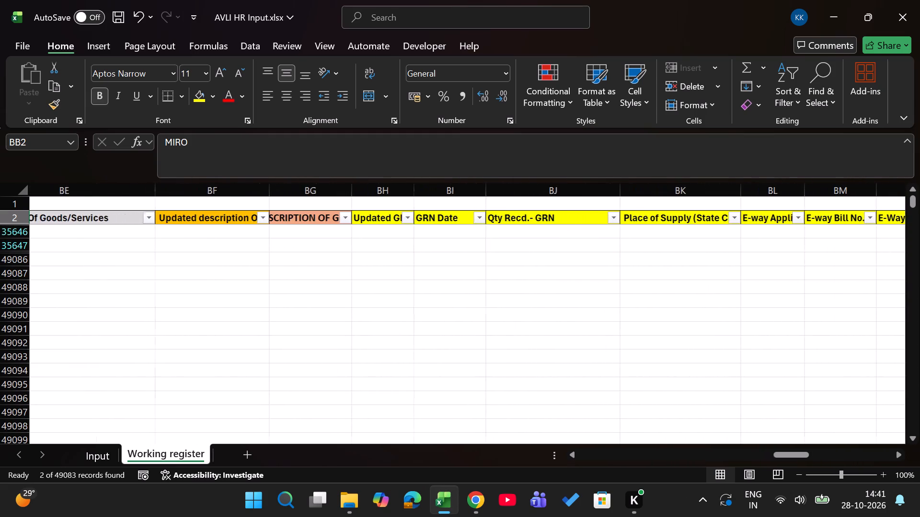
scroll(331, 283, "right", 2)
left_click(367, 213)
key("ctrl+Right")
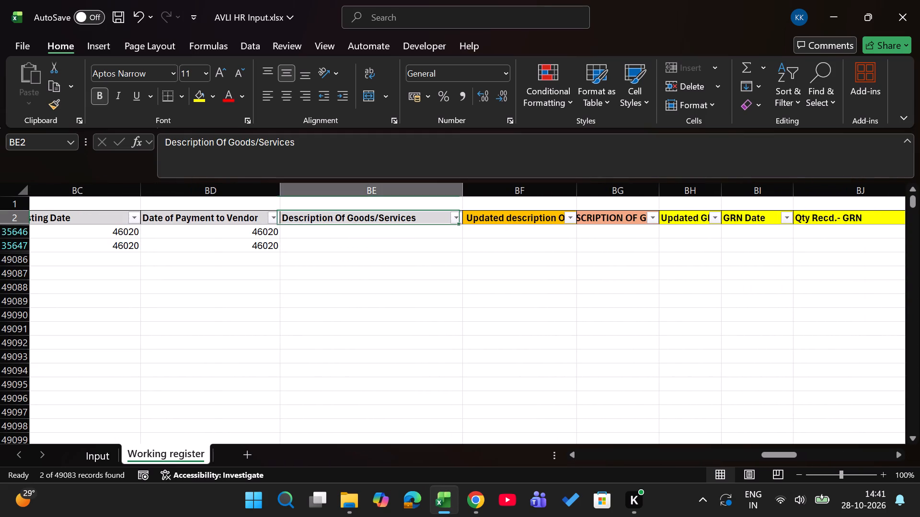
key("Left")
key("Left")
key("Left")
key("Left")
key("Left")
key("Left")
key("Down")
key("Right")
key("Right")
key("Right")
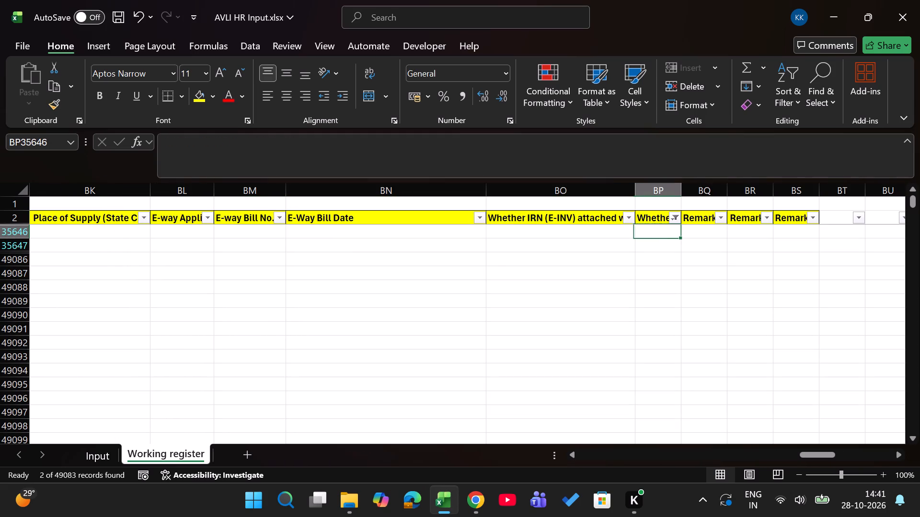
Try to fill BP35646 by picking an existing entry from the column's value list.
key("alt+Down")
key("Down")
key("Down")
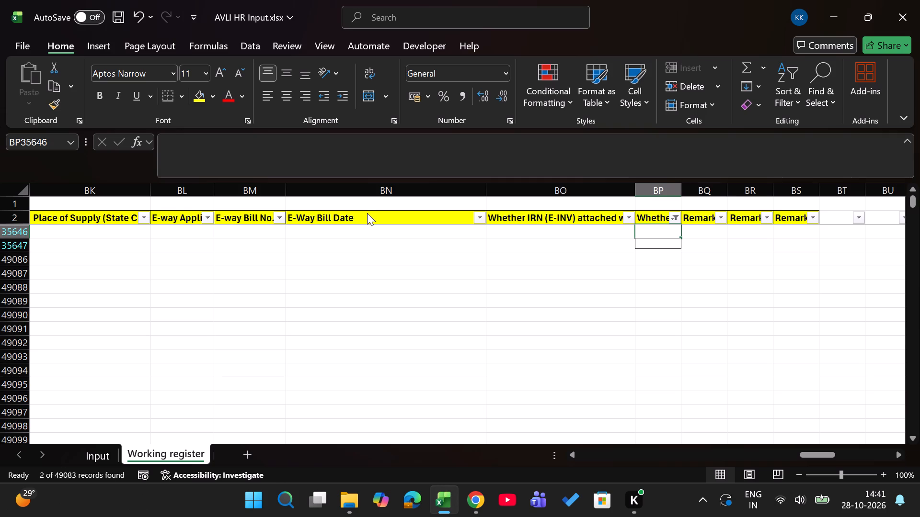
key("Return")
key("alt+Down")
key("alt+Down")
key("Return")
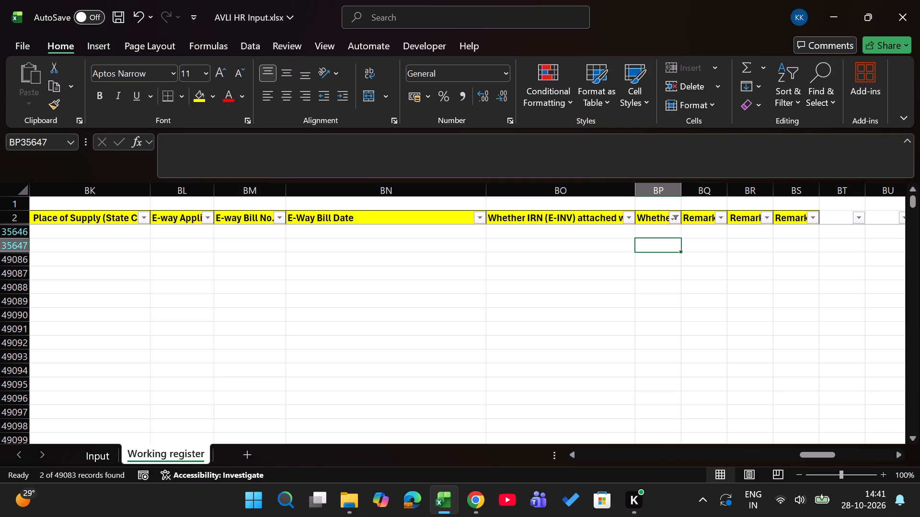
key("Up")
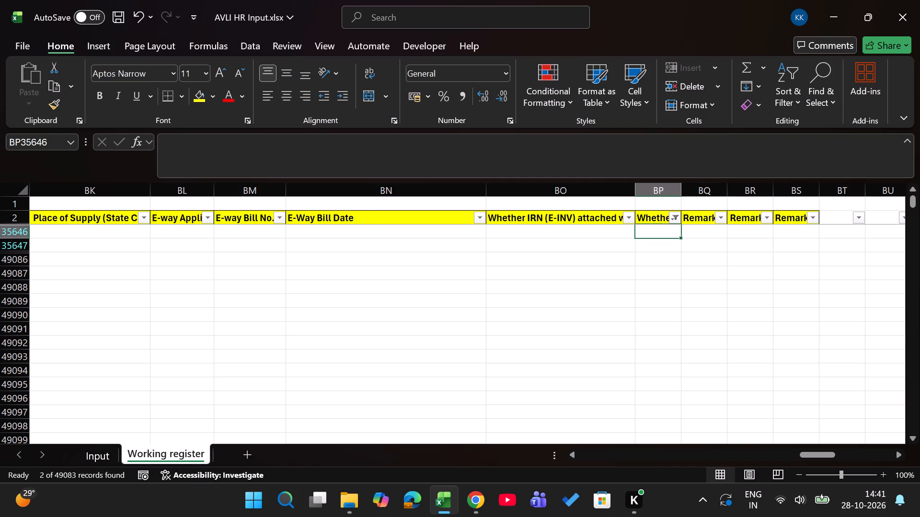
Enter "Tax amount less than 5000" in cell BP35646.
key("t")
key("BackSpace")
key("shift+t")
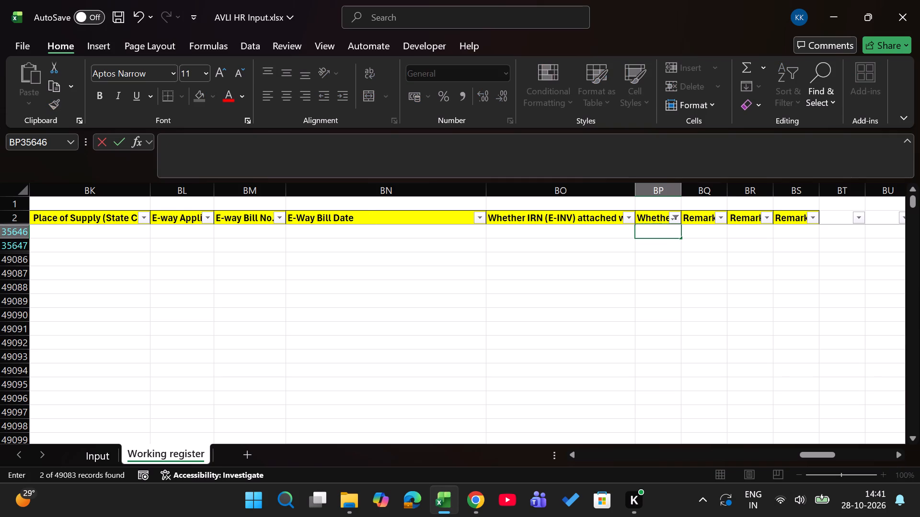
type("ax amoutn")
key("BackSpace")
key("BackSpace")
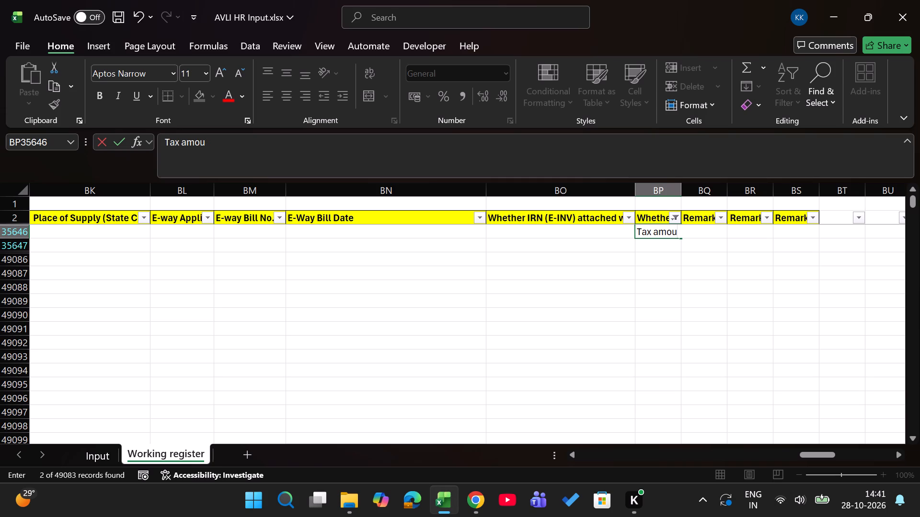
type("nt less than")
key("space")
type("5000")
key("Return")
Copy the "Tax amount less than 5000" entry into BP35647, the second filtered row.
key("Up")
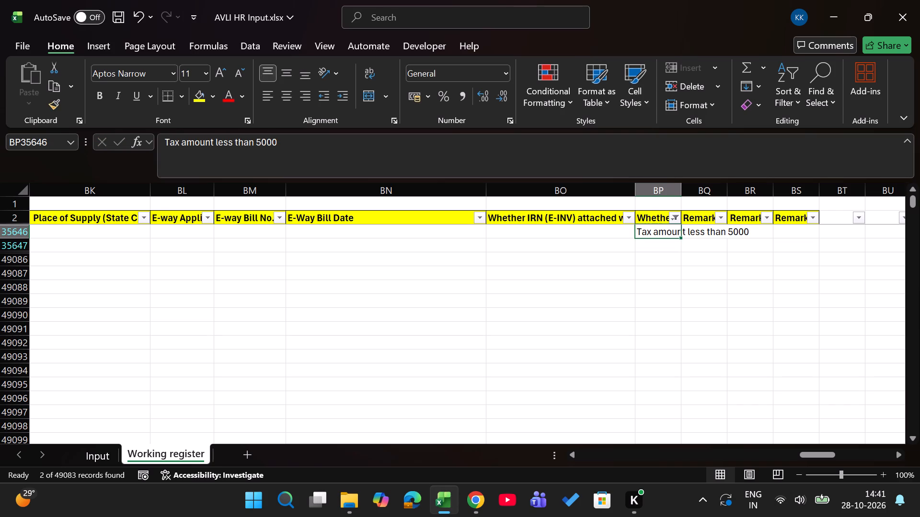
key("ctrl+c")
key("Down")
key("Return")
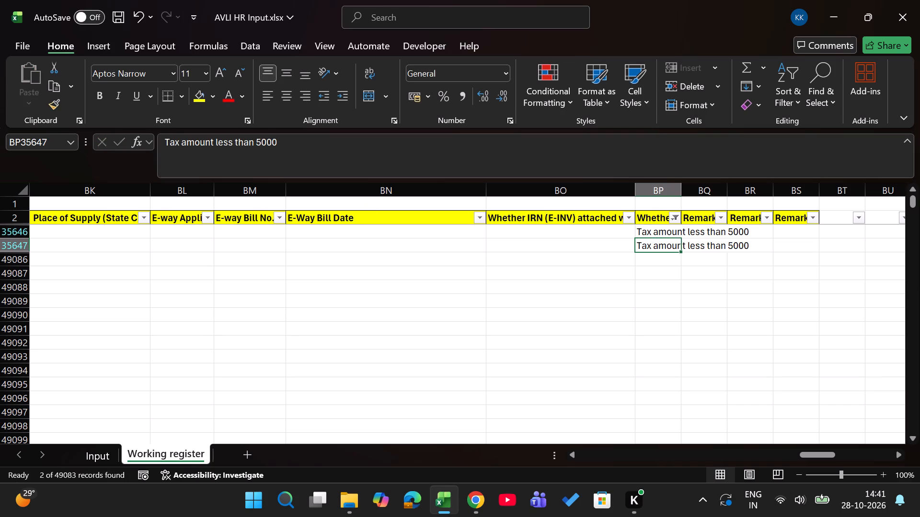
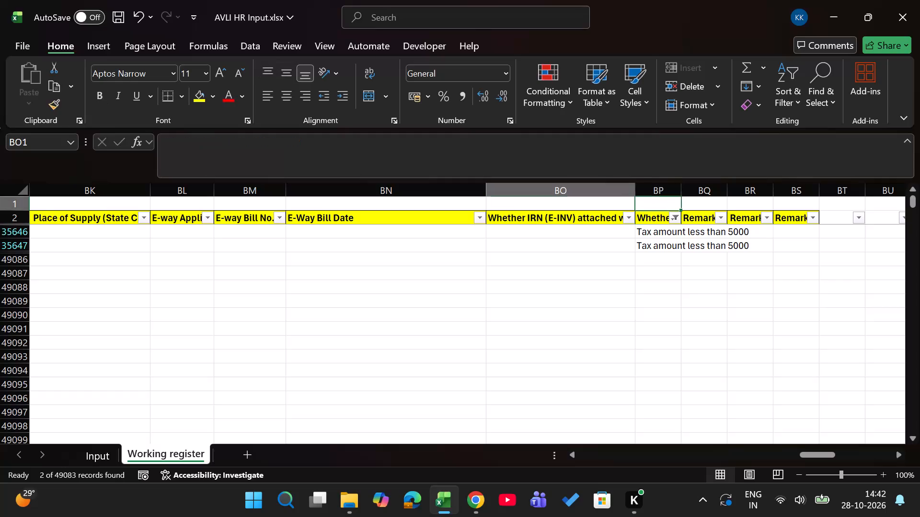
key("Down")
key("ctrl+Down")
key("Left")
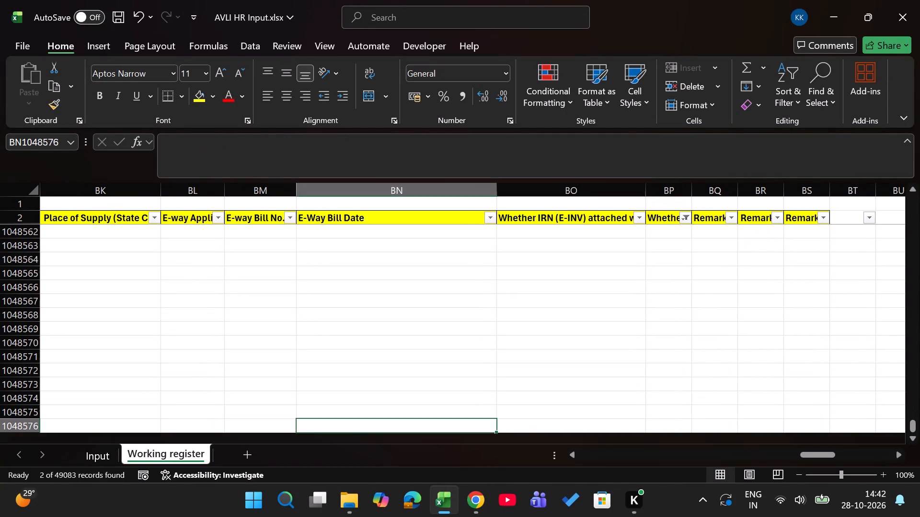
key("ctrl+Up")
key("Down")
key("Left")
key("Left")
key("ctrl+Left")
key("Left")
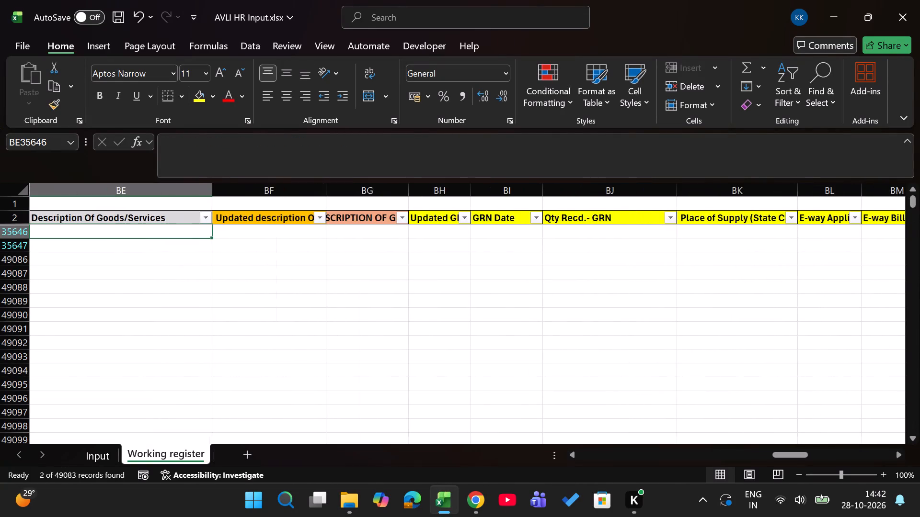
key("Left")
key("Left")
key("Left")
key("Left")
key("Left")
key("Up")
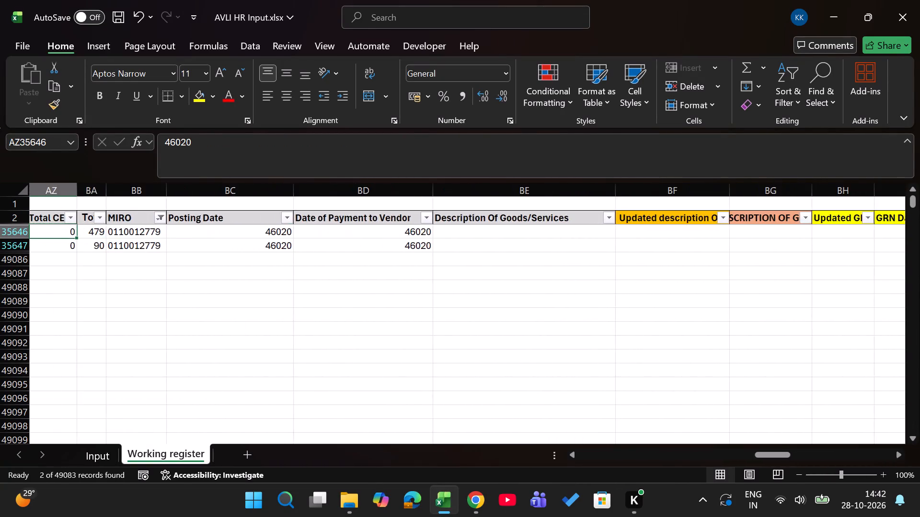
key("Right")
key("Right")
key("Right")
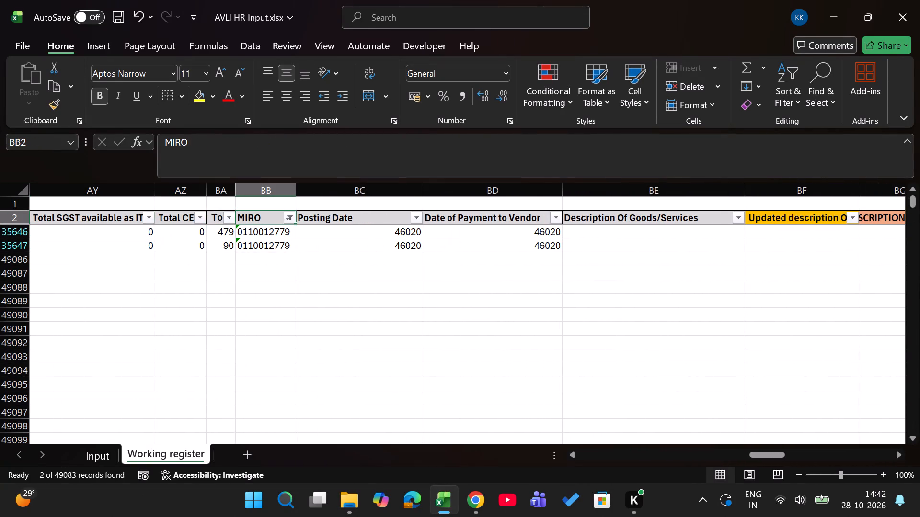
key("alt+Down")
key("alt+Down")
key("alt+Down")
key("alt+Down")
key("alt+Down")
key("alt+Down")
key("alt+Down")
key("alt+Down")
key("alt+Down")
key("alt+Down")
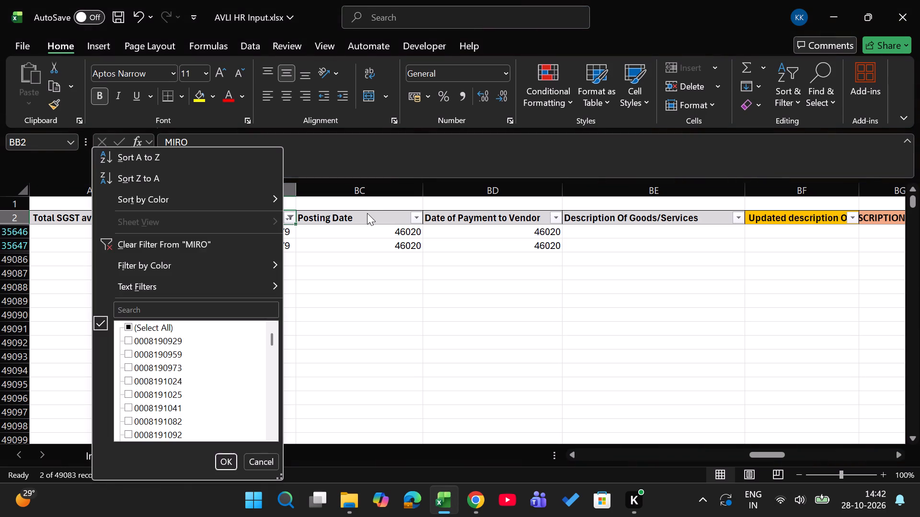
key("Up")
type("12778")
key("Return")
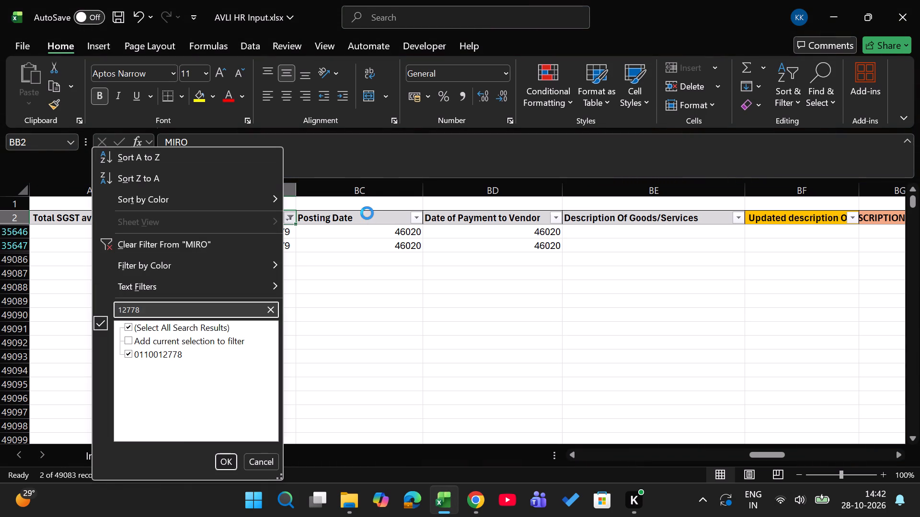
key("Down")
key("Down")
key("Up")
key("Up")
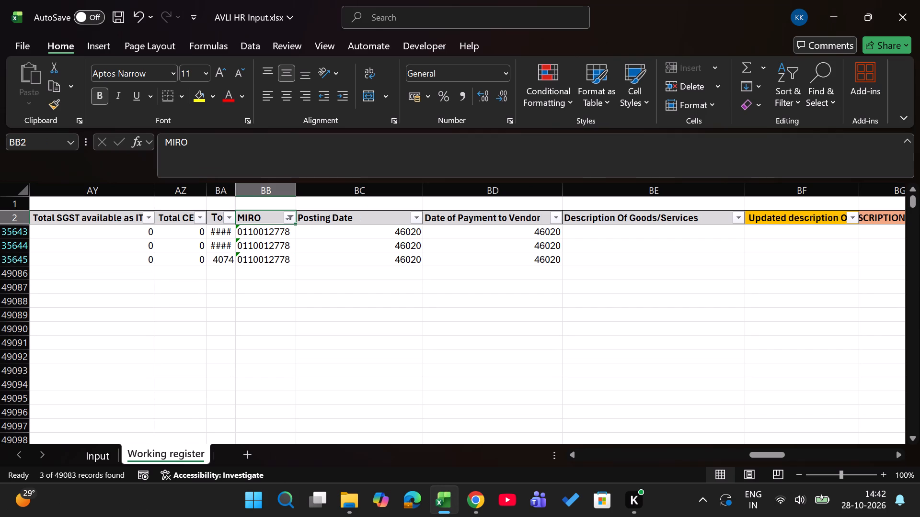
Enter file number 189 in C35643, the first filtered row.
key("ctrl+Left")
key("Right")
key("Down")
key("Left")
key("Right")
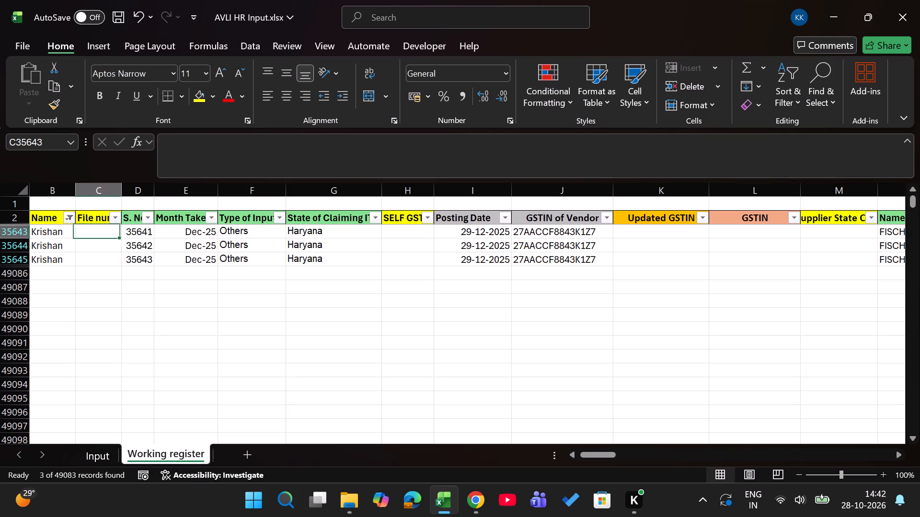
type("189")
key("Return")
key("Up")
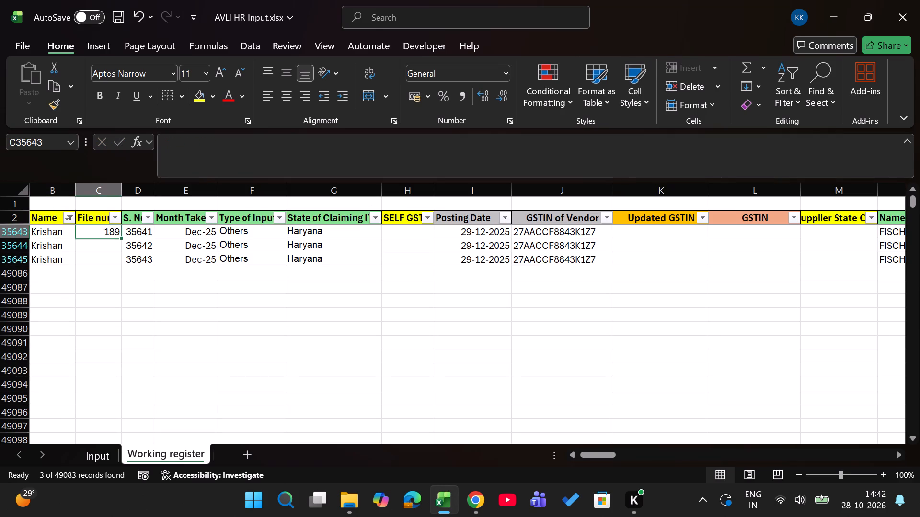
Copy file number 189 into C35644 and C35645.
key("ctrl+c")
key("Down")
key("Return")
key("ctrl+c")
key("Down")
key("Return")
Fill the SELF GST cell H35643 with 06AAACA0382J2ZX from the existing column values.
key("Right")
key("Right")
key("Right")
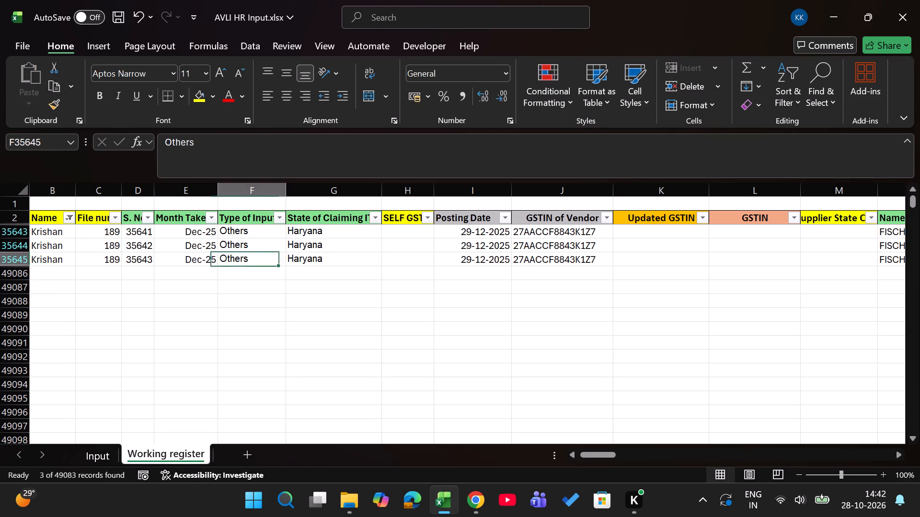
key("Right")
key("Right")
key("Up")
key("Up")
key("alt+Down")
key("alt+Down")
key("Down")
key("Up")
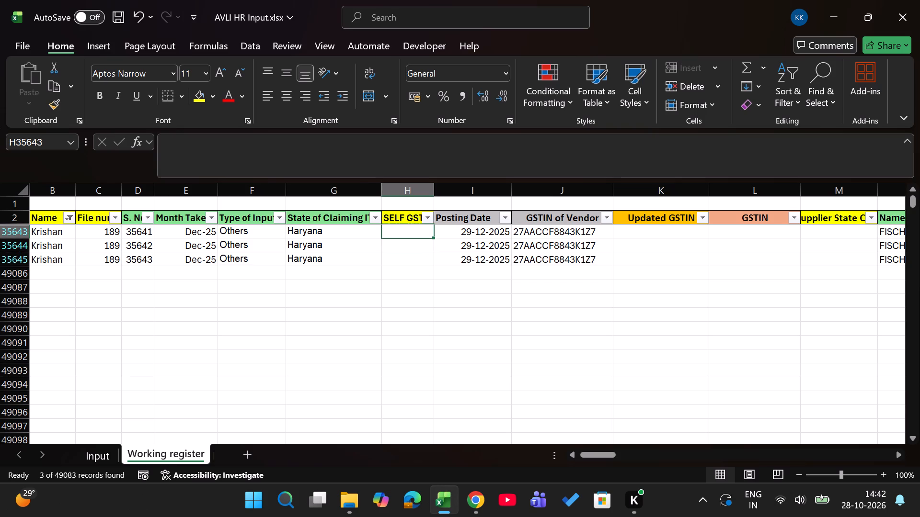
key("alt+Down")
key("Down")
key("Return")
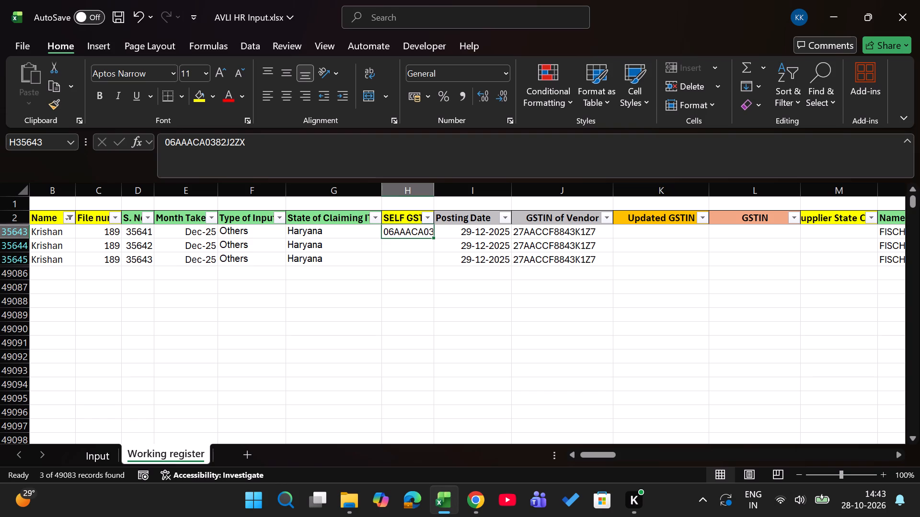
Copy the SELF GST value from H35643 into H35644 and H35645.
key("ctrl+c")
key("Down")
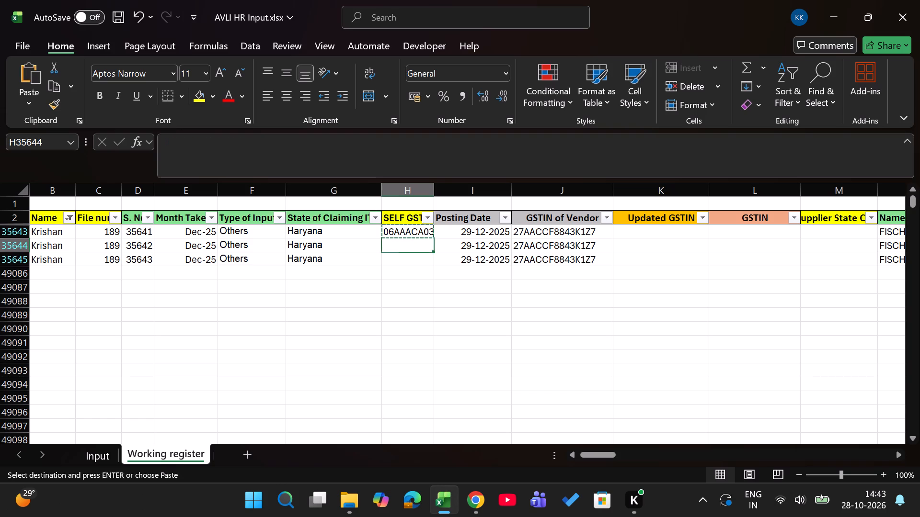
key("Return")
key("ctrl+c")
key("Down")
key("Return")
Copy the vendor's GSTIN from J35643 into the Updated GSTIN cell K35643.
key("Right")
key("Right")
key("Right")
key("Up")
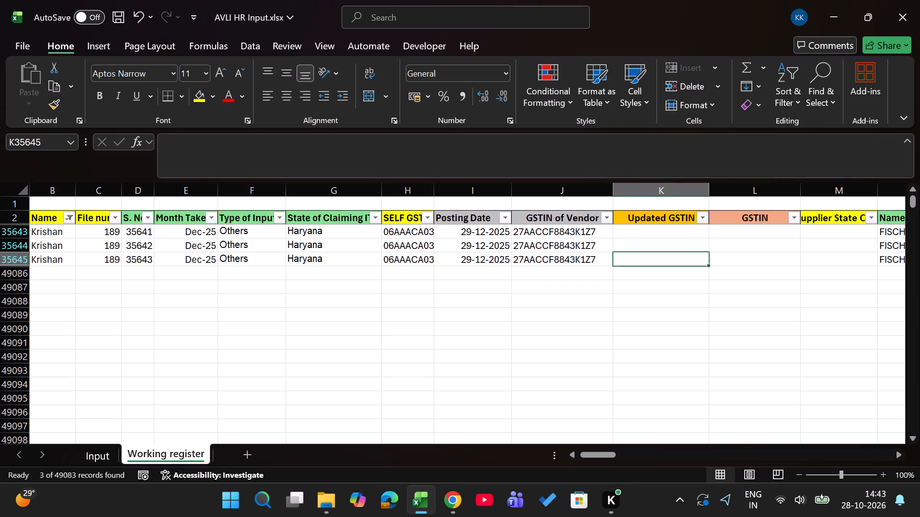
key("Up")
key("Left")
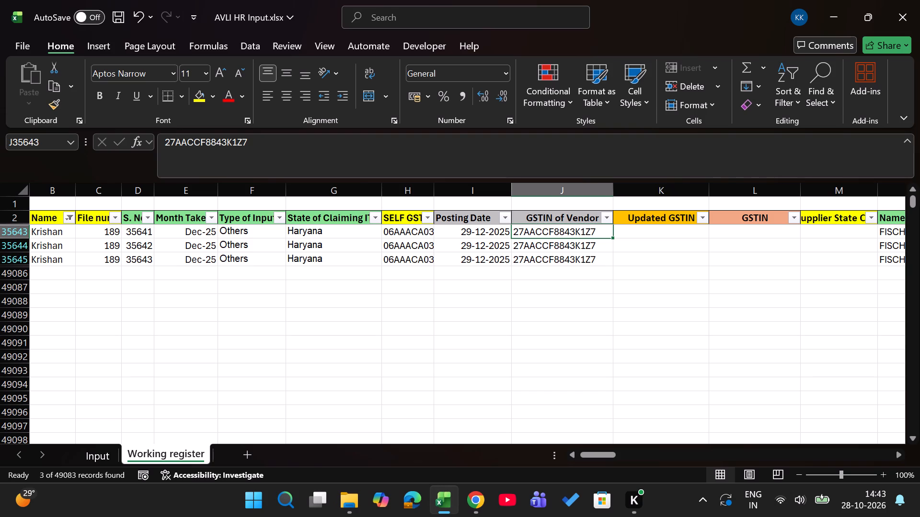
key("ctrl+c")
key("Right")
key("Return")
Set the GSTIN check in L35643 to "ok" from the existing column values.
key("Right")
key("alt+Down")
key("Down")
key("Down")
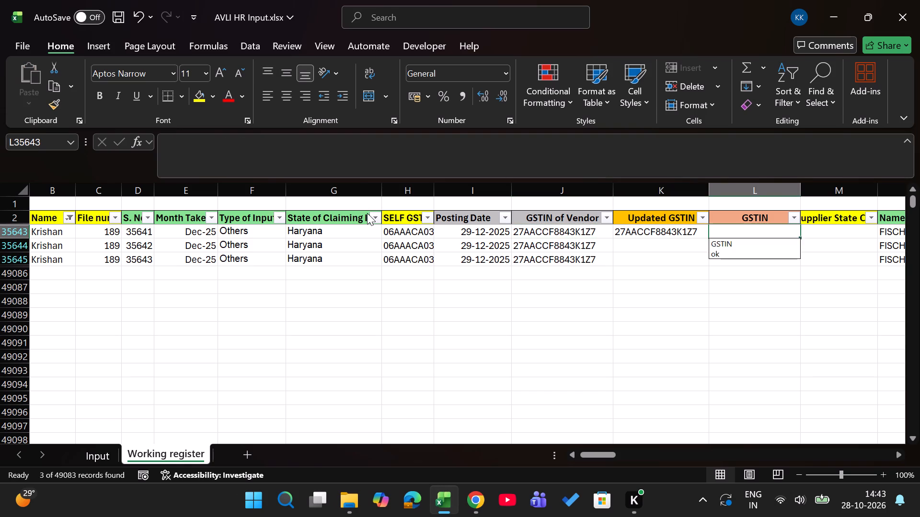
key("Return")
Enter supplier state code 27 in M35643.
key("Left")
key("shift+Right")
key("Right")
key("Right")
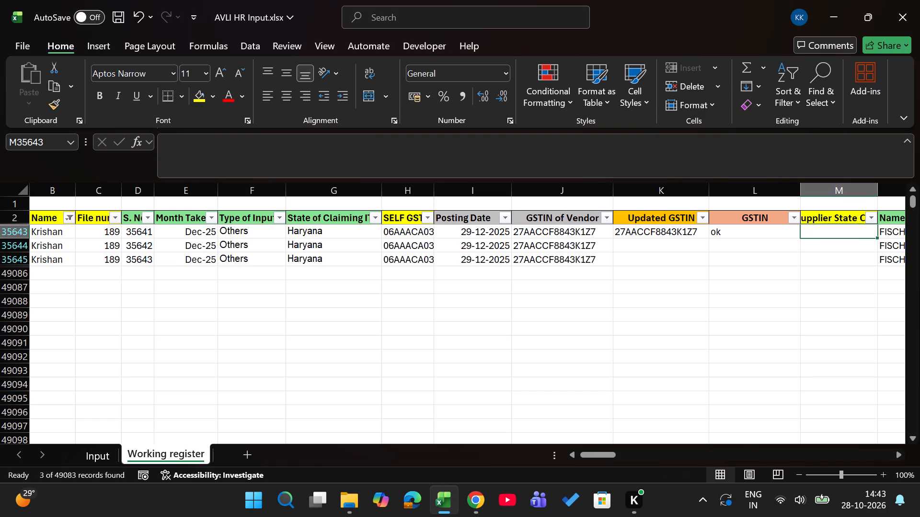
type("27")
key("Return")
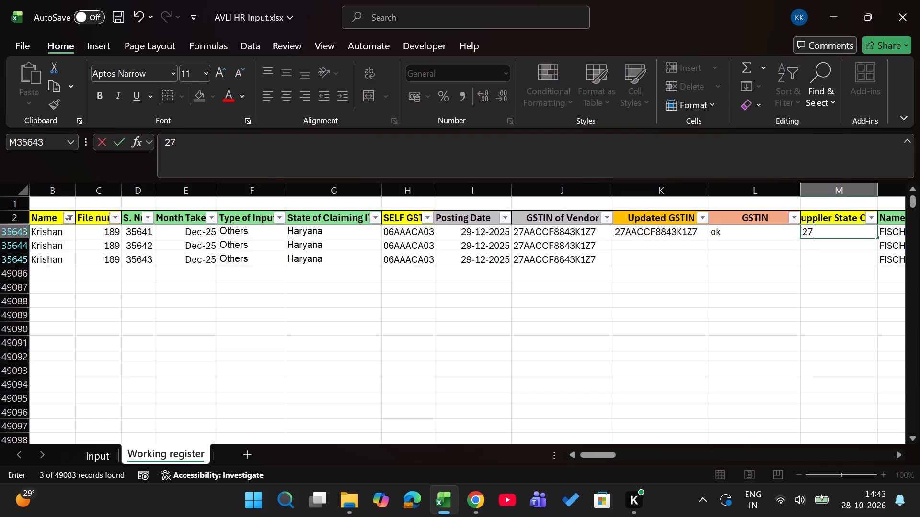
Fill the Updated GSTIN, GSTIN check and supplier state code from row 35643 down through row 35645.
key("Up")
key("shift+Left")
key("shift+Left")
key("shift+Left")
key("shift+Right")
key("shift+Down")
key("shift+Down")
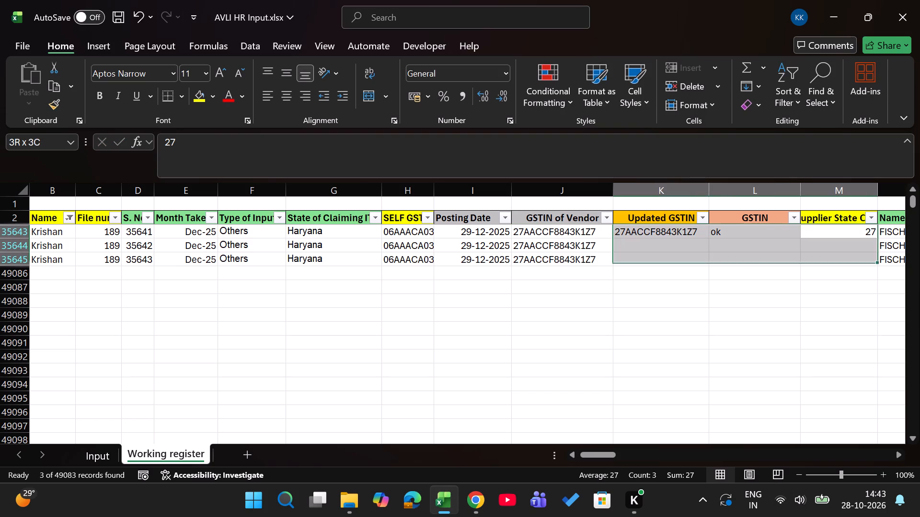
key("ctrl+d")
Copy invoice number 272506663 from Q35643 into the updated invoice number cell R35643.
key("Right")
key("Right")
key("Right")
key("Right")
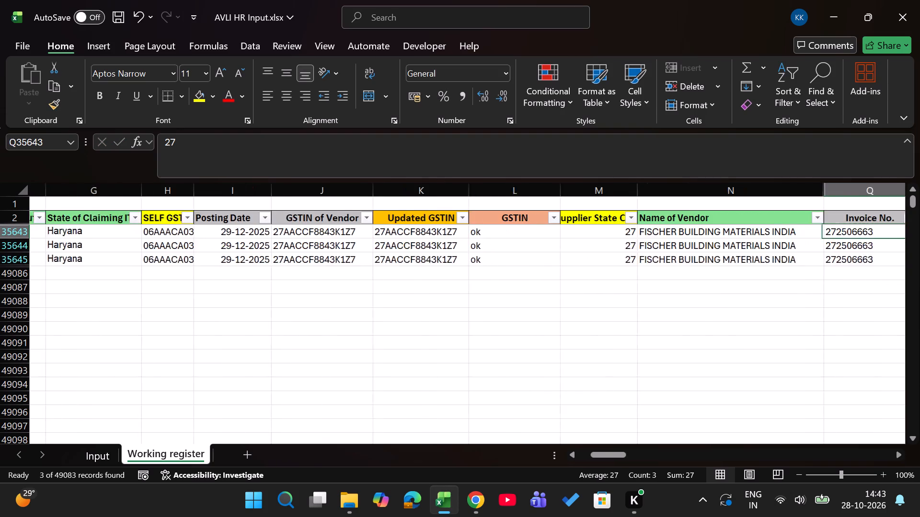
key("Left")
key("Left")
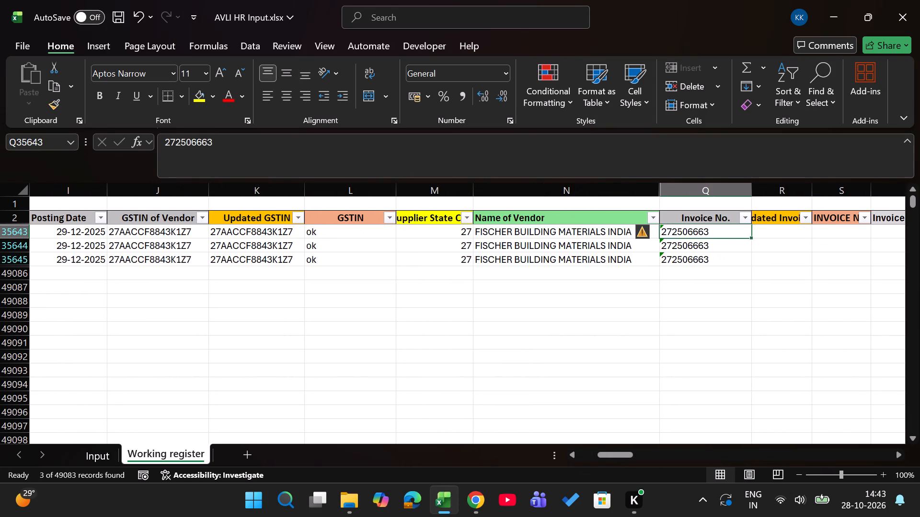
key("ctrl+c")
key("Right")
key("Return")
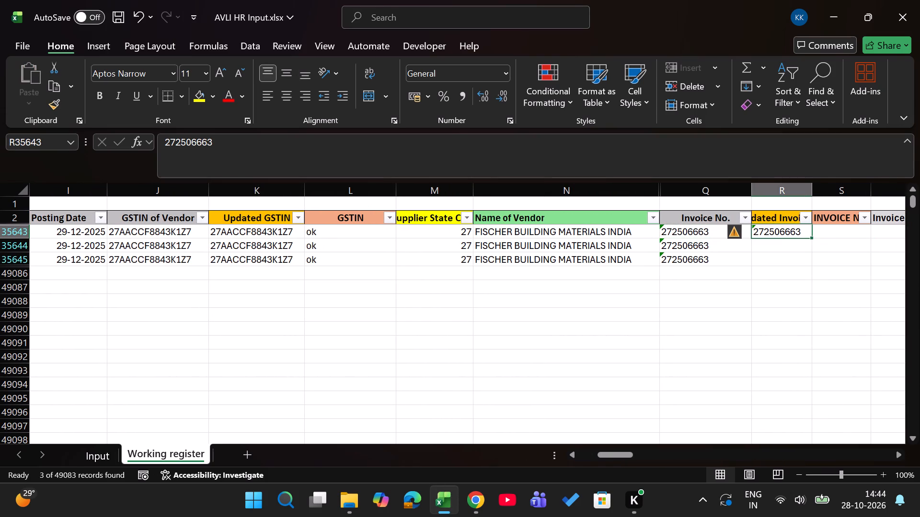
Copy the updated invoice number from R35643 into R35644 and R35645.
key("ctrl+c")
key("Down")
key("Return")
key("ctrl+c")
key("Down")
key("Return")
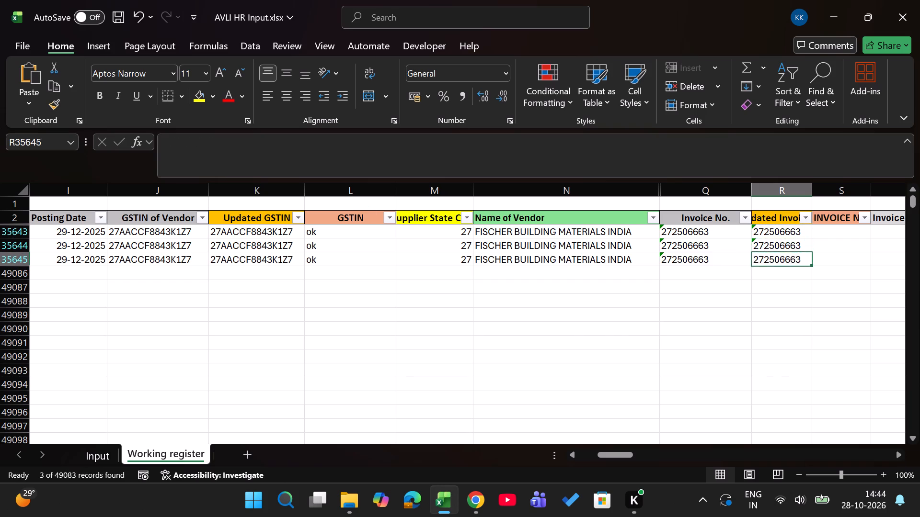
Enter "ok" in the INVOICE NO. check cell S35643.
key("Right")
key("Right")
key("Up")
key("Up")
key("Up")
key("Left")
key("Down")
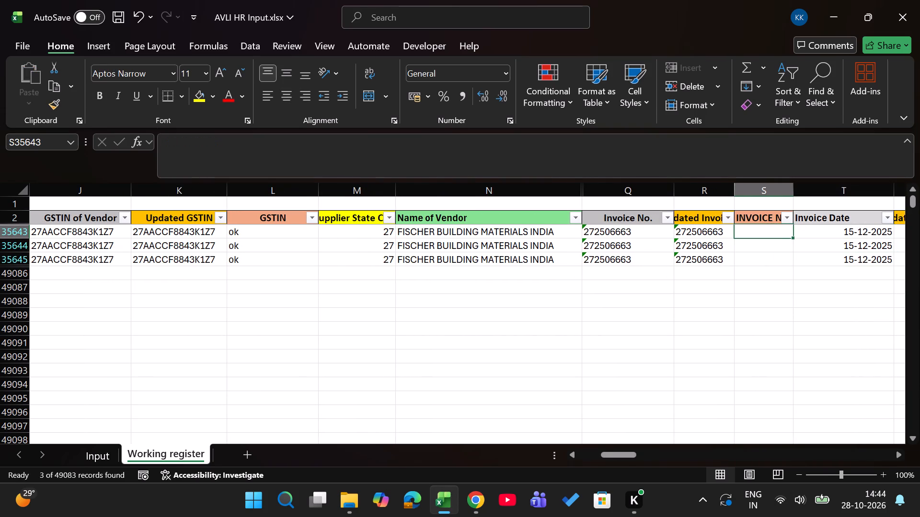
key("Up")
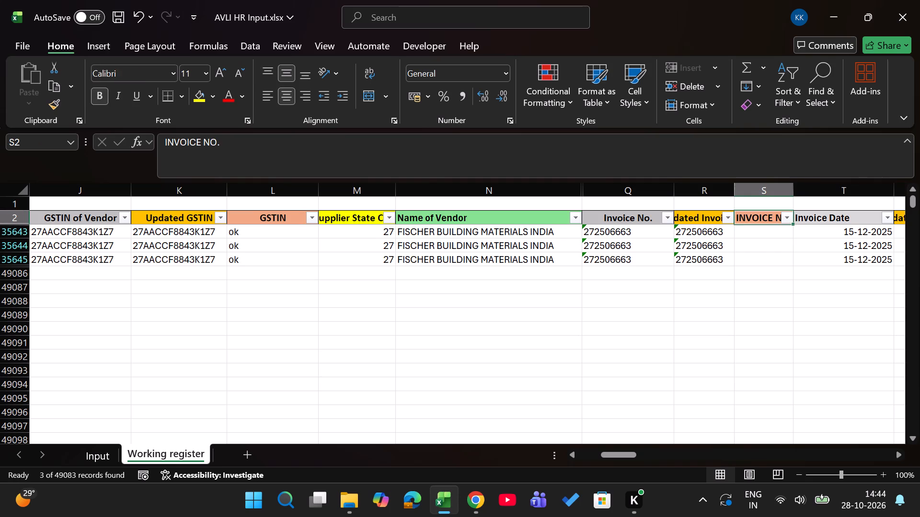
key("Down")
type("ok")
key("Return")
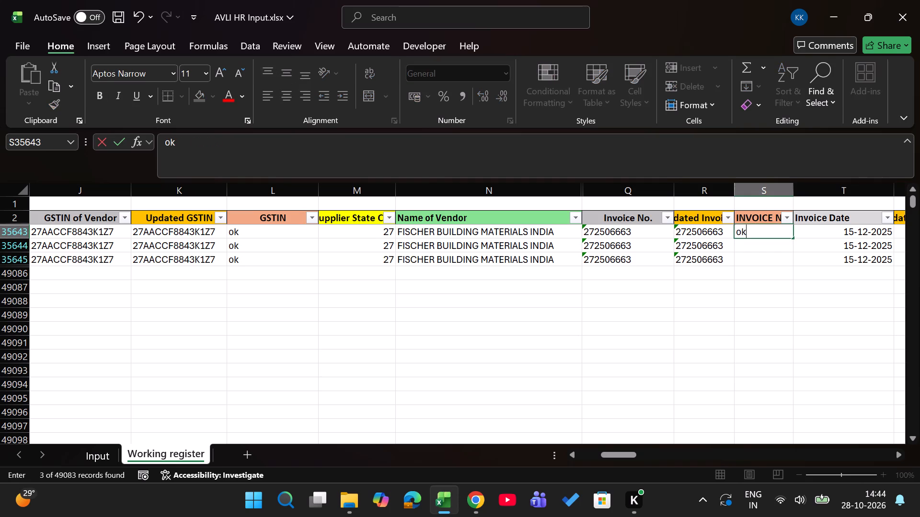
Copy the INVOICE NO. check "ok" into S35644 and S35645.
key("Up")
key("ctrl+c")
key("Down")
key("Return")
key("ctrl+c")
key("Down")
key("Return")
Copy the invoice date 15-12-2025 from T35643 into the updated invoice date cell U35643.
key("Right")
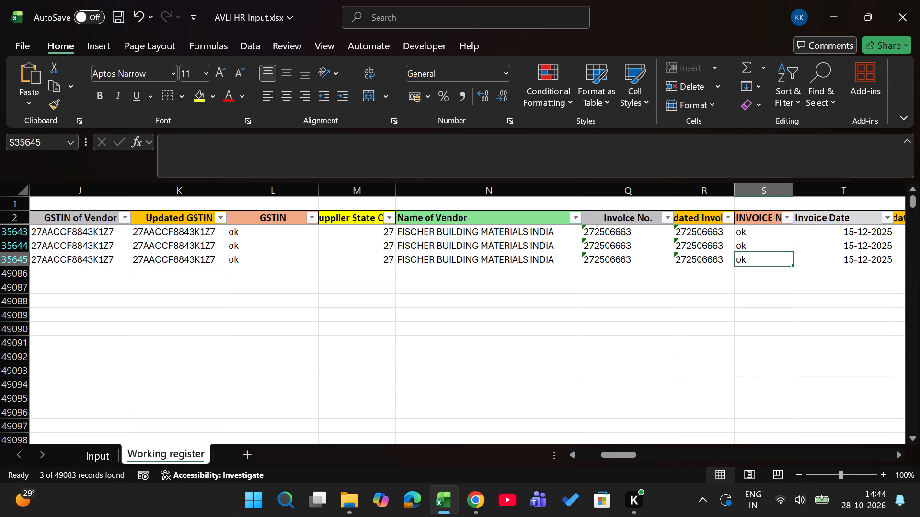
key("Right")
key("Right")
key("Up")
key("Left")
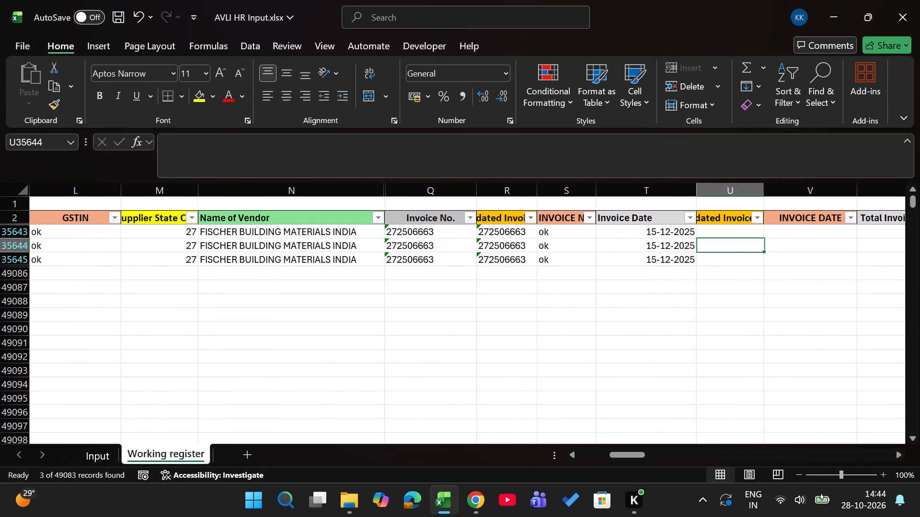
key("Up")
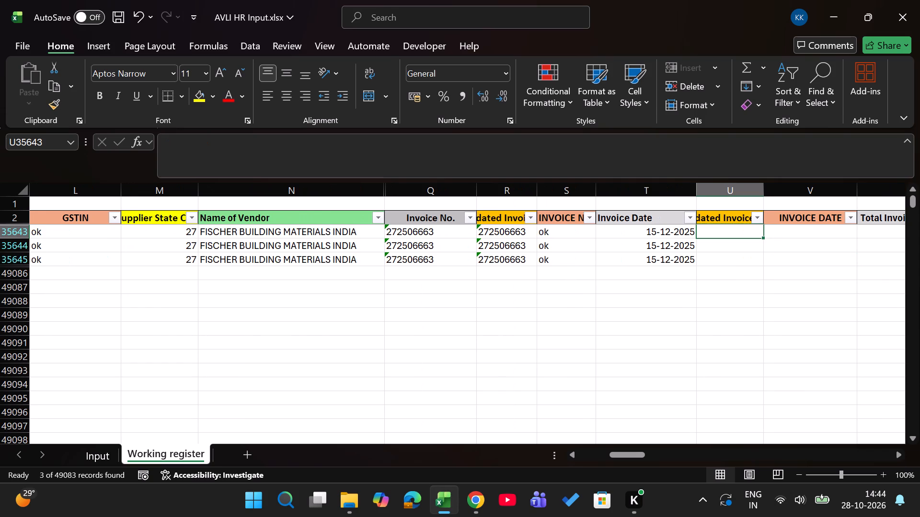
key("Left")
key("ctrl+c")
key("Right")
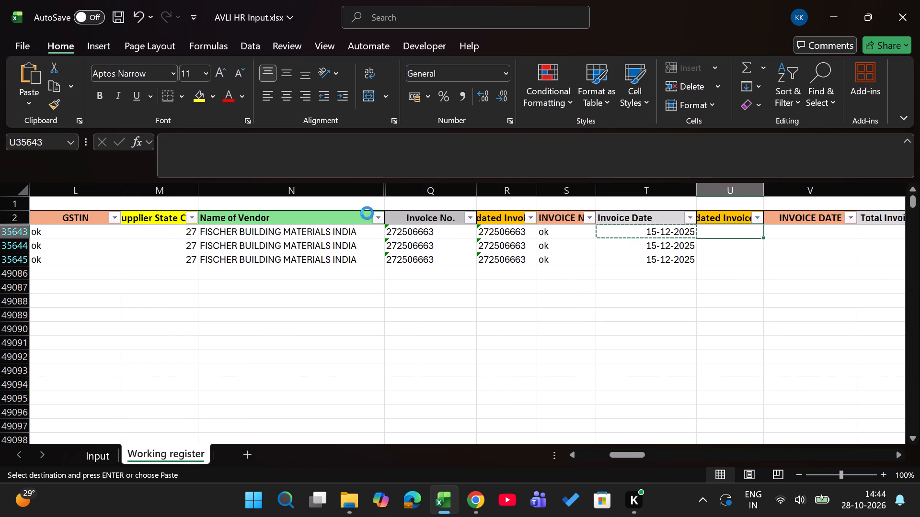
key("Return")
Copy the updated invoice date from U35643 into U35644 and U35645.
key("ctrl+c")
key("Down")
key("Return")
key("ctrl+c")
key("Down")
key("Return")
Set the INVOICE DATE check in V35643 to "ok" from the existing column values.
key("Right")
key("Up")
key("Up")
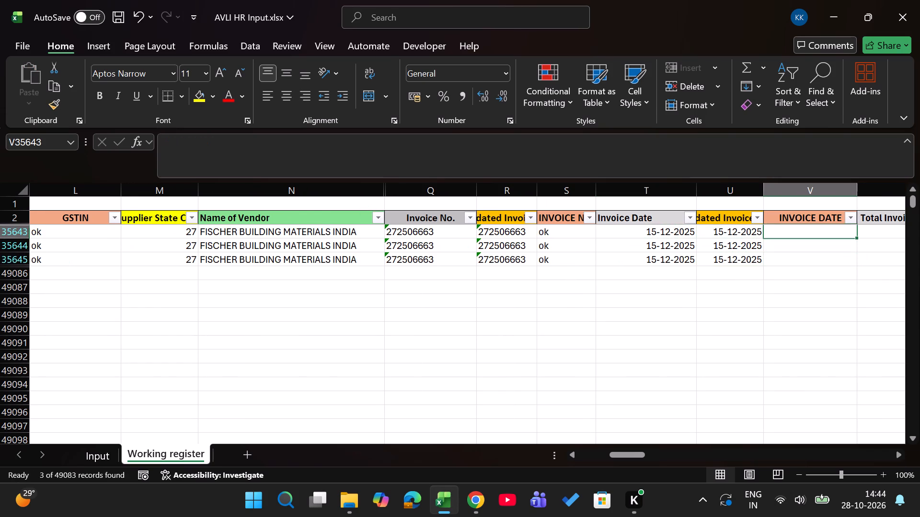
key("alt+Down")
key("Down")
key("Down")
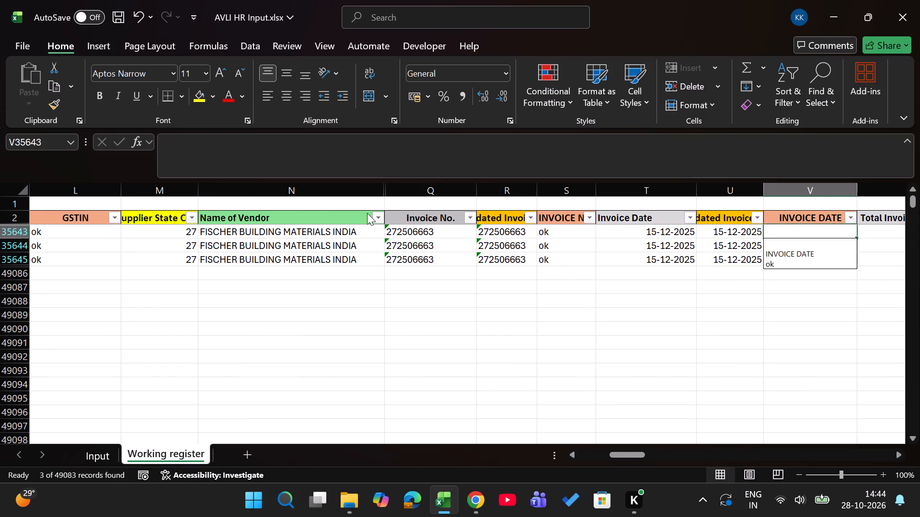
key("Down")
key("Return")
Copy the INVOICE DATE check "ok" from V35643 into V35644 and V35645.
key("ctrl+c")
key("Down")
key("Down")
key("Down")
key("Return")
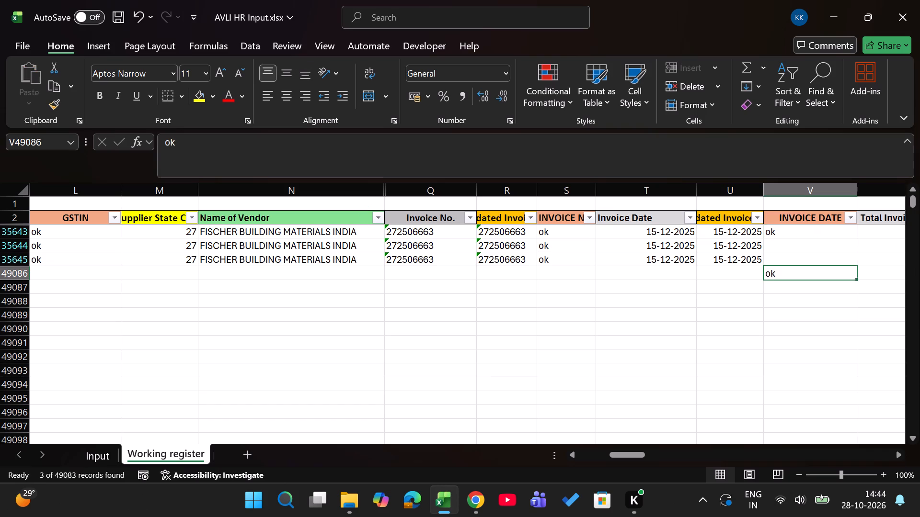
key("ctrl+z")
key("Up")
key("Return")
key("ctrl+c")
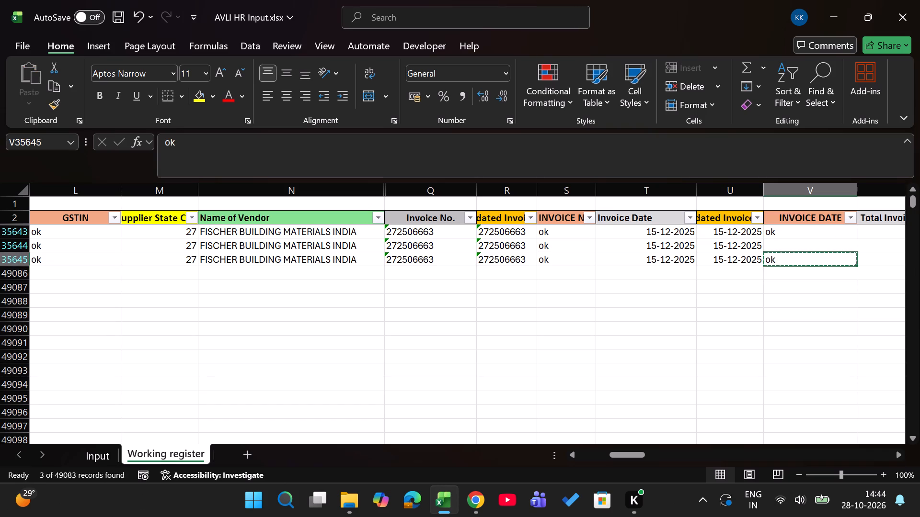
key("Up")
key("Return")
Copy the Total Invoice Value sum from W1 into the updated total invoice value cell X35643 as a plain value, 271997.5.
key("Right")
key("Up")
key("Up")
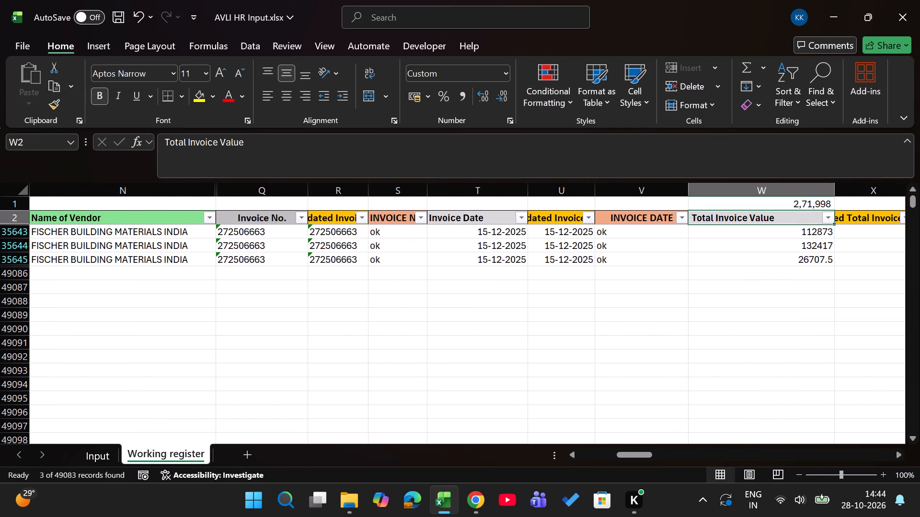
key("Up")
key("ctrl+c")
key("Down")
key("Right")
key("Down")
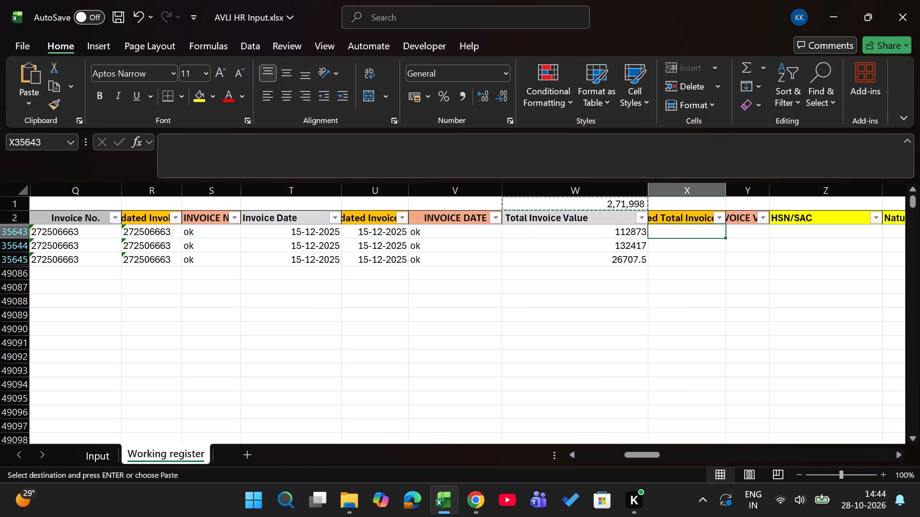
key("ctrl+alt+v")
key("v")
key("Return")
Fill the updated total invoice value 271997.5 down from X35643 through X35645.
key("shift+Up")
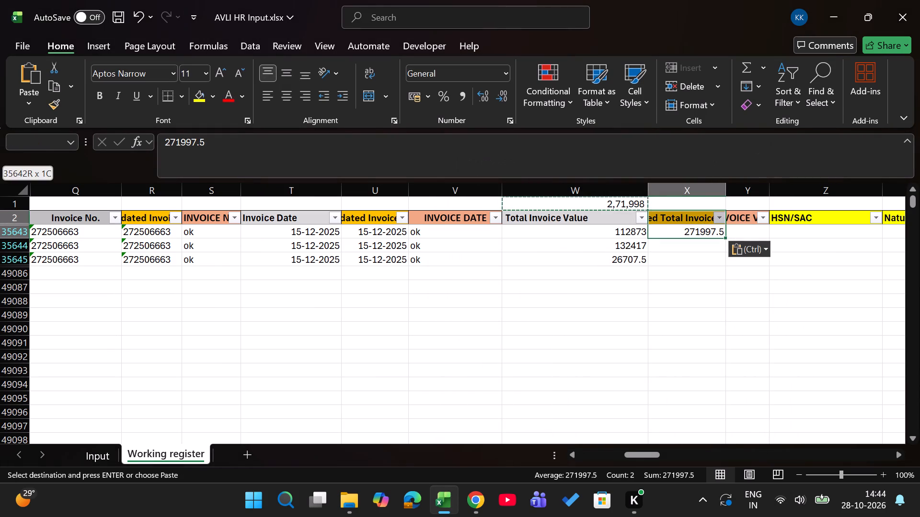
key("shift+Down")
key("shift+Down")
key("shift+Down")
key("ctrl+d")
Set the INVOICE VALUE check to "ok" in Y35643 and copy it into Y35644 and Y35645.
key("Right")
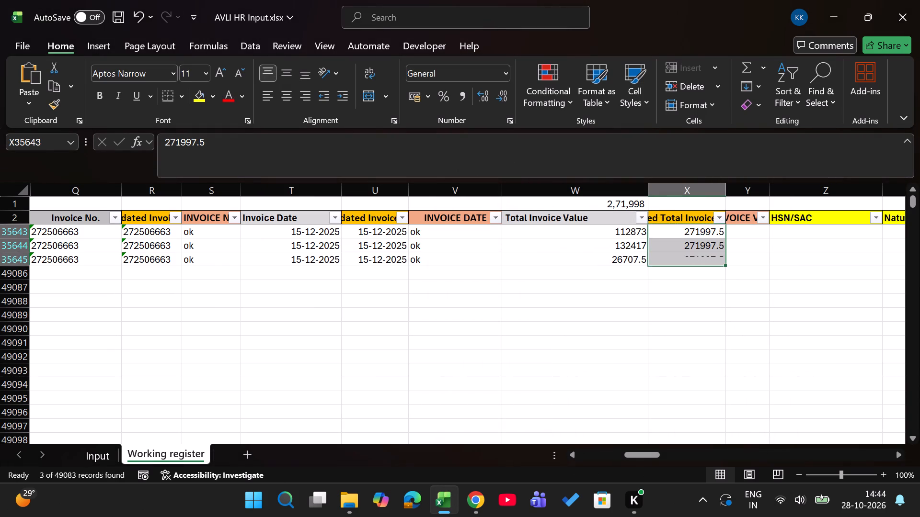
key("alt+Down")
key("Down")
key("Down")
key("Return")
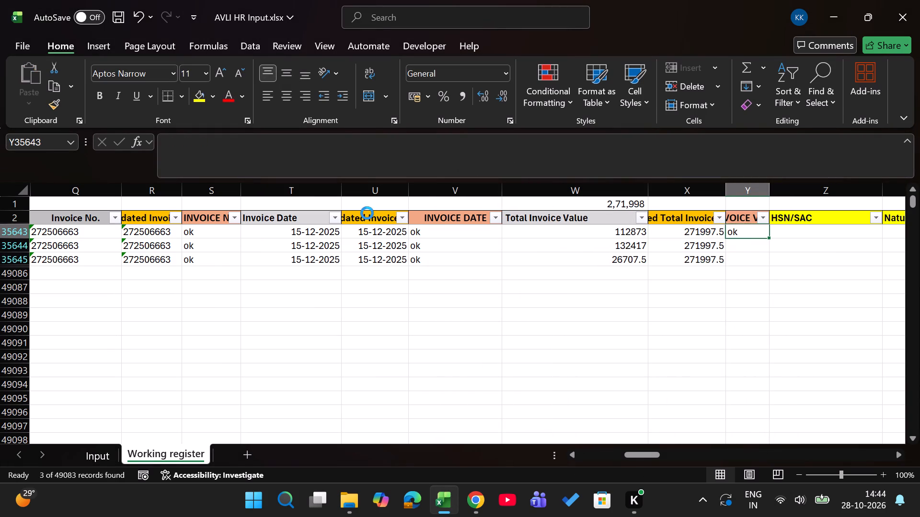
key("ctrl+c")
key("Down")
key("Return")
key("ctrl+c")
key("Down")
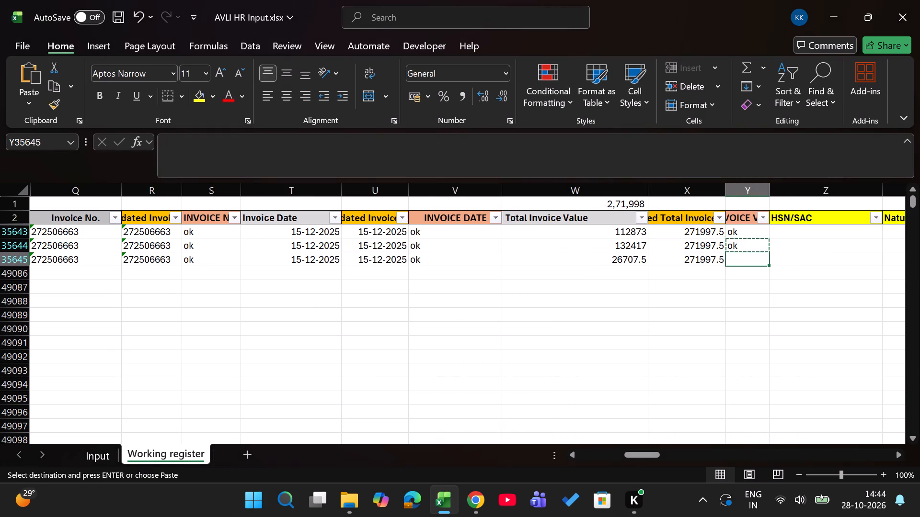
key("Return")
Enter HSN/SAC 39269099 in Z35643 and fill it down through Z35645.
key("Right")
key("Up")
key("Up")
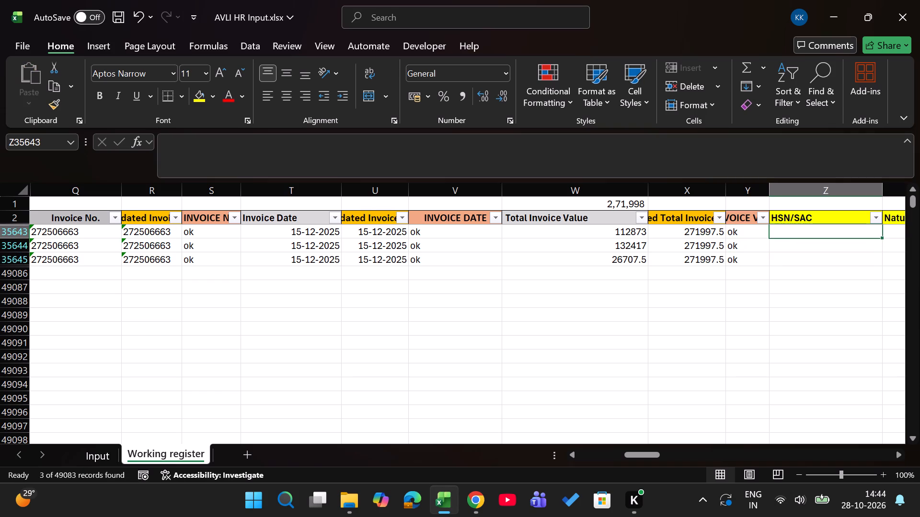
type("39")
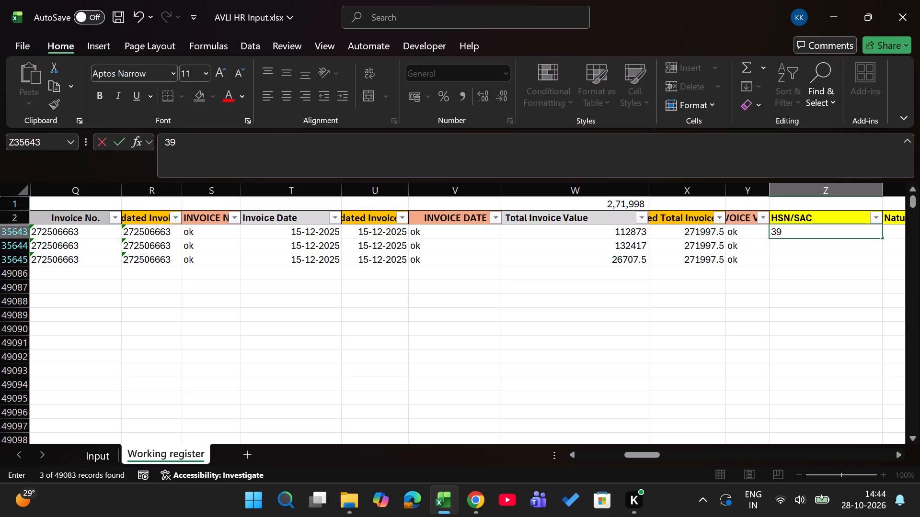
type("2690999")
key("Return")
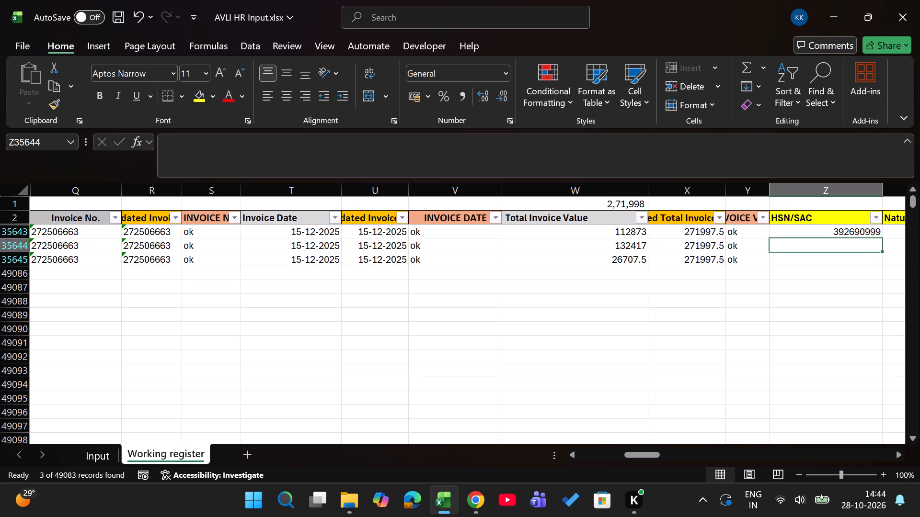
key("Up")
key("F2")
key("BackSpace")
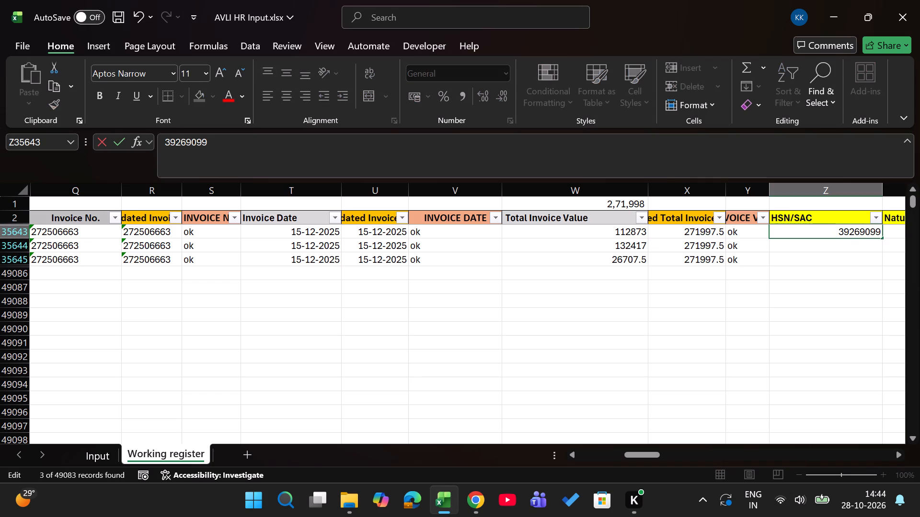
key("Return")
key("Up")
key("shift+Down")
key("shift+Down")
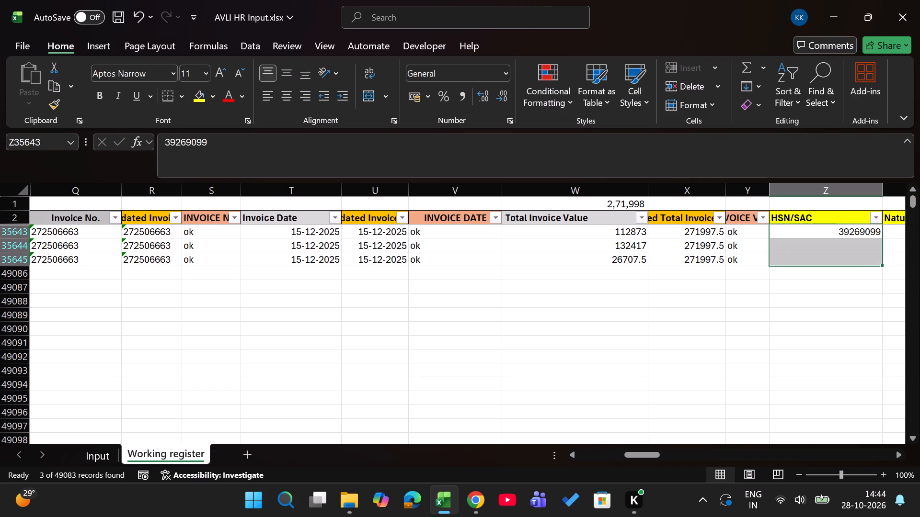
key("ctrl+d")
Set Nature (Goods/Services) to "Goods" in AA35643 and copy it into AA35644 and AA35645.
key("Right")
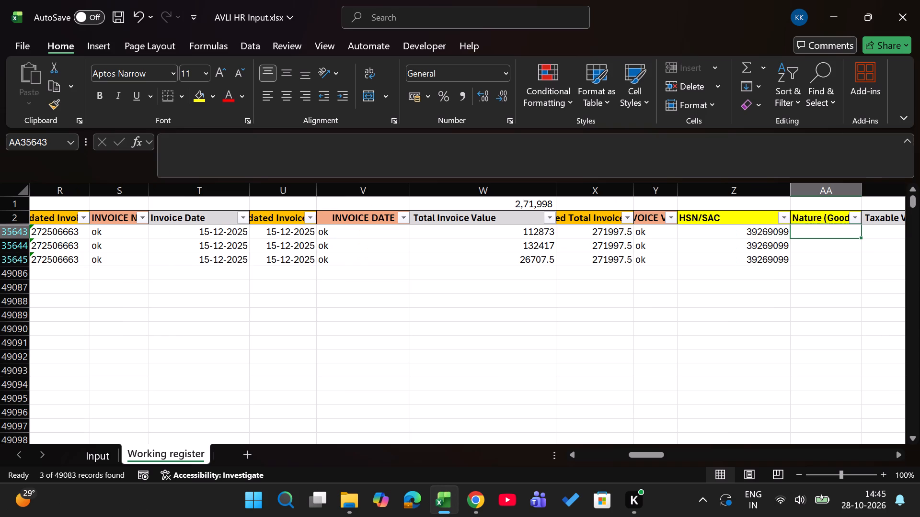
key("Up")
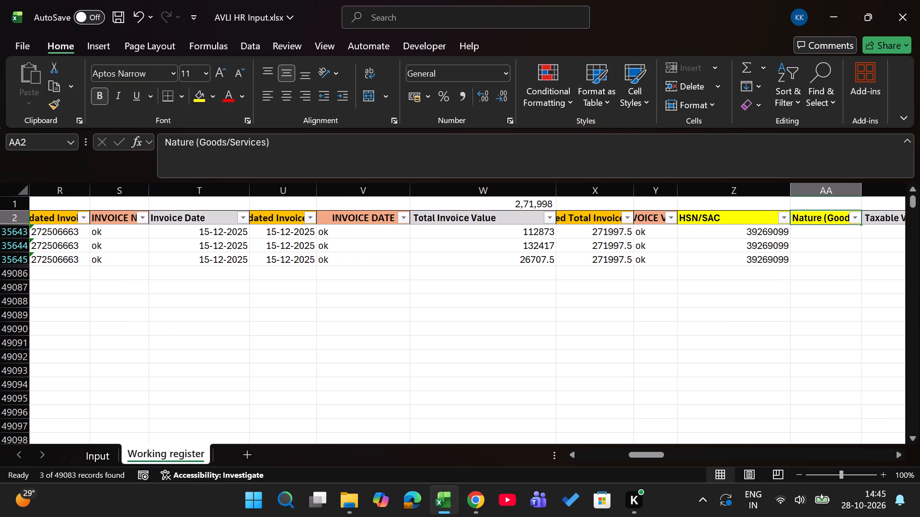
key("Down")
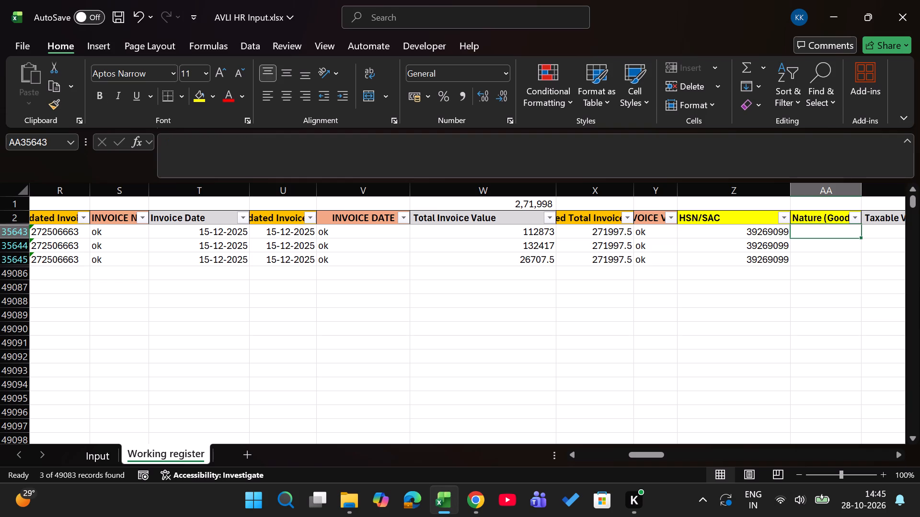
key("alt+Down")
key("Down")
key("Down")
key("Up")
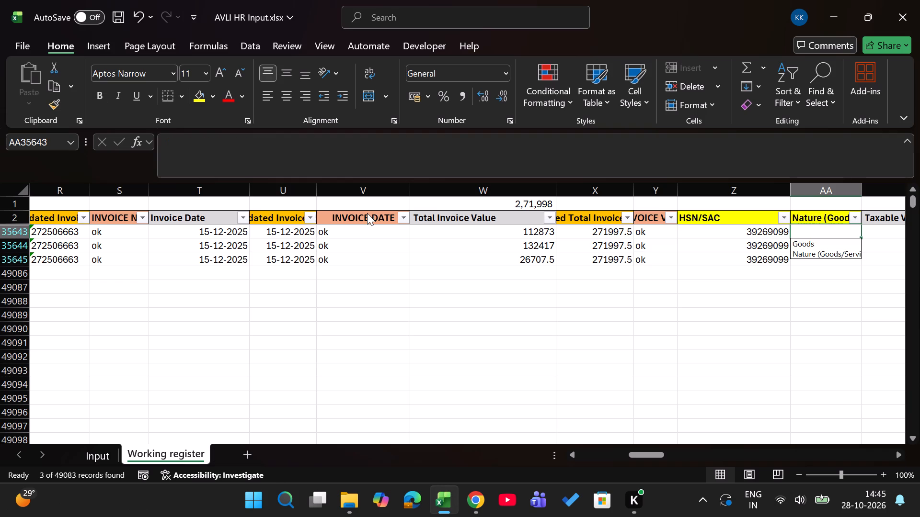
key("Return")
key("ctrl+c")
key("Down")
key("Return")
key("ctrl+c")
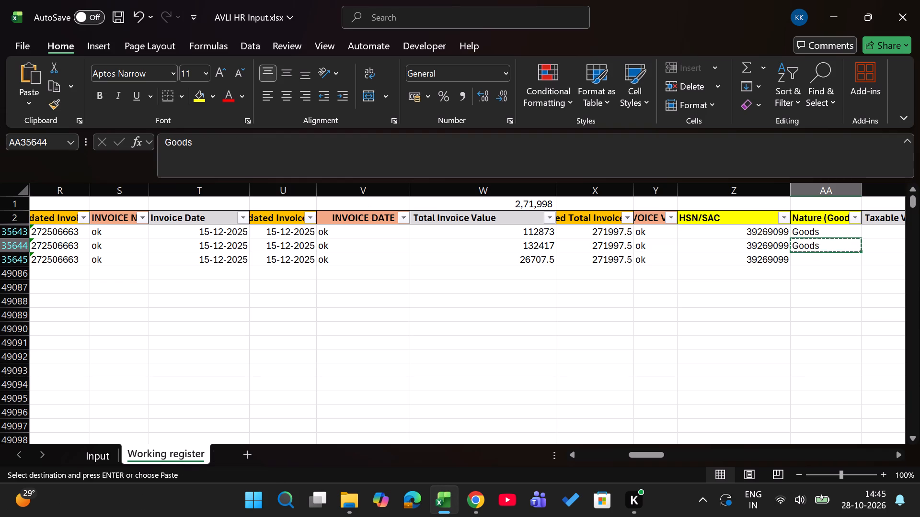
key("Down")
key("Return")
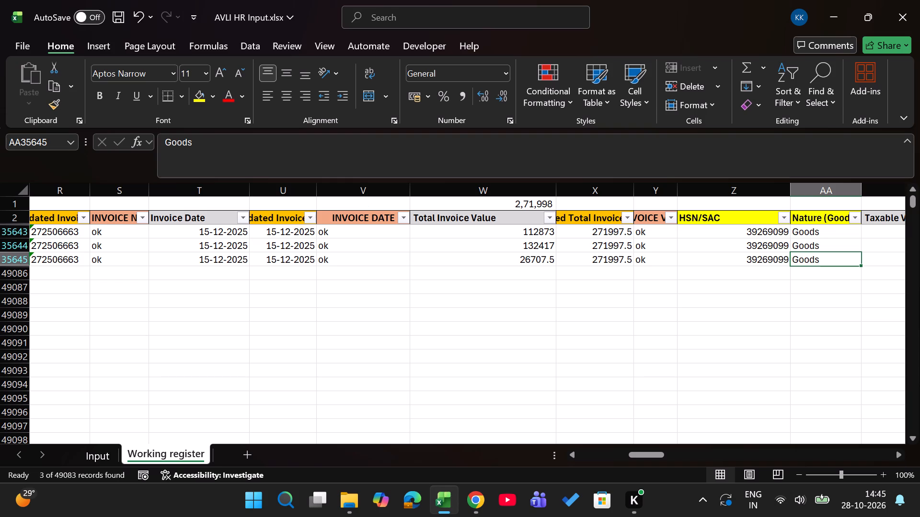
Copy the Taxable Value sum from AB1 into the updated taxable value cell AC35643 as a plain value, 230506.5.
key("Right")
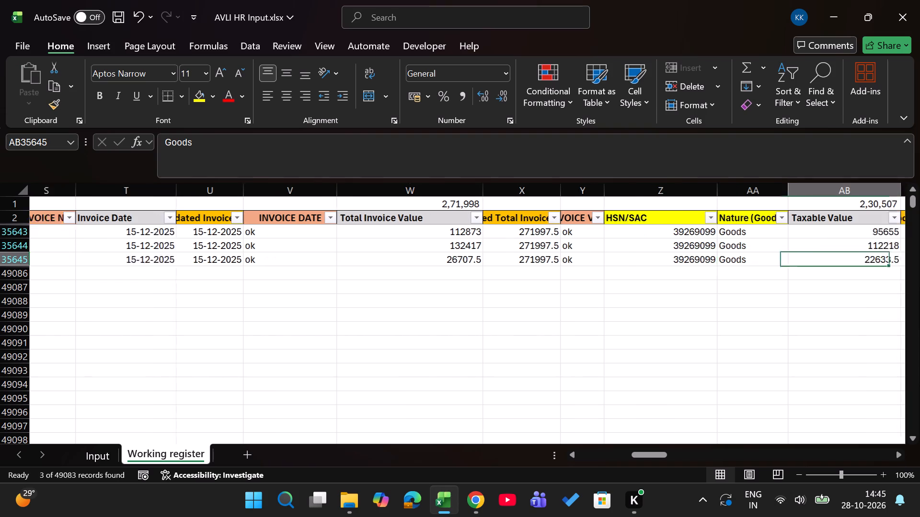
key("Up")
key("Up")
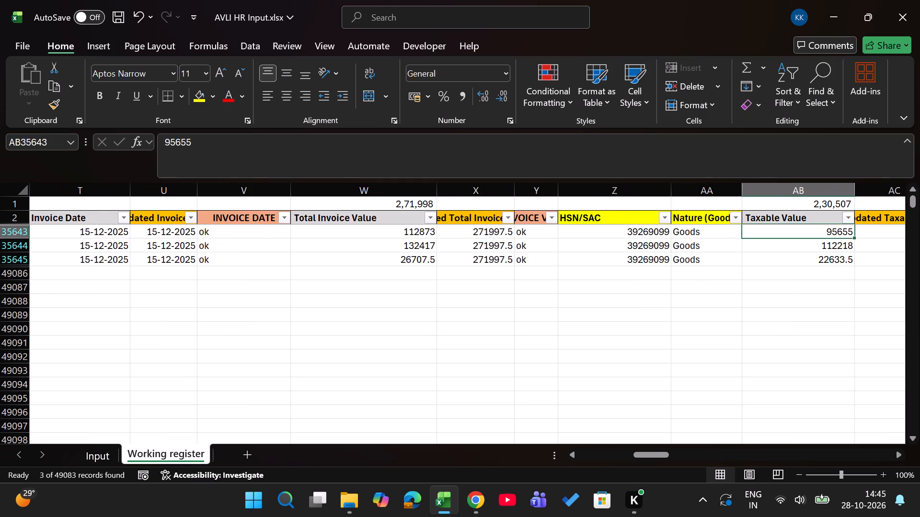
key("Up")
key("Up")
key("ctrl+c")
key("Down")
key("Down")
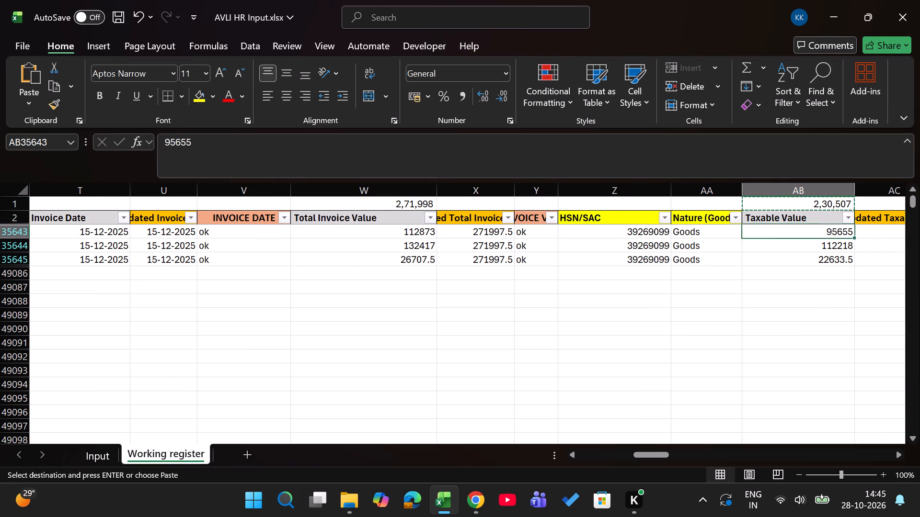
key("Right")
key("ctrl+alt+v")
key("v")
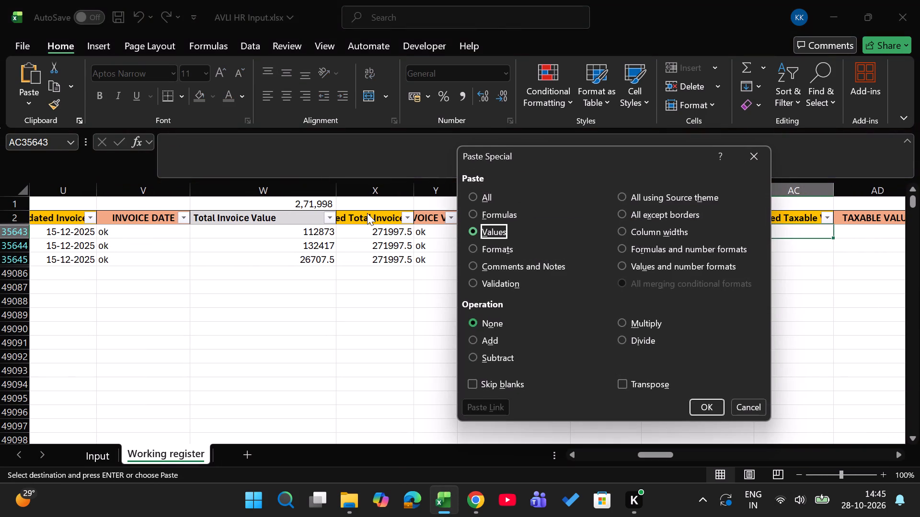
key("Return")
Copy the updated taxable value 230506.5 from AC35643 into AC35644 and AC35645.
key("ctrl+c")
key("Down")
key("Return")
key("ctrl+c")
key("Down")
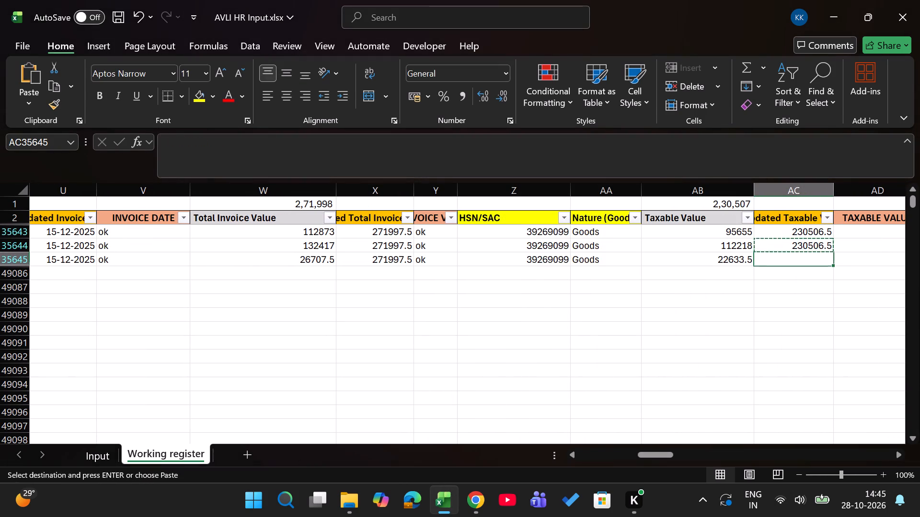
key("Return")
Enter "ok" as the TAXABLE VALUE check in AD35643 and copy it into AD35644 and AD35645.
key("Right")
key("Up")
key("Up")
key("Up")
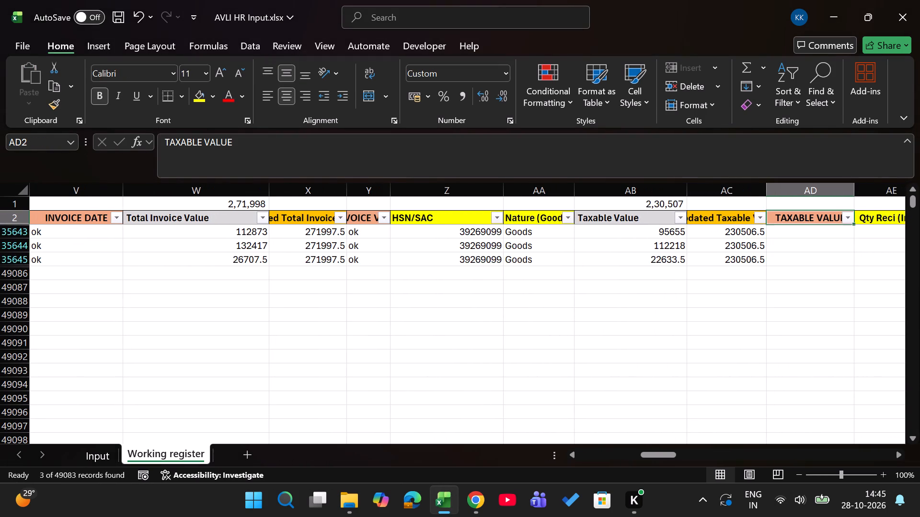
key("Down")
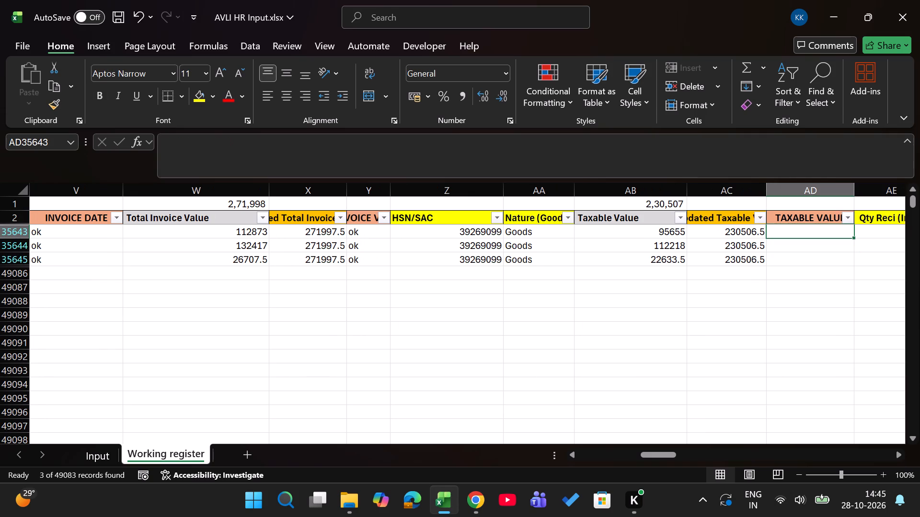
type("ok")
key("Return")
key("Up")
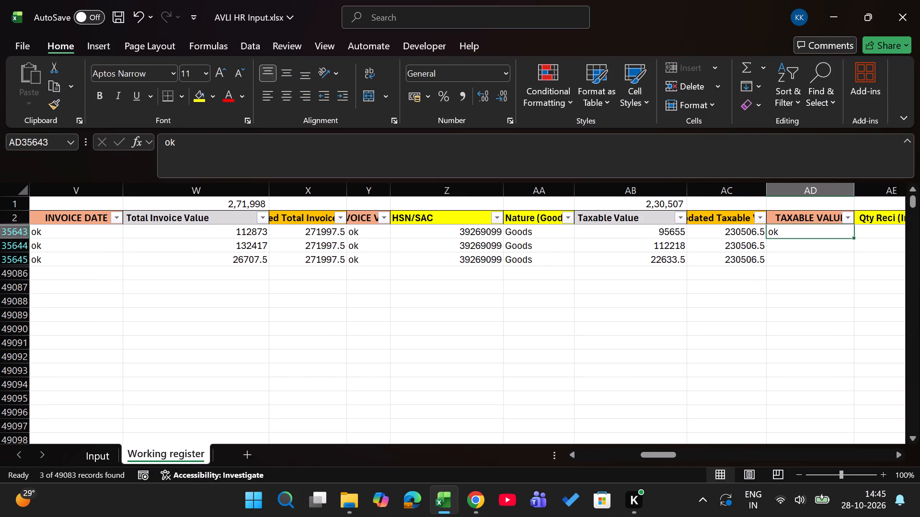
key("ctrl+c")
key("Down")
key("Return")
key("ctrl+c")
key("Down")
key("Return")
Enter the received invoice quantity 80 in AE35643 and fill it down through AE35645.
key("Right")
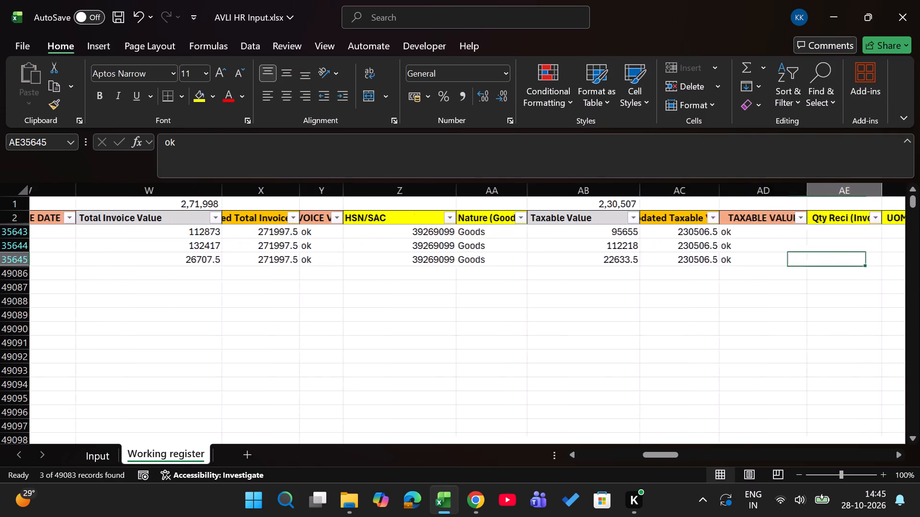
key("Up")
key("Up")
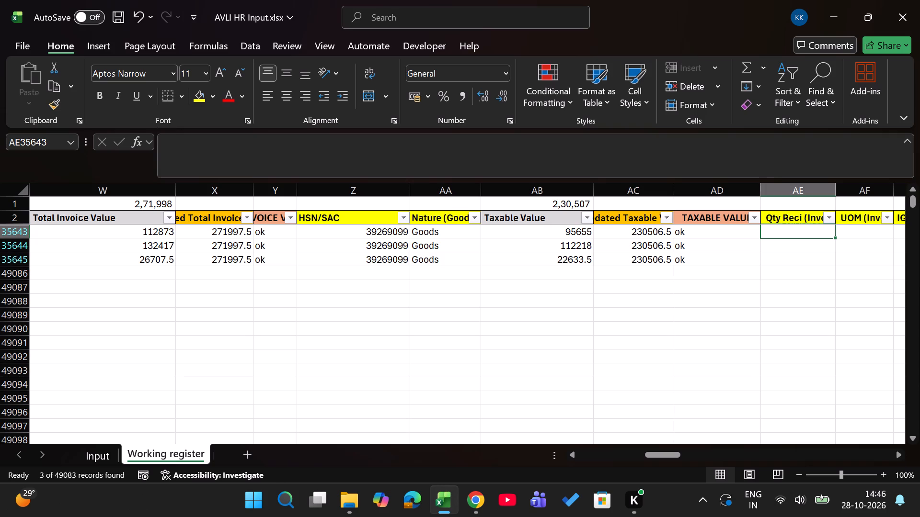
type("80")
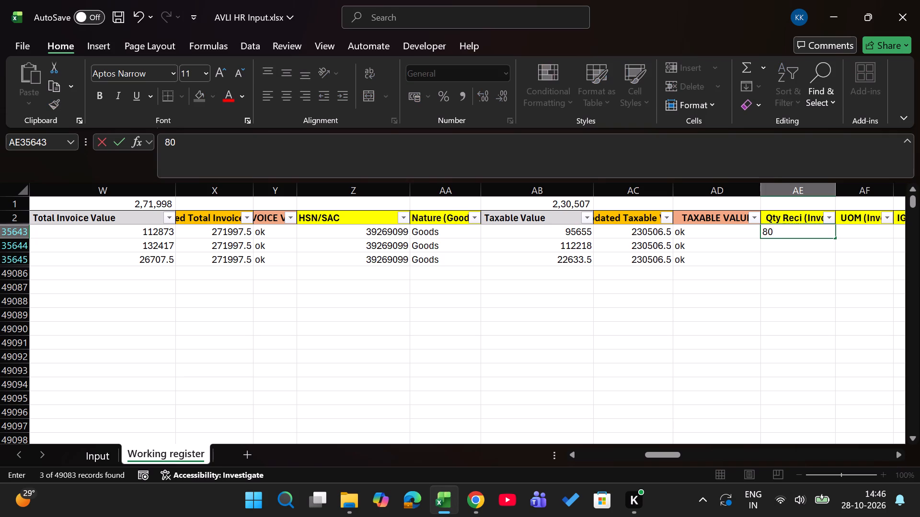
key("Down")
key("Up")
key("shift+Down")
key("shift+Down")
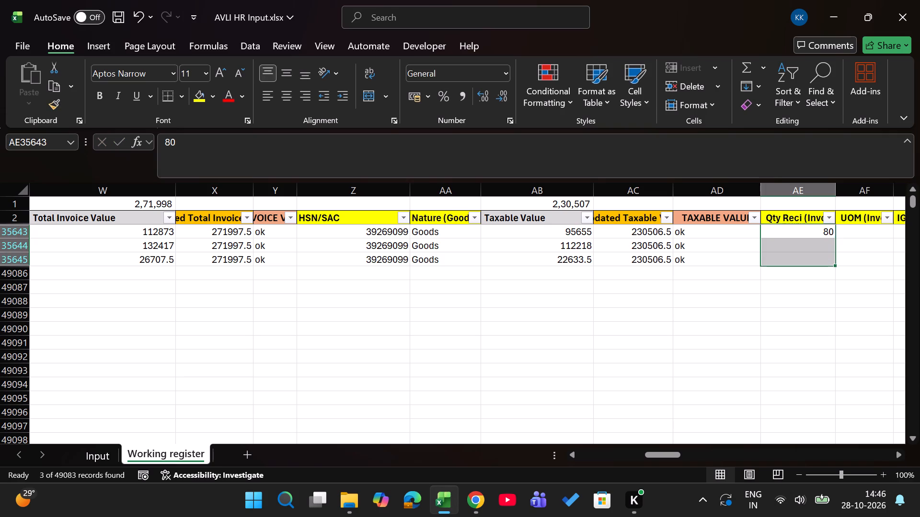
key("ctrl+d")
Enter PCS as the invoice UOM in AF35643 and fill it down through AF35645.
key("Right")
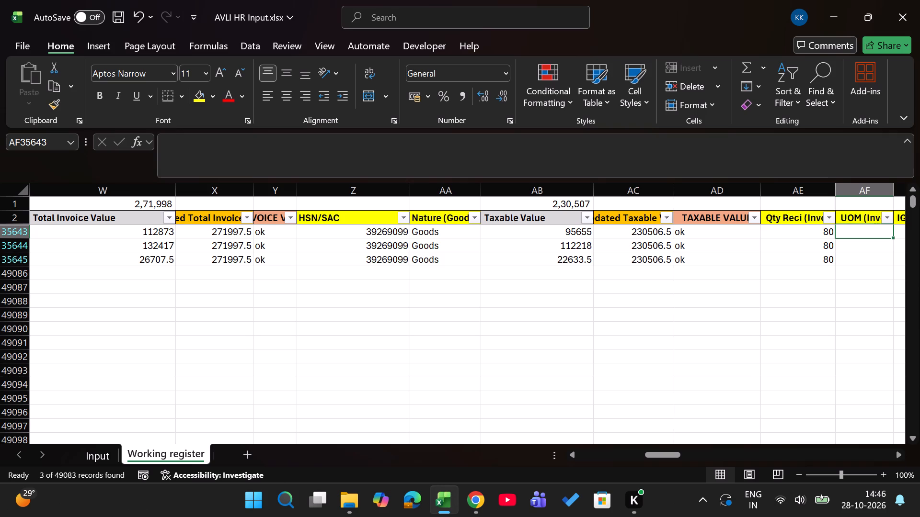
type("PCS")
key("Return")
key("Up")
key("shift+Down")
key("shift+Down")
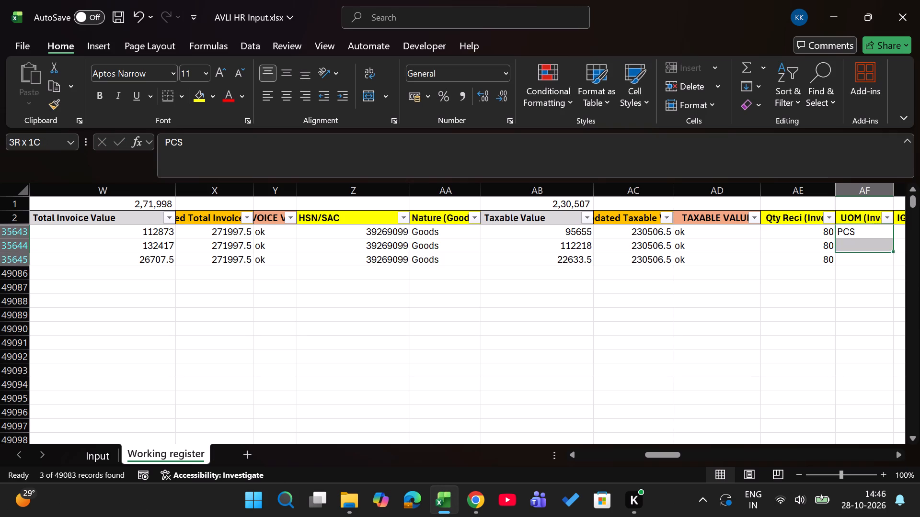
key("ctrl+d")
Enter 18 as the IGST rate in AG35643 and fill it down through AG35645.
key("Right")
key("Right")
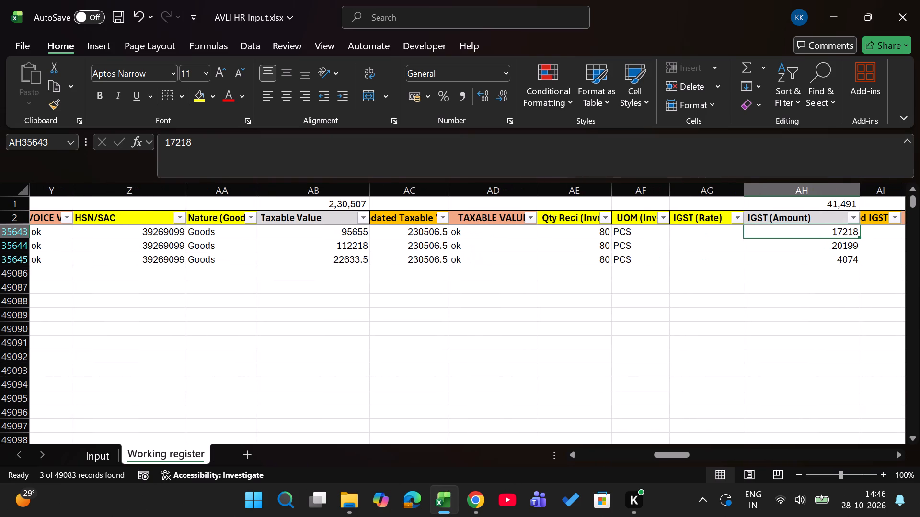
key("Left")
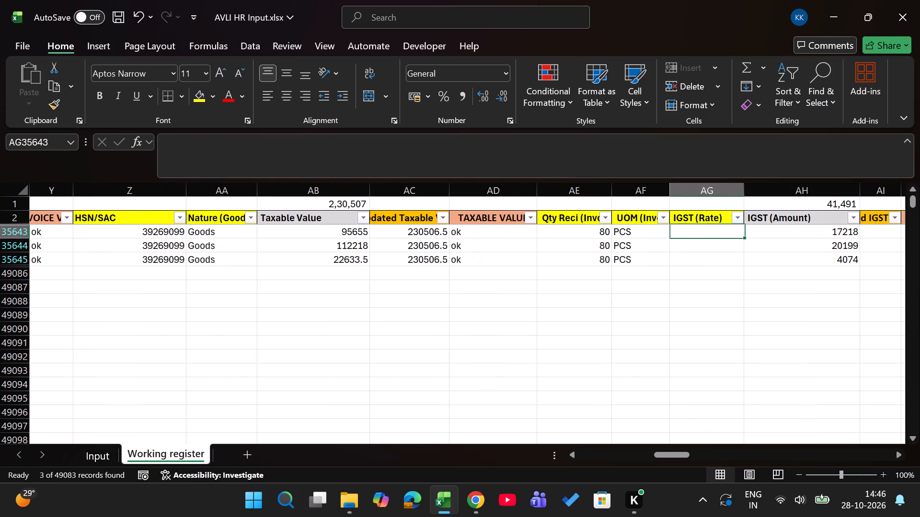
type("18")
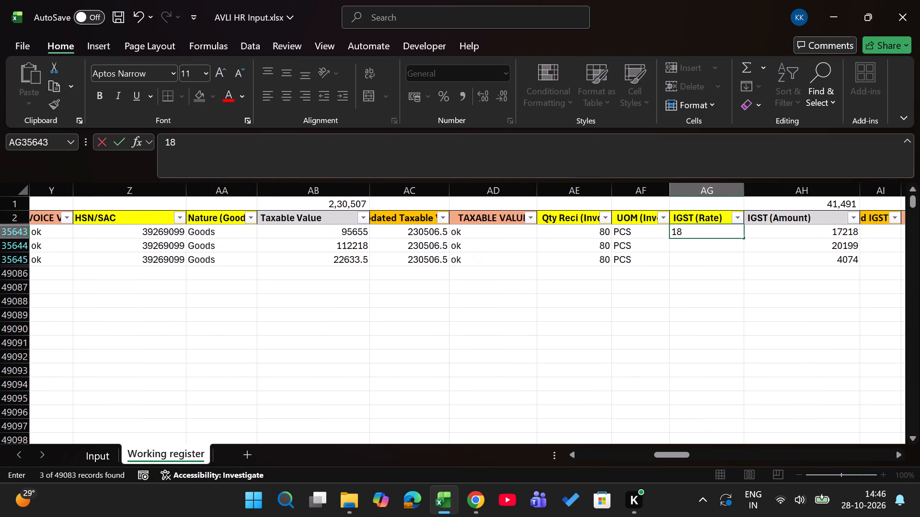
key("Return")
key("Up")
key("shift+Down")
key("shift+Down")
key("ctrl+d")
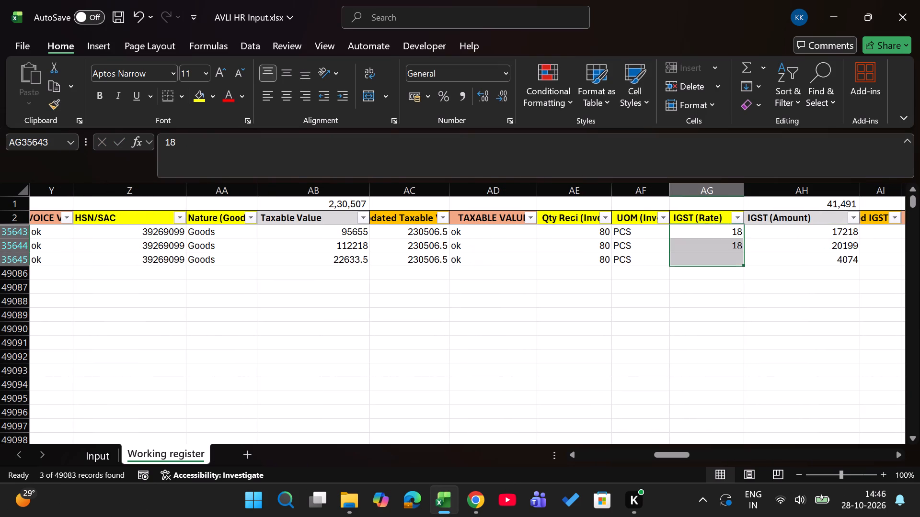
Copy the IGST amount total from AH1 and paste it as a value, 41491, into the updated IGST cell AI35643.
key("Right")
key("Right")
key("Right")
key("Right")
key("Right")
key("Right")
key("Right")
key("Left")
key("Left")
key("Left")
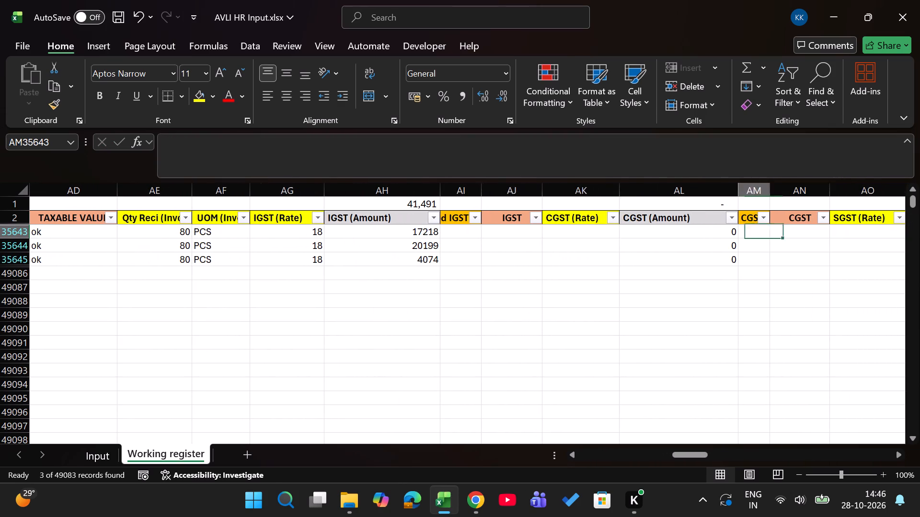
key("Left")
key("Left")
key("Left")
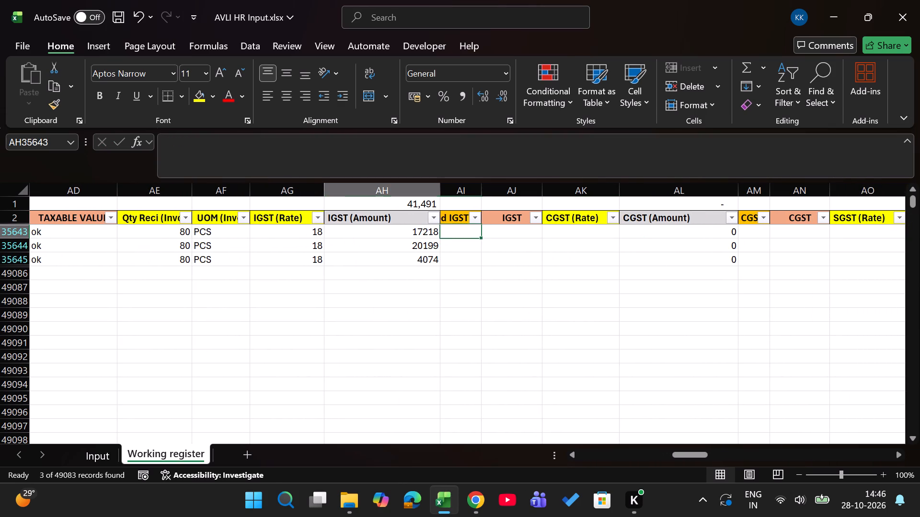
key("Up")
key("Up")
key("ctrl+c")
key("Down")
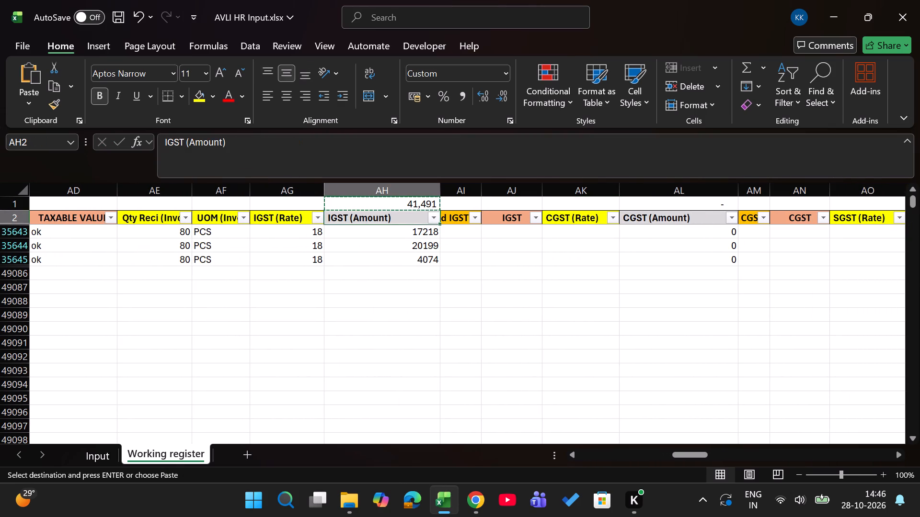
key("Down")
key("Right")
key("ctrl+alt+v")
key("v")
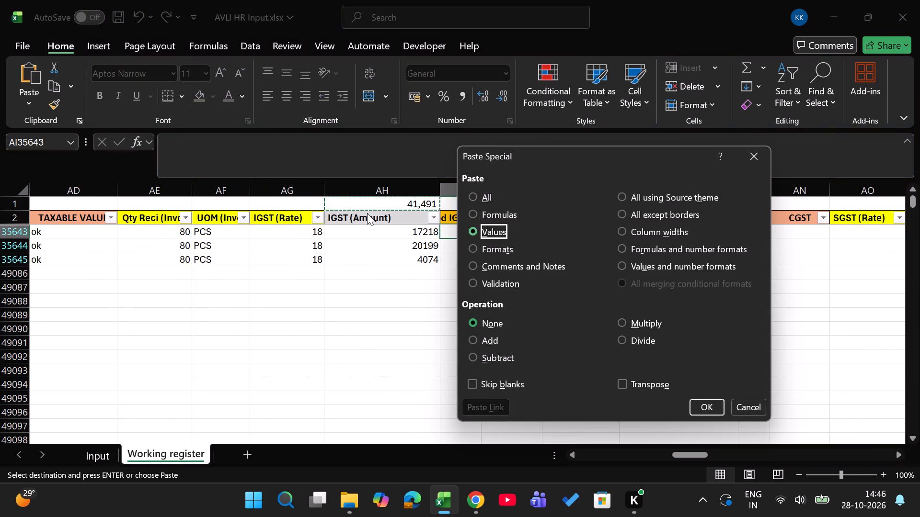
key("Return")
Copy the updated IGST value 41491 from AI35643 into AI35644 and AI35645.
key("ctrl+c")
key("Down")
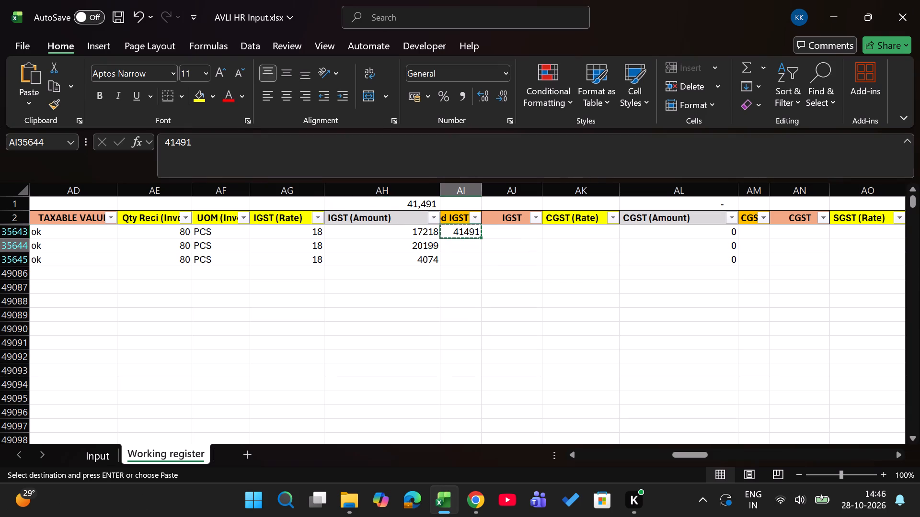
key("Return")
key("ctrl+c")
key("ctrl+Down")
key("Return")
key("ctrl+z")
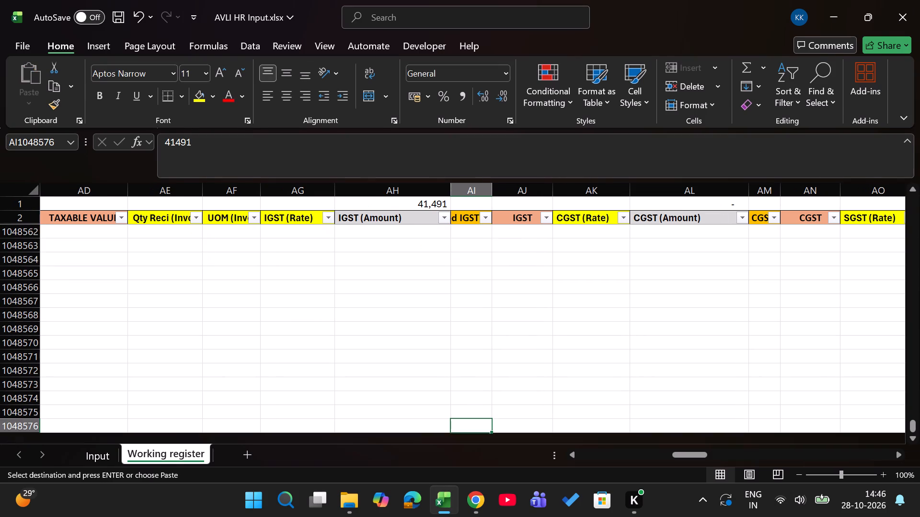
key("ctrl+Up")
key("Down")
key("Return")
Enter "ok" as the IGST check in AJ35643 and fill it down through AJ35645.
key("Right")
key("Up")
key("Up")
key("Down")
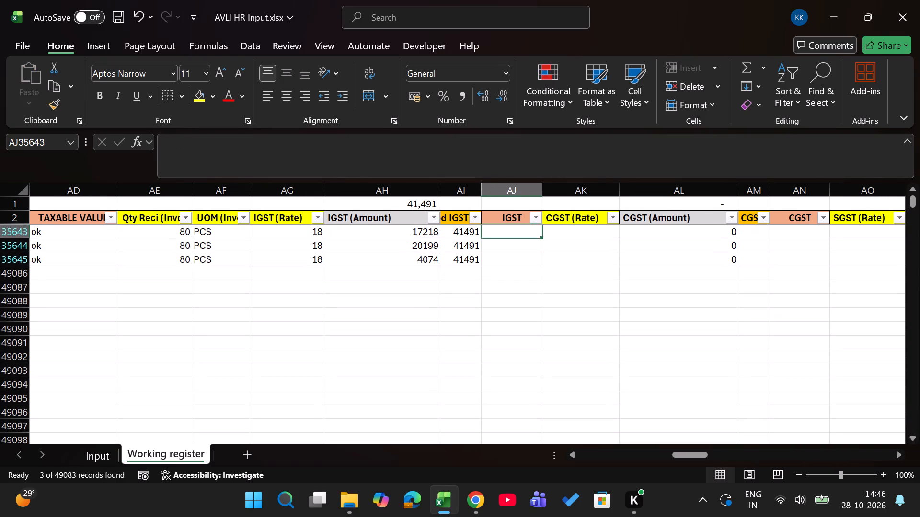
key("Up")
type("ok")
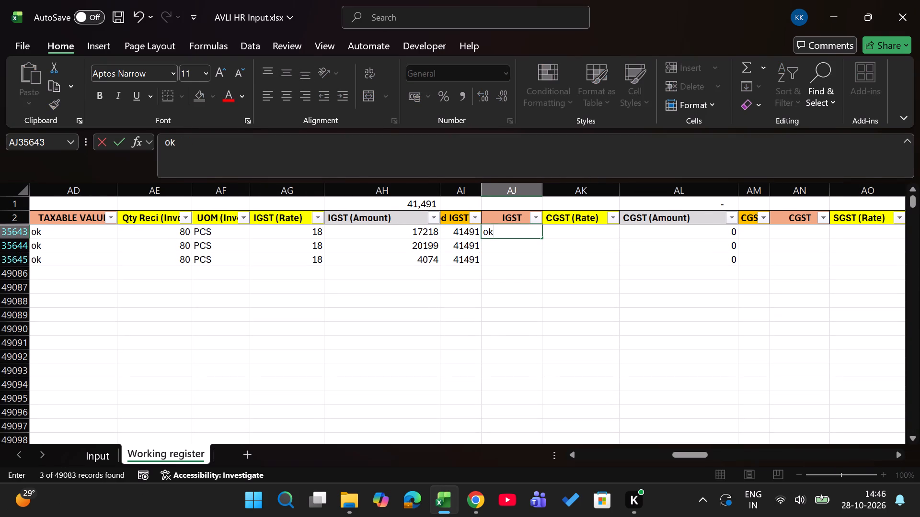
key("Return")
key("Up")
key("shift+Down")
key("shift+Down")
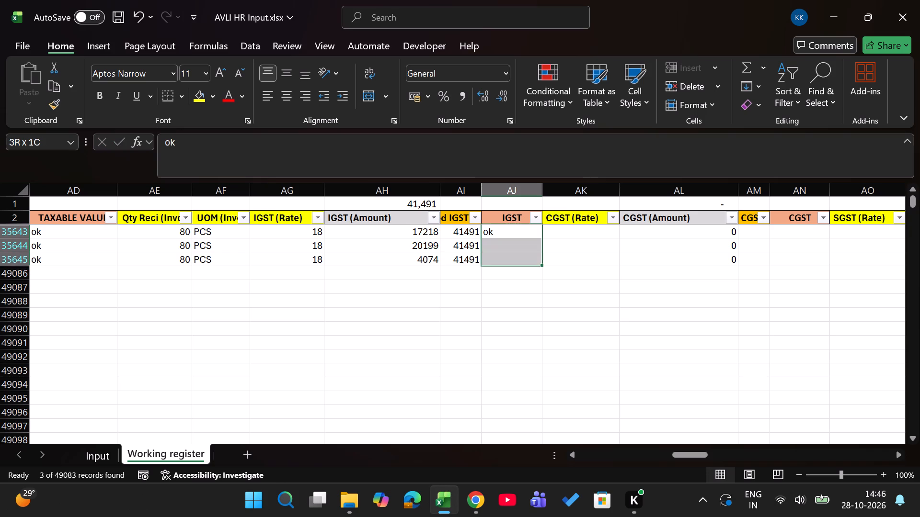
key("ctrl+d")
Examine the CGST, SGST, cess and total tax columns for rows 35643 to 35645.
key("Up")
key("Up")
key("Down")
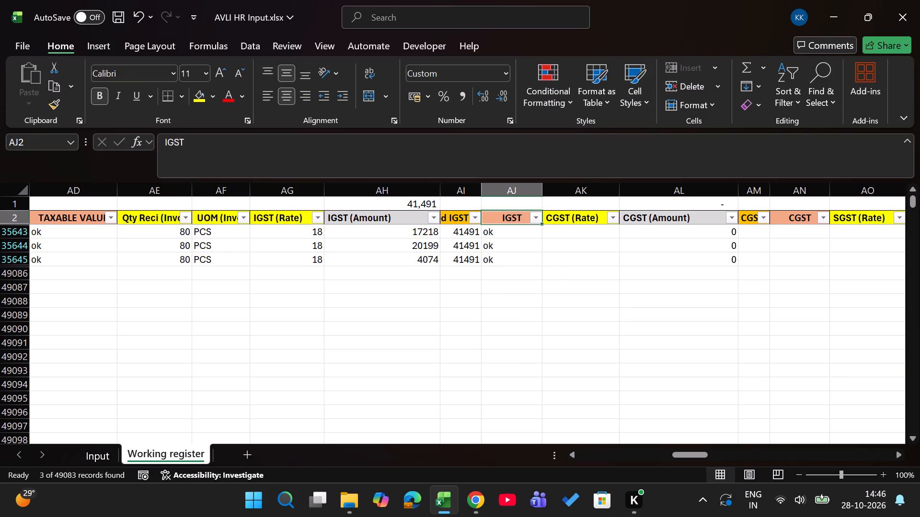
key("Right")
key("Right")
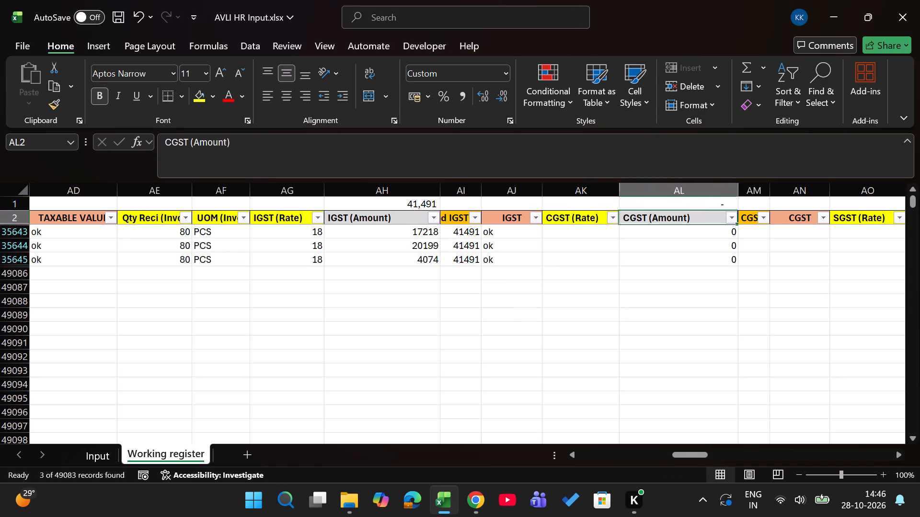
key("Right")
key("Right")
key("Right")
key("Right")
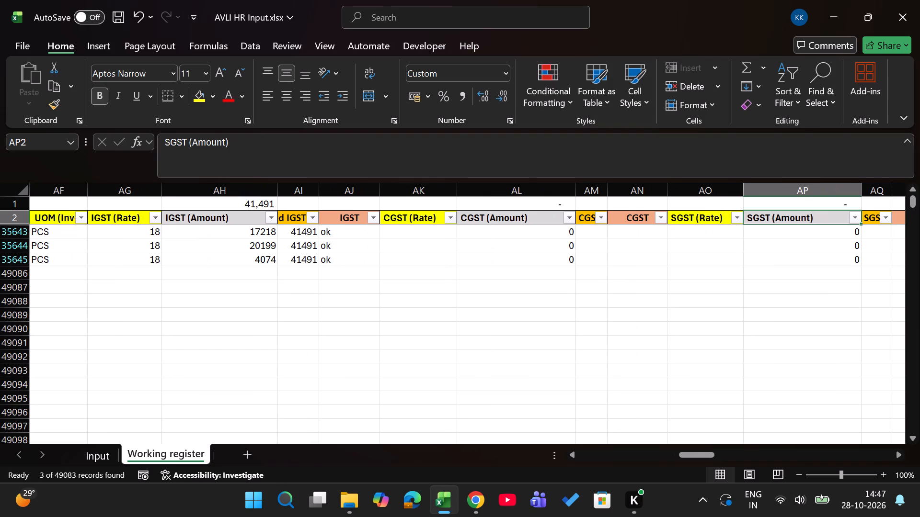
scroll(367, 213, "left", 3)
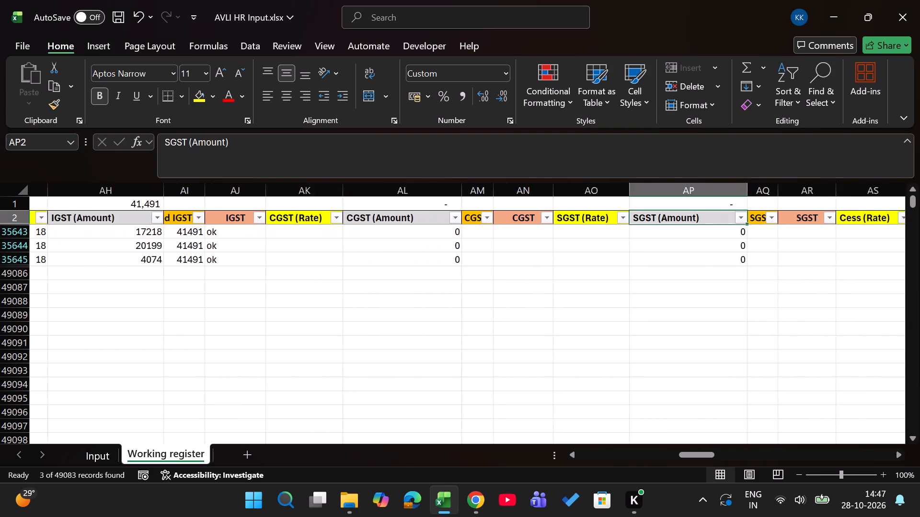
scroll(367, 213, "left", 1)
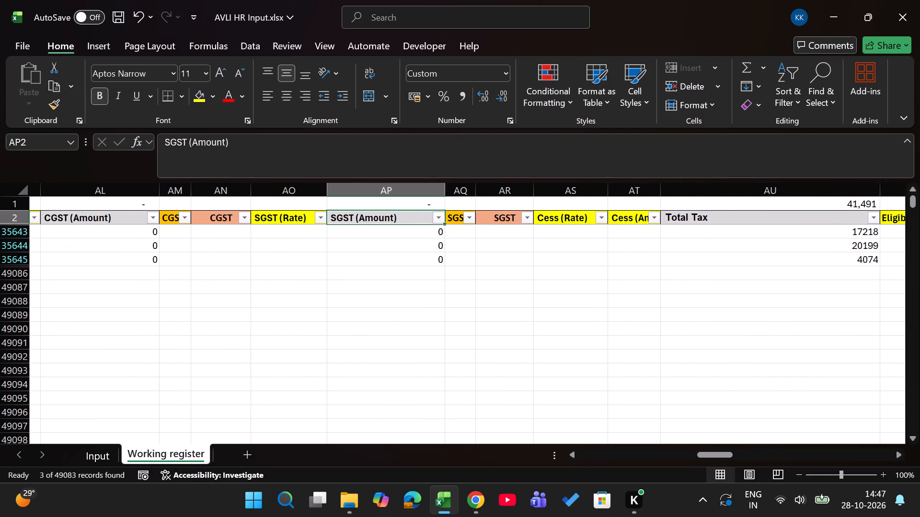
scroll(367, 213, "left", 3)
scroll(421, 269, "left", 1)
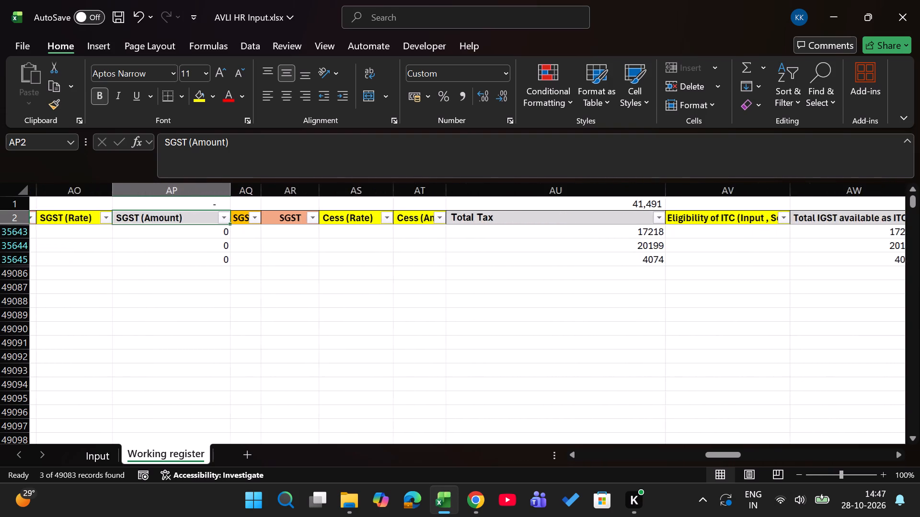
Enter "Refrigeration clamp" as the updated description of goods in BF35643 and fill it down through BF35645.
scroll(421, 269, "left", 5)
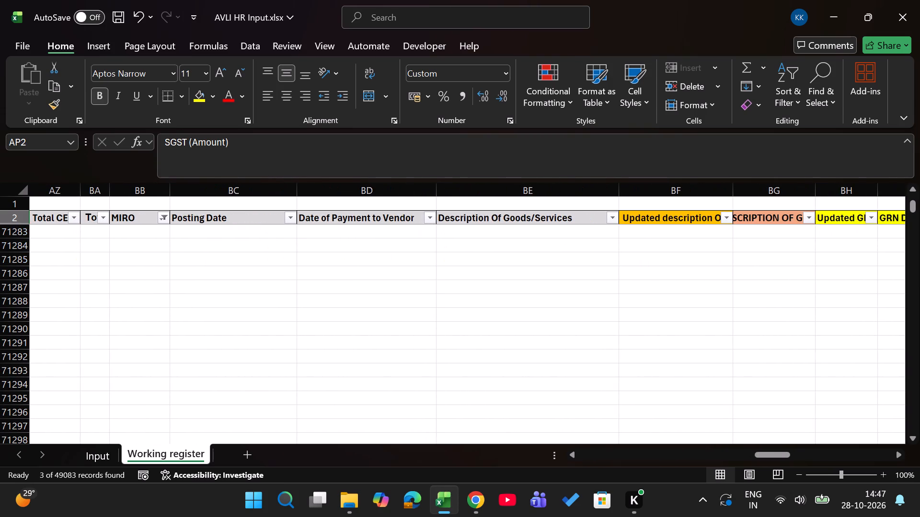
left_click(519, 217)
key("Down")
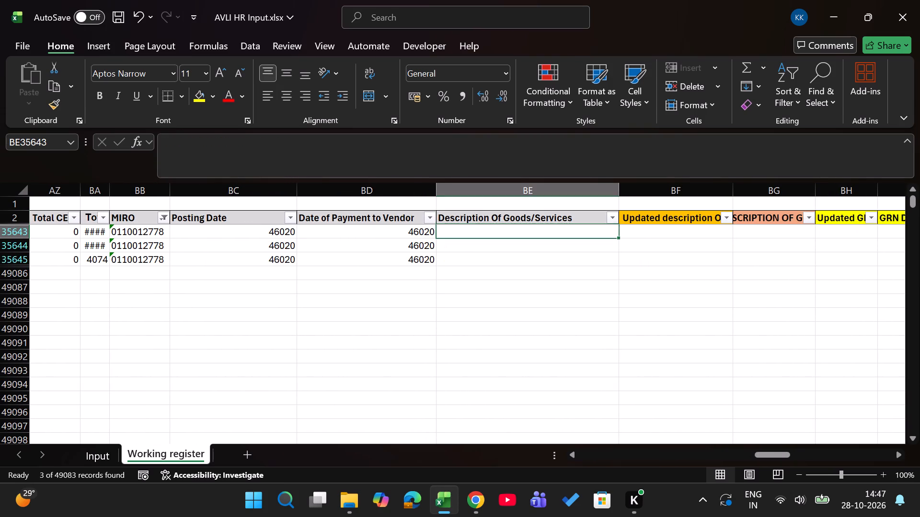
key("Right")
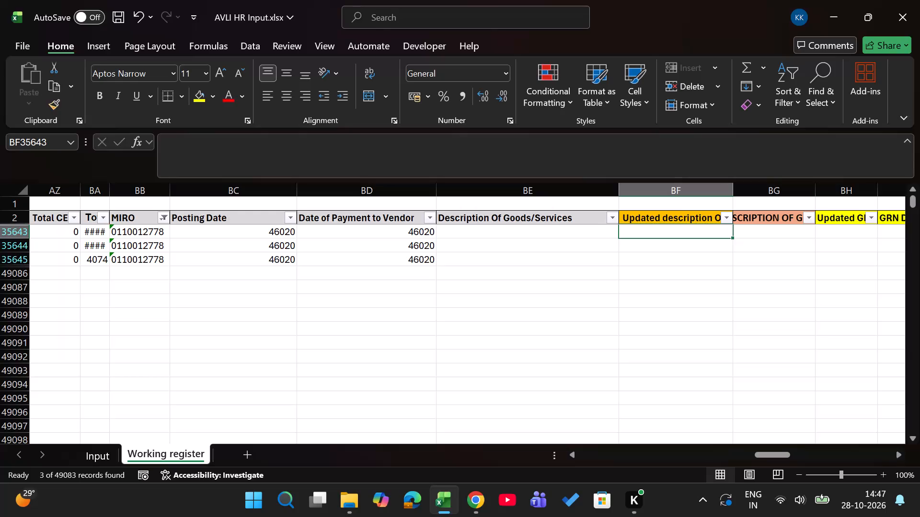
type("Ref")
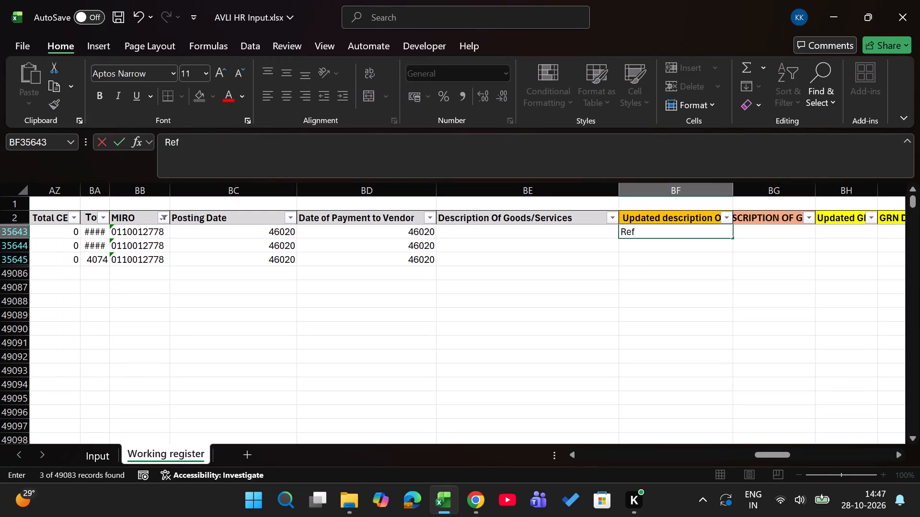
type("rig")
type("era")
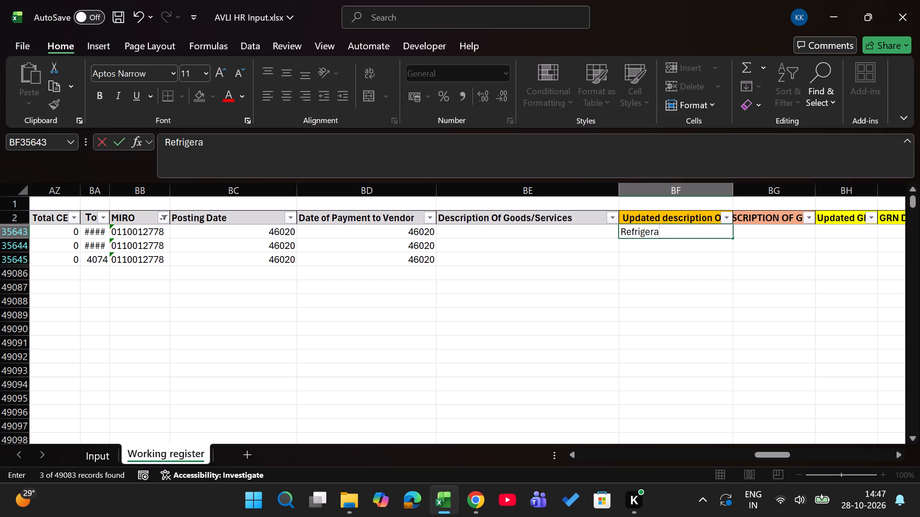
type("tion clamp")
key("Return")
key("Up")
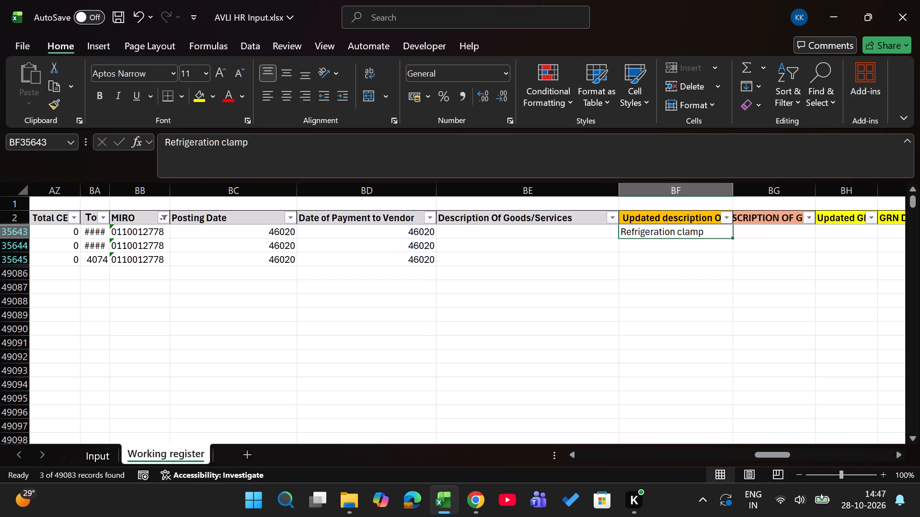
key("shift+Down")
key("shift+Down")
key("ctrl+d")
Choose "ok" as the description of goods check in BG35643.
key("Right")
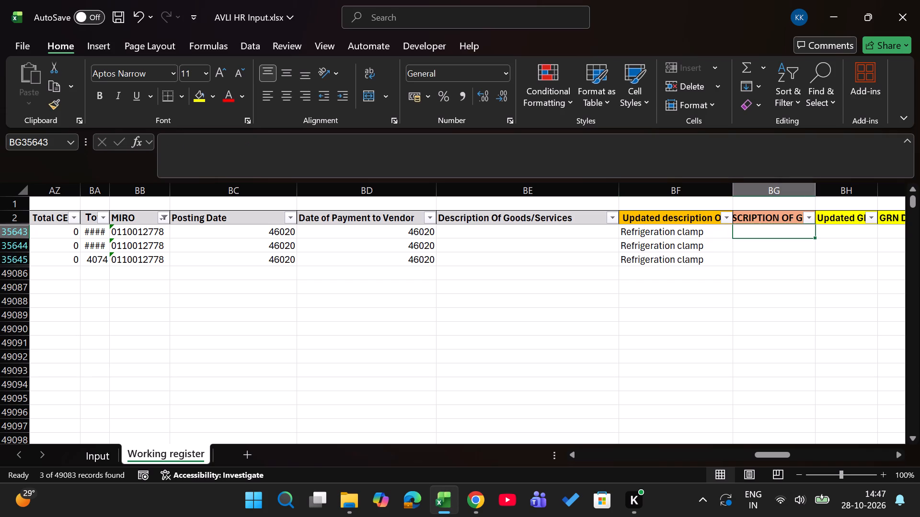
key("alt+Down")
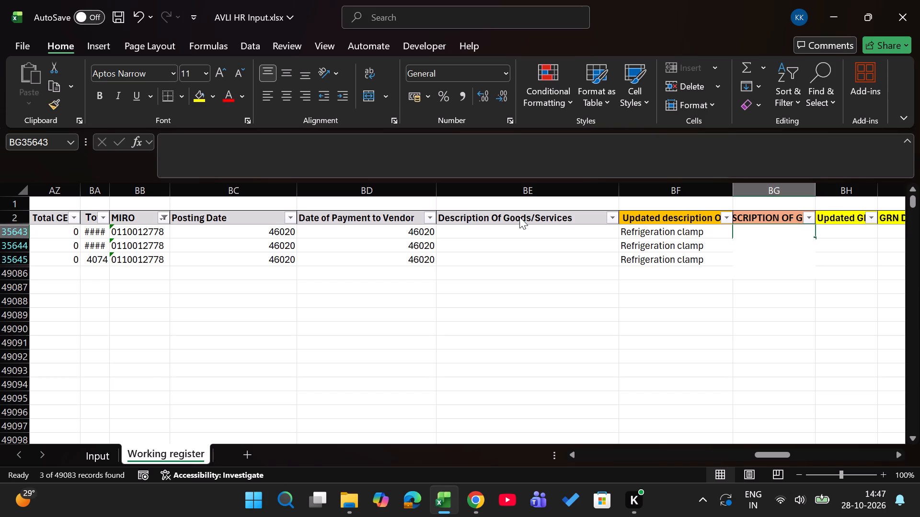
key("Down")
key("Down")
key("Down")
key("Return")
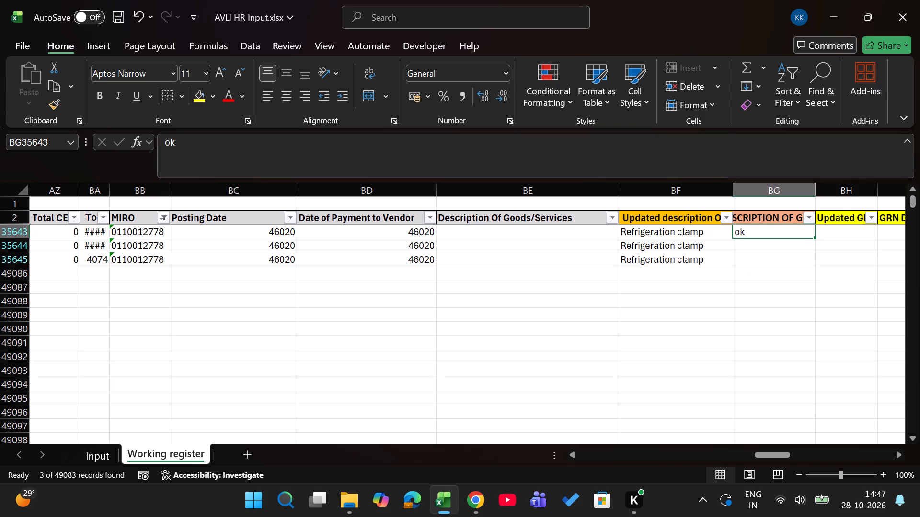
Set the description of goods check in BG35643 to "Not in PR".
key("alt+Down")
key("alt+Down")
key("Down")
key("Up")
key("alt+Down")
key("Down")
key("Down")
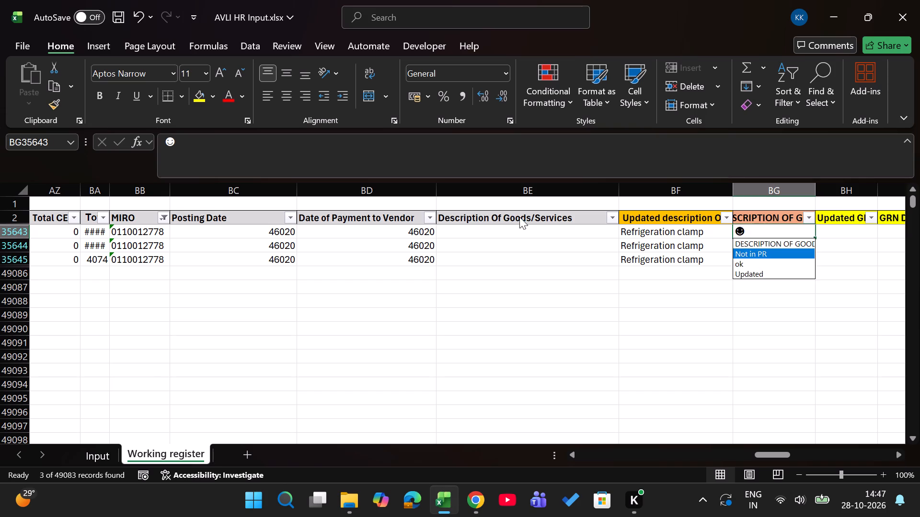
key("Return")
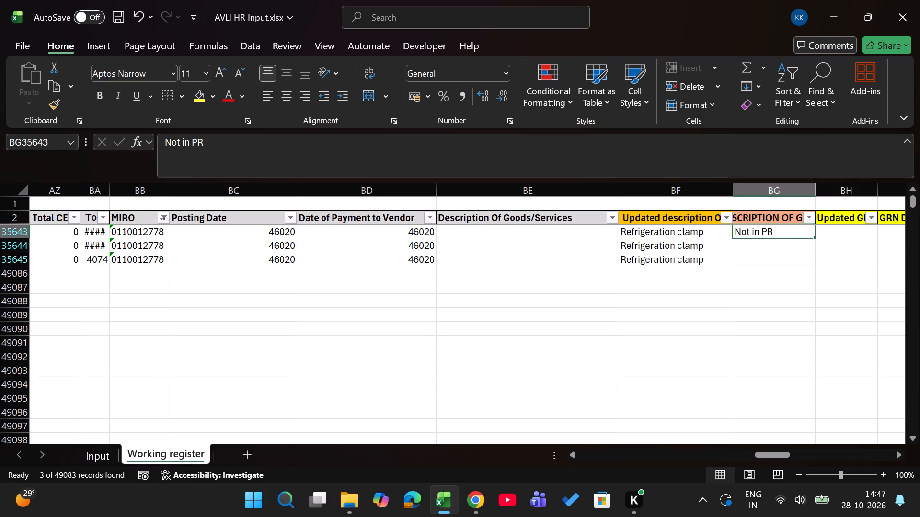
Copy the "Not in PR" description check from BG35643 into BG35644 and BG35645.
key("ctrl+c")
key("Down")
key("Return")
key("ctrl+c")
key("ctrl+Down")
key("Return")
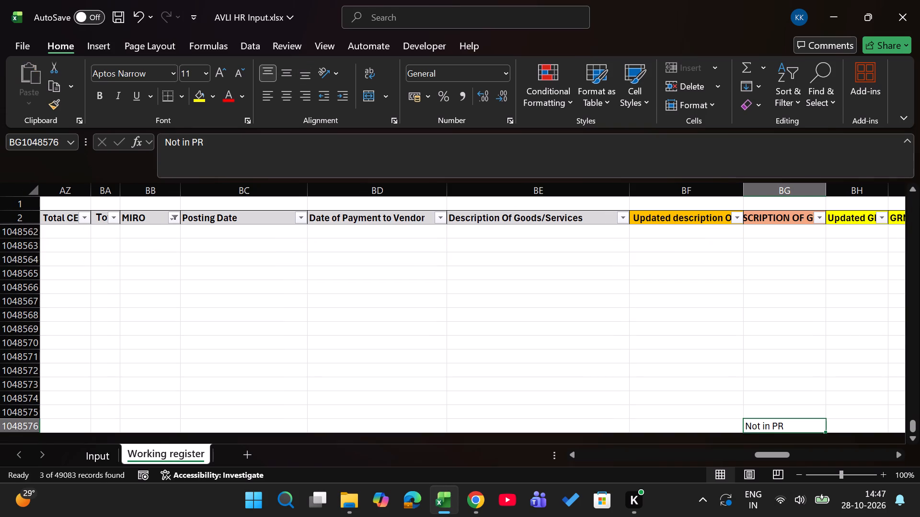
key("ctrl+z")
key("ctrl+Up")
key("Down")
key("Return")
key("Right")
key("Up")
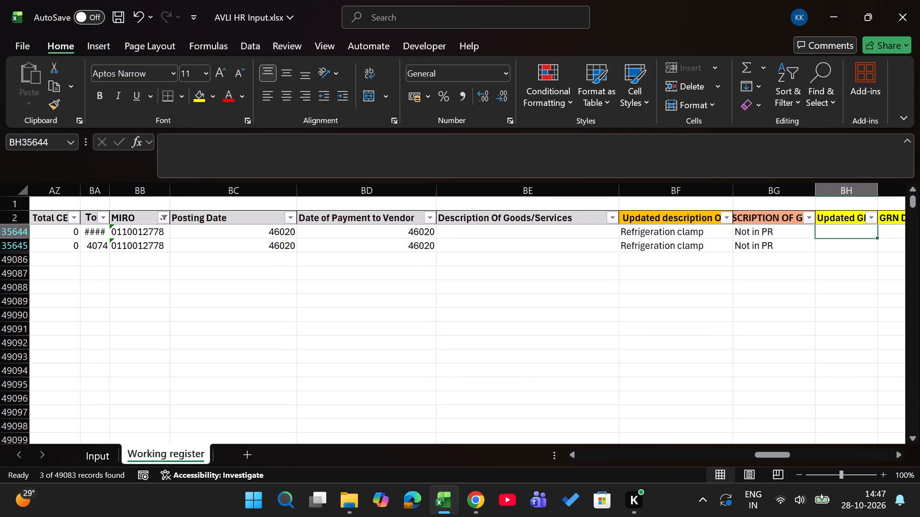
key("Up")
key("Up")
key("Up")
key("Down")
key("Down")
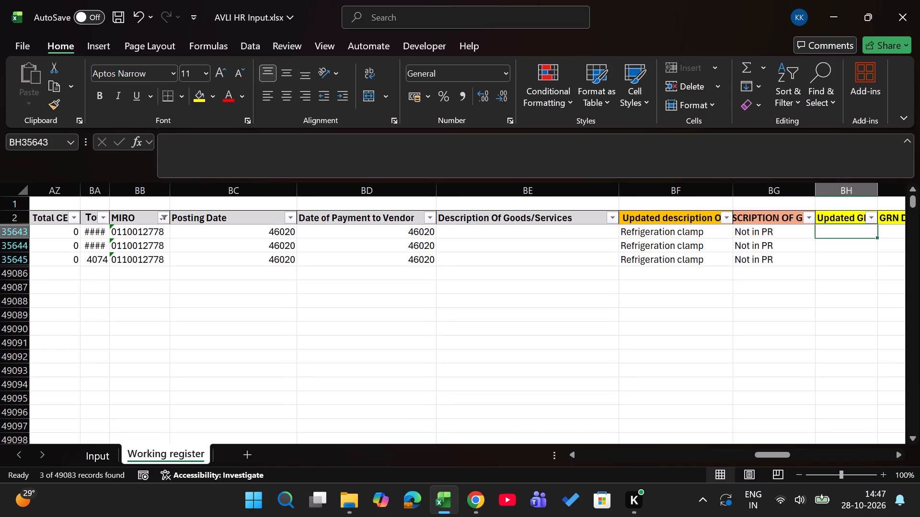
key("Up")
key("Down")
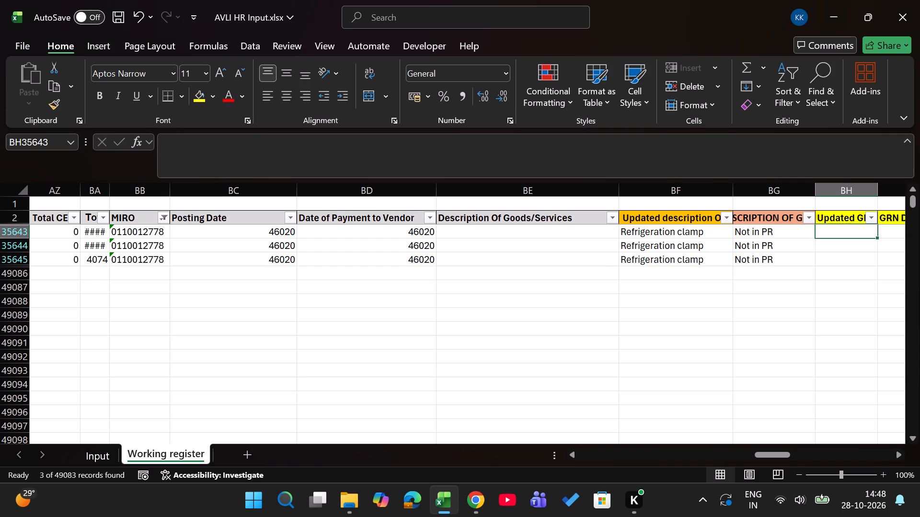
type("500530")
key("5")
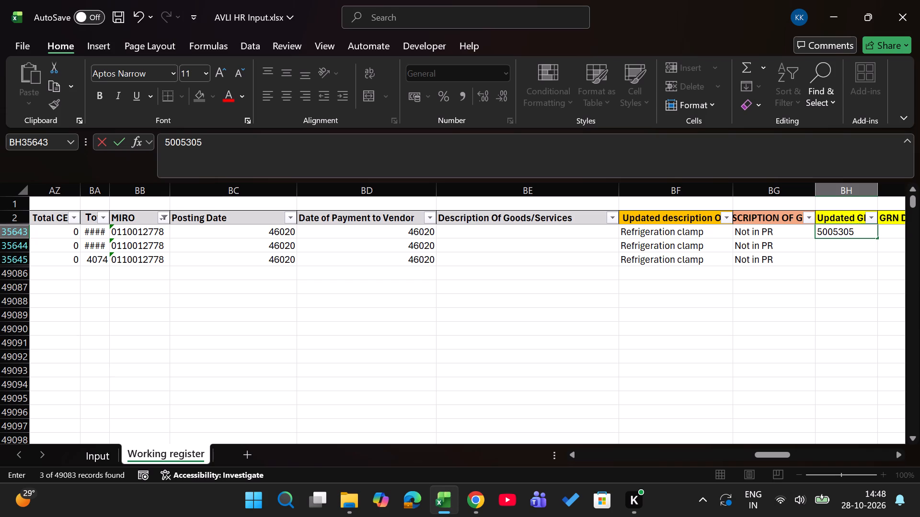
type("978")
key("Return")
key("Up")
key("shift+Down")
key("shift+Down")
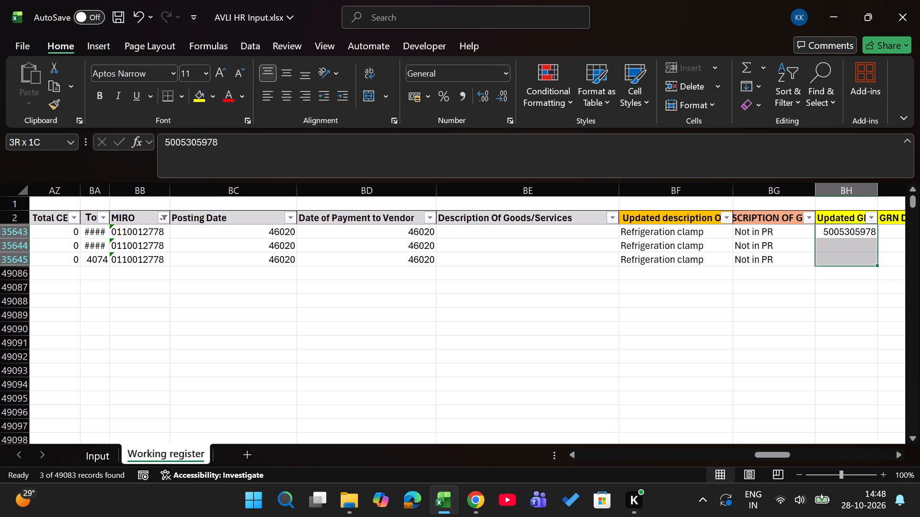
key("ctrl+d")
Enter 23-12-25 as the GRN date in BI35643 and fill it down through BI35645.
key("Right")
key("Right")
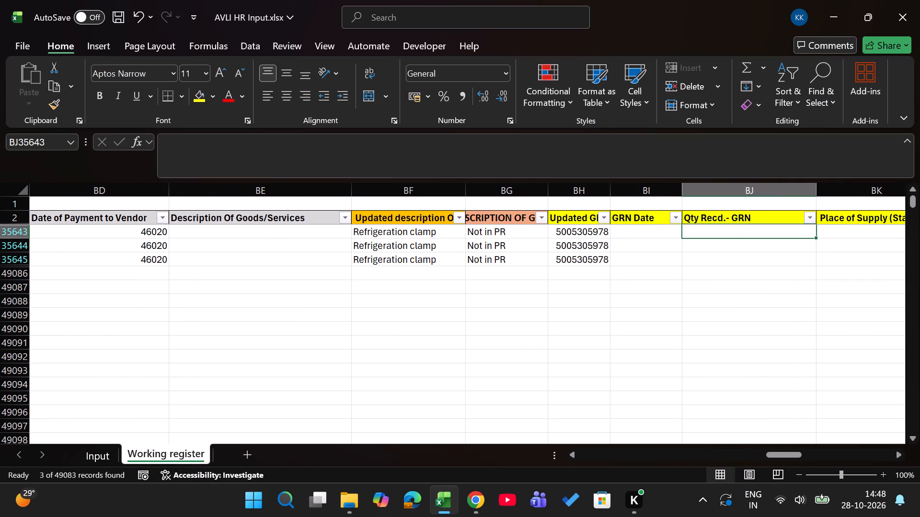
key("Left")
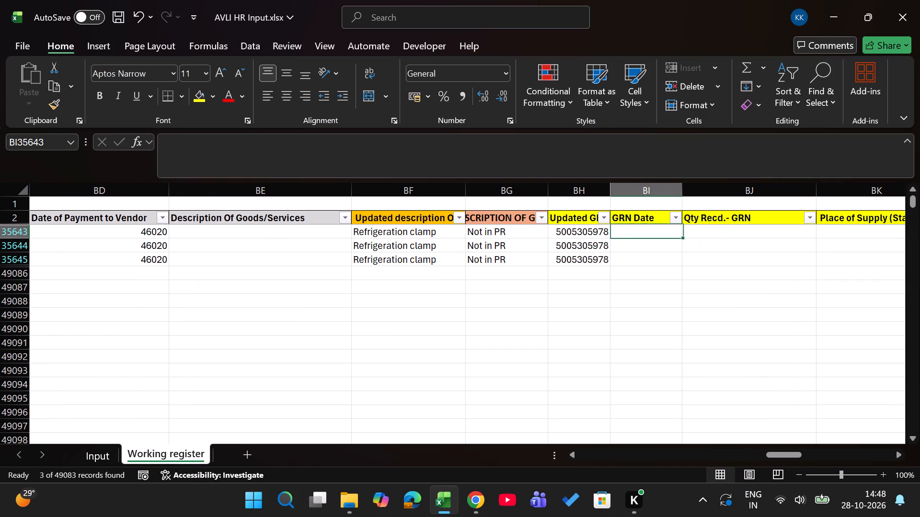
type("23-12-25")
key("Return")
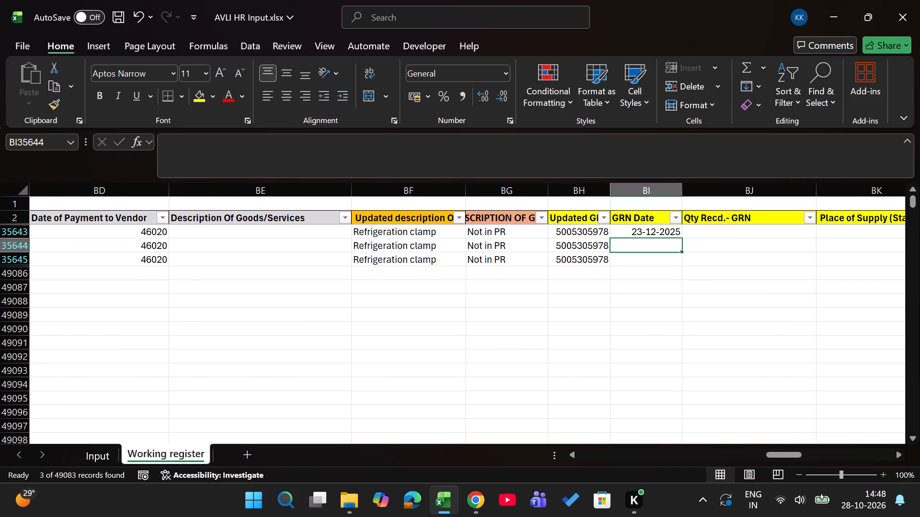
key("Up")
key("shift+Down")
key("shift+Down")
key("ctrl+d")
Enter 80 as the quantity received per GRN in BJ35643 and fill it down through BJ35645.
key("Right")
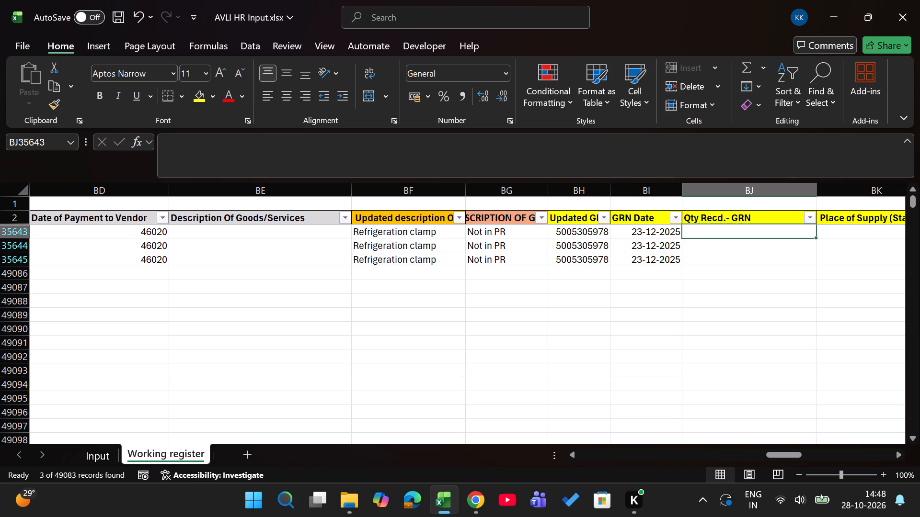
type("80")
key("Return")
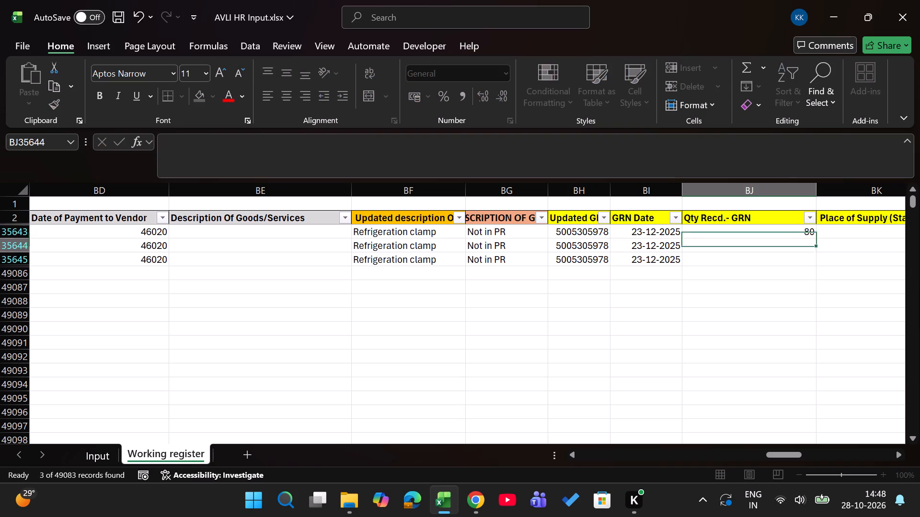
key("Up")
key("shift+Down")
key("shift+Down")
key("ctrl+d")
Enter state code 06 as the place of supply in BK35643 and fill it down through BK35645.
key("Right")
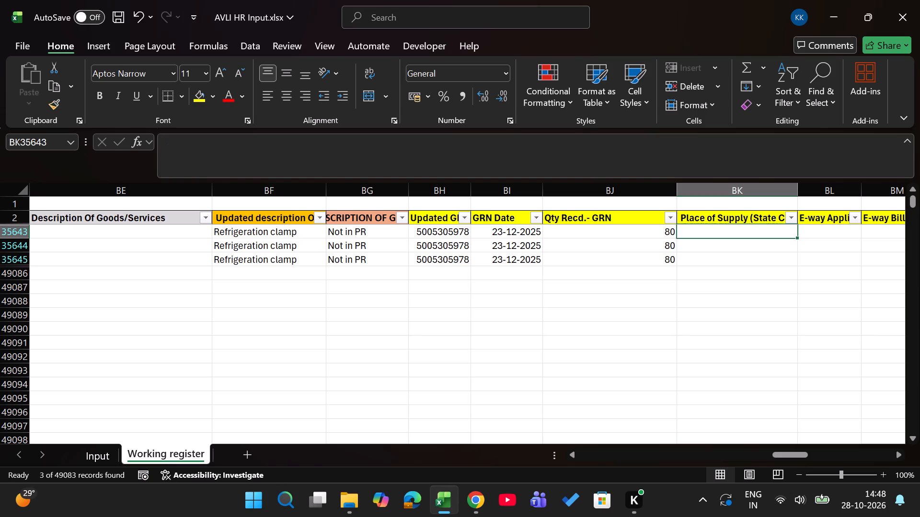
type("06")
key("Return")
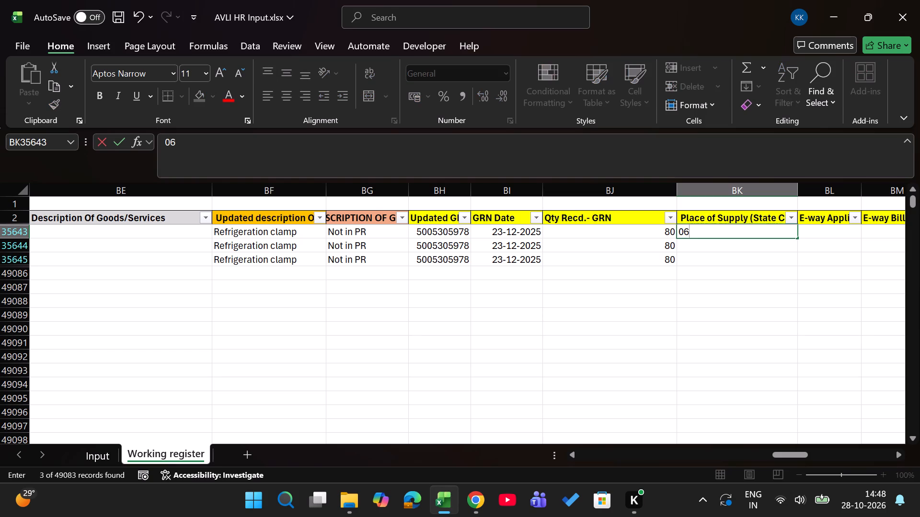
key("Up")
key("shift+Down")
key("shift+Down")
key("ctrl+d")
Set the e-way applicability in BL35643 to "Yes" and fill it down through BL35645.
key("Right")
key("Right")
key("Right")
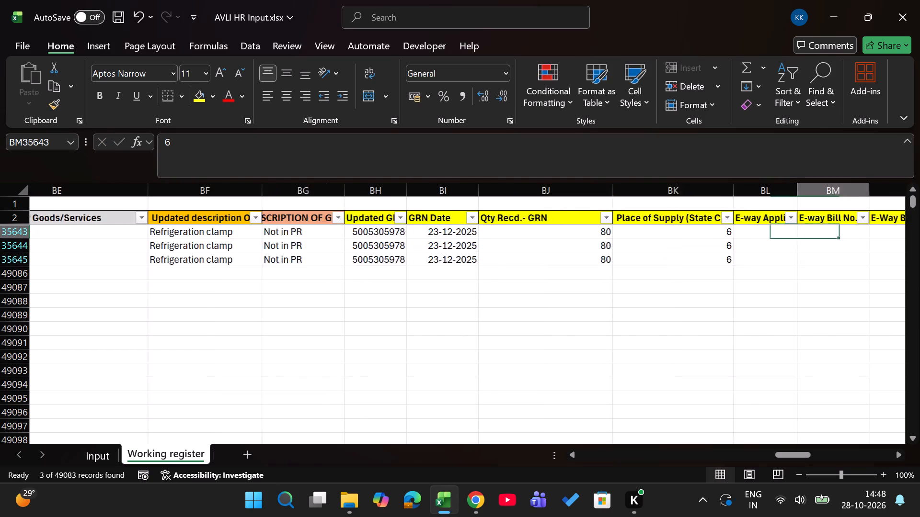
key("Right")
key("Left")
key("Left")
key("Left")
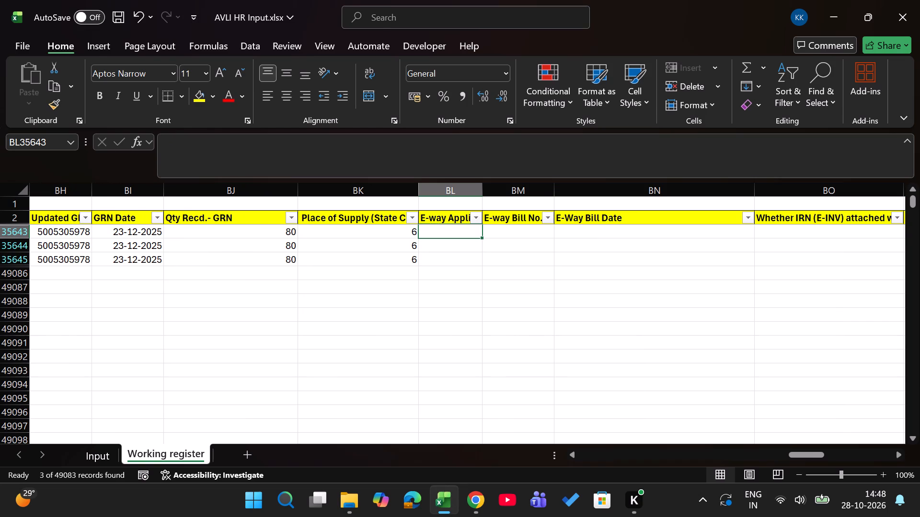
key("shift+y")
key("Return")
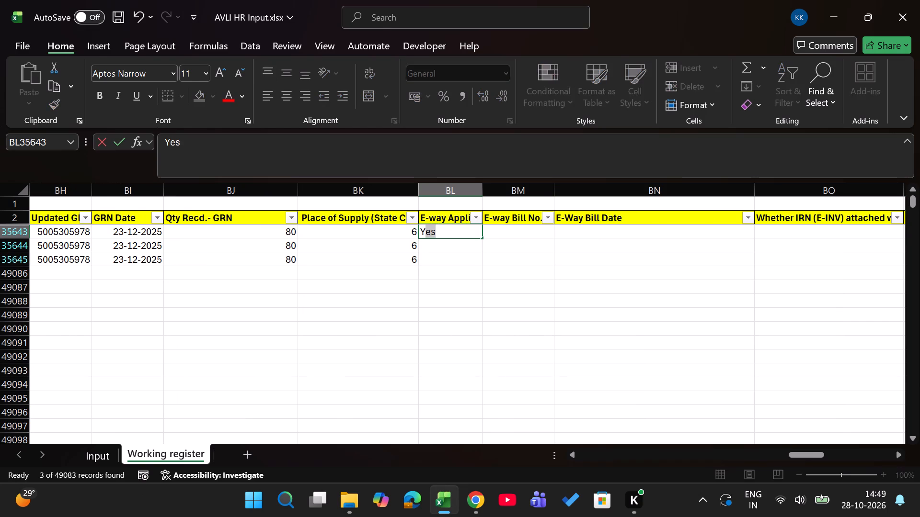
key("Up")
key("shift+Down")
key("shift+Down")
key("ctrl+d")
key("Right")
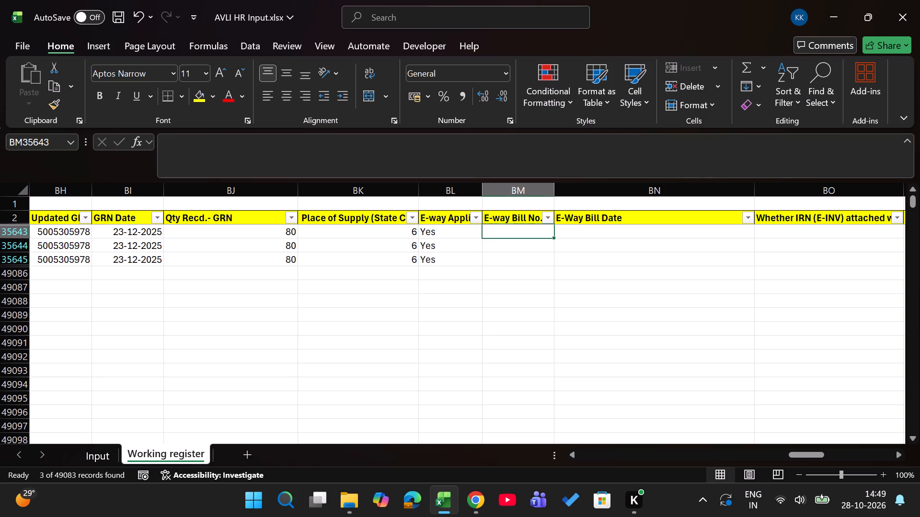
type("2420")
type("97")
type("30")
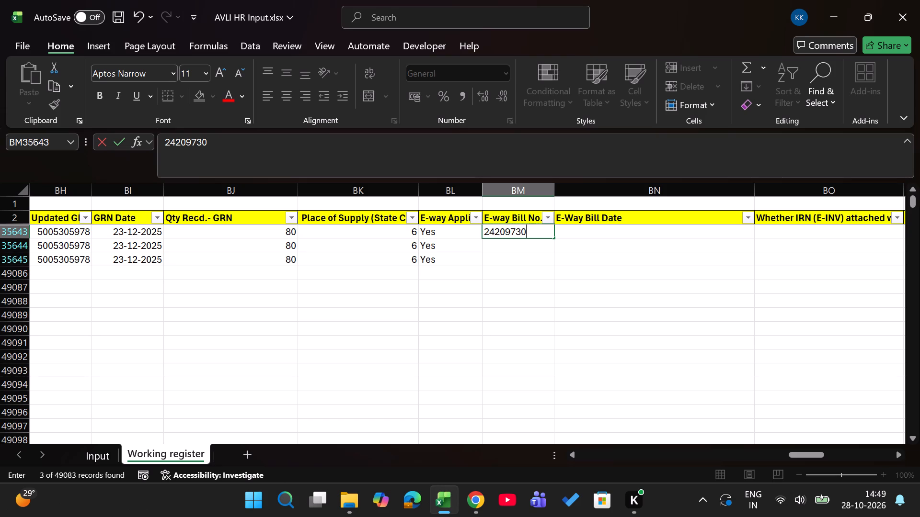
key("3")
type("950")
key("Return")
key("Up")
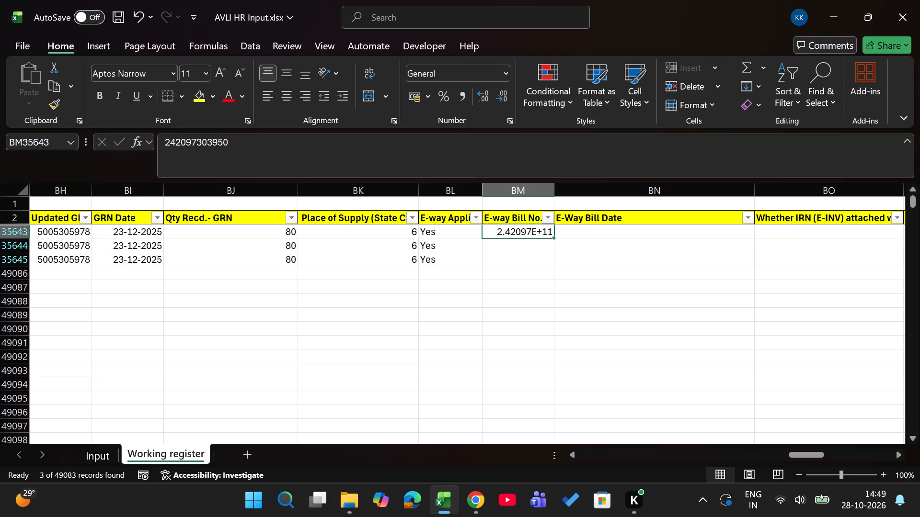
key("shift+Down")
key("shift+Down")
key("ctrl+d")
Enter 15-12-25 as the e-way bill date in BN35643 and fill it down through BN35645.
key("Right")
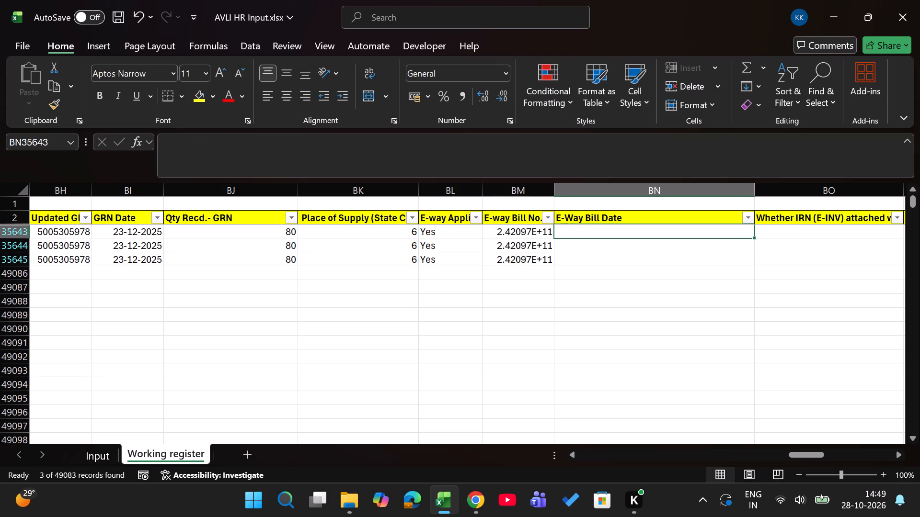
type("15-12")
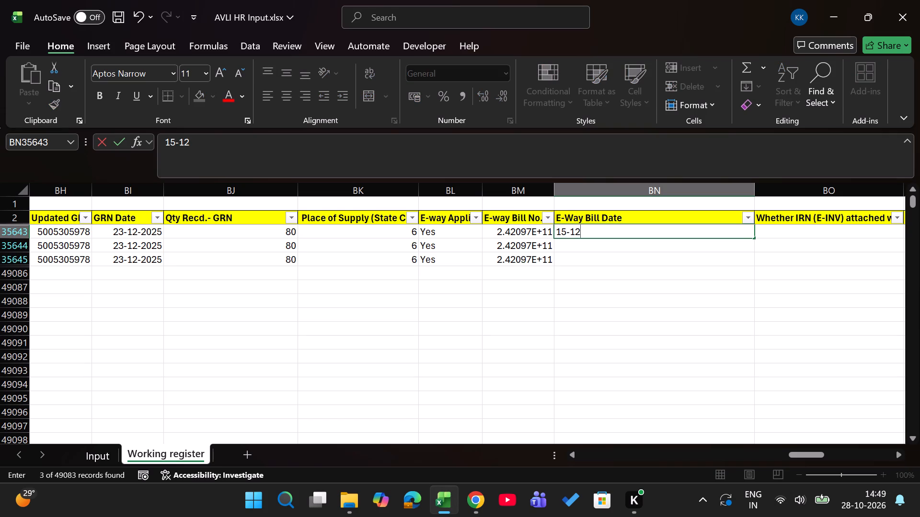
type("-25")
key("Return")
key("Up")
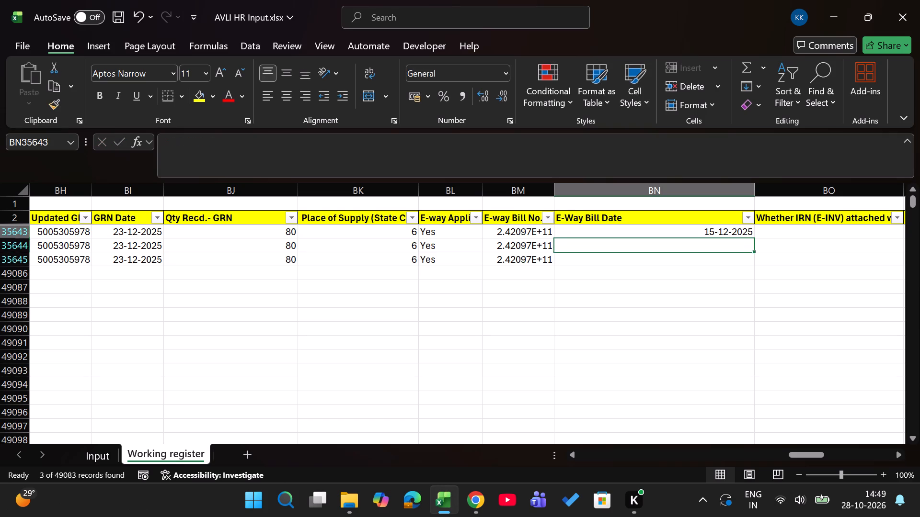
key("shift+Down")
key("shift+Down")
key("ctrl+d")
Choose "Yes" for whether the IRN (E-INV) is attached in BO35643 and copy it into BO35644 and BO35645.
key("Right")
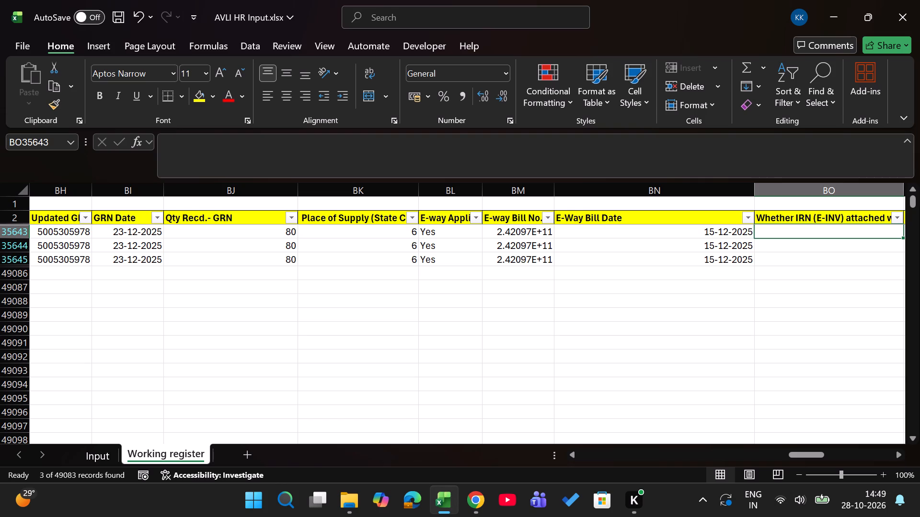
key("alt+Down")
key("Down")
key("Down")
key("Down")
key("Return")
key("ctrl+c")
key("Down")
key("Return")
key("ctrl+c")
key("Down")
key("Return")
Choose "Yes" in the "Whether" column at BP35643 and copy it into BP35644 and BP35645.
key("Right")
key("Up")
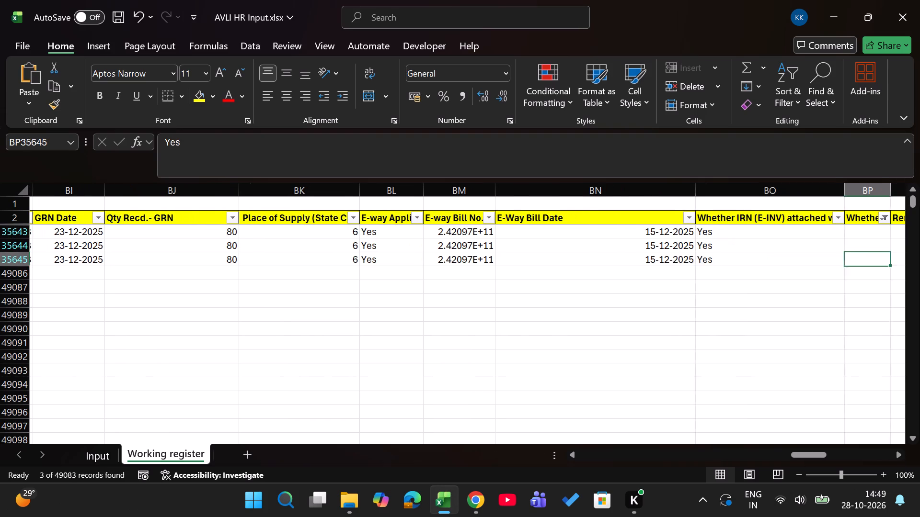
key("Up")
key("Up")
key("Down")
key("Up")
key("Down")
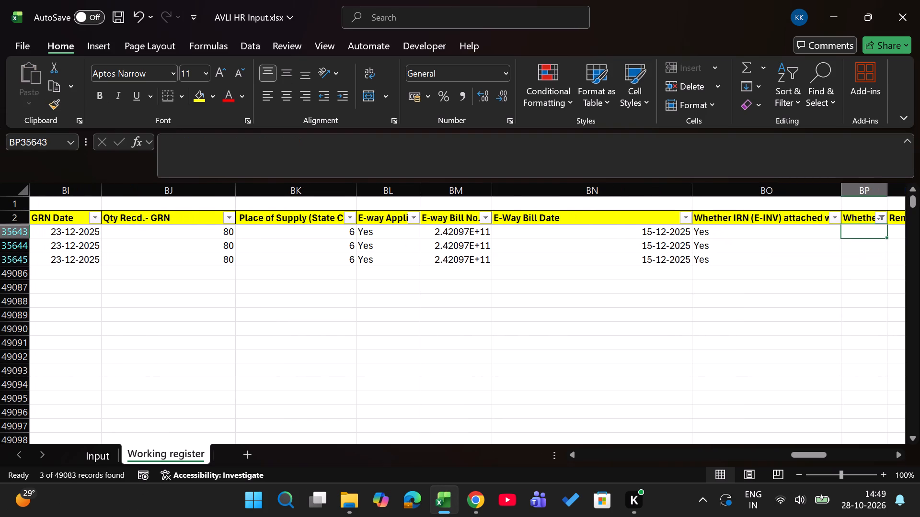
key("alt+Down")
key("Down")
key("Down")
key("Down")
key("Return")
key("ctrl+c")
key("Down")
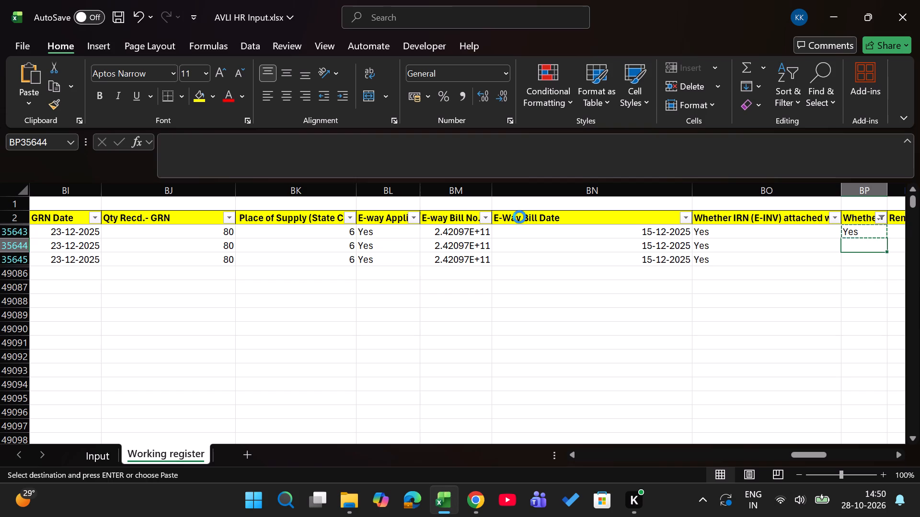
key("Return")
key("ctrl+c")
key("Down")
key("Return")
Look over the remark columns after BP and the opening columns of the three filtered records along the header row.
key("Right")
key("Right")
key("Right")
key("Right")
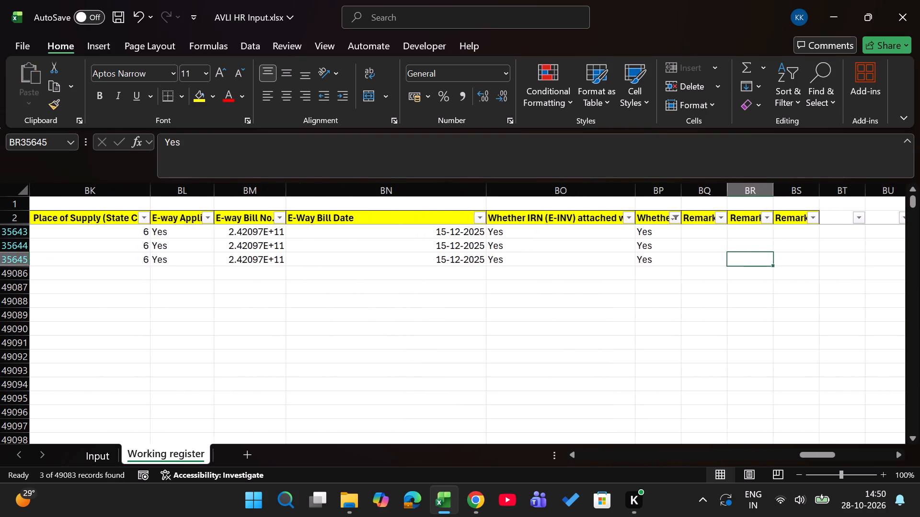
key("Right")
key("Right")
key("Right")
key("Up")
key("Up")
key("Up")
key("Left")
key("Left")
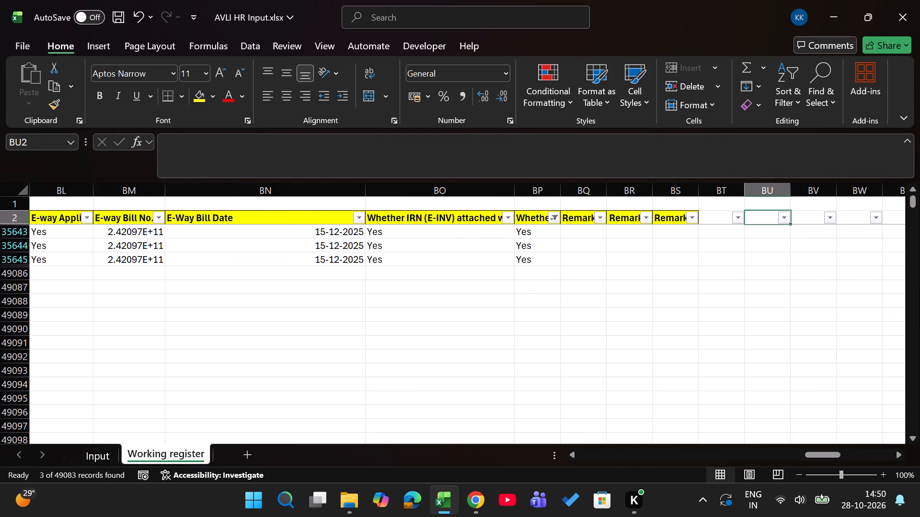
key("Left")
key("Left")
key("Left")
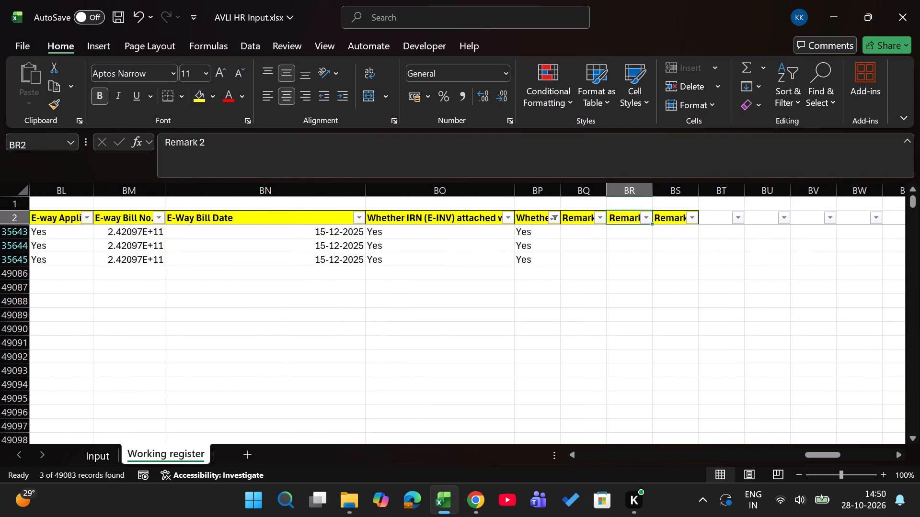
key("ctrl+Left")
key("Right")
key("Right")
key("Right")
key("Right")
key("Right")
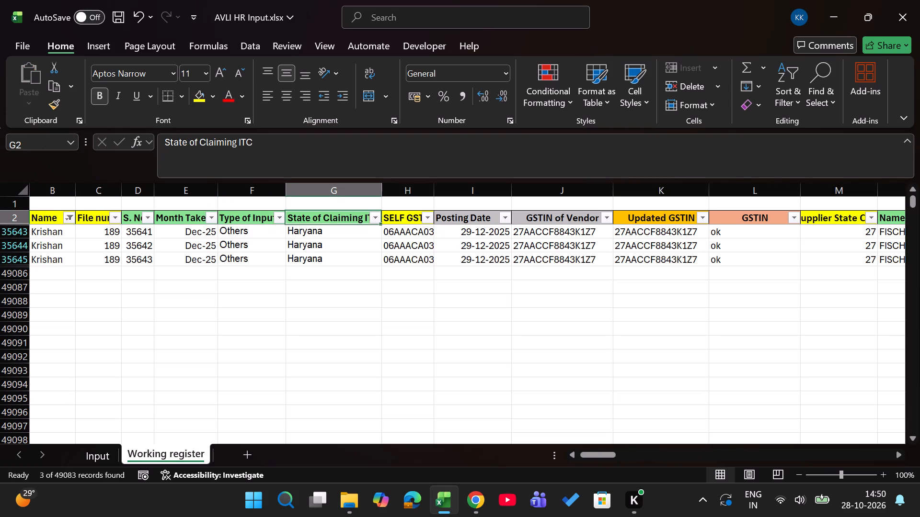
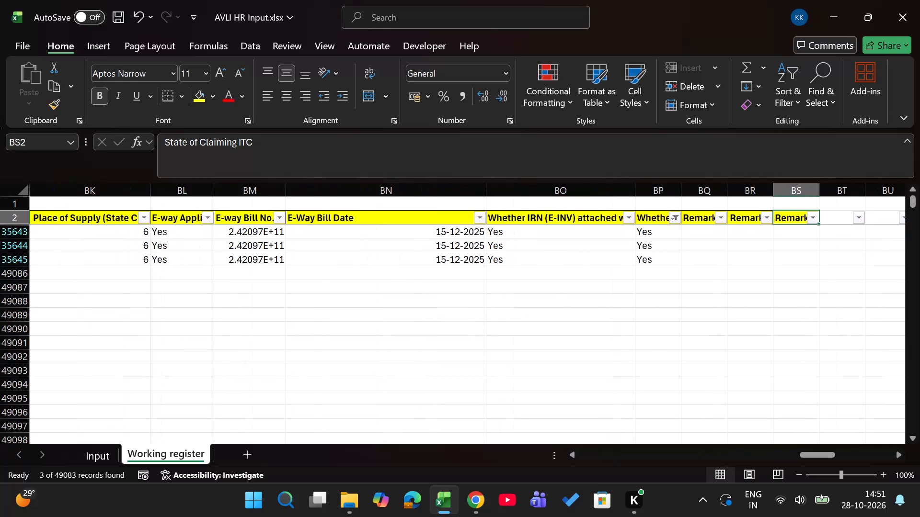
key("Left")
key("Left")
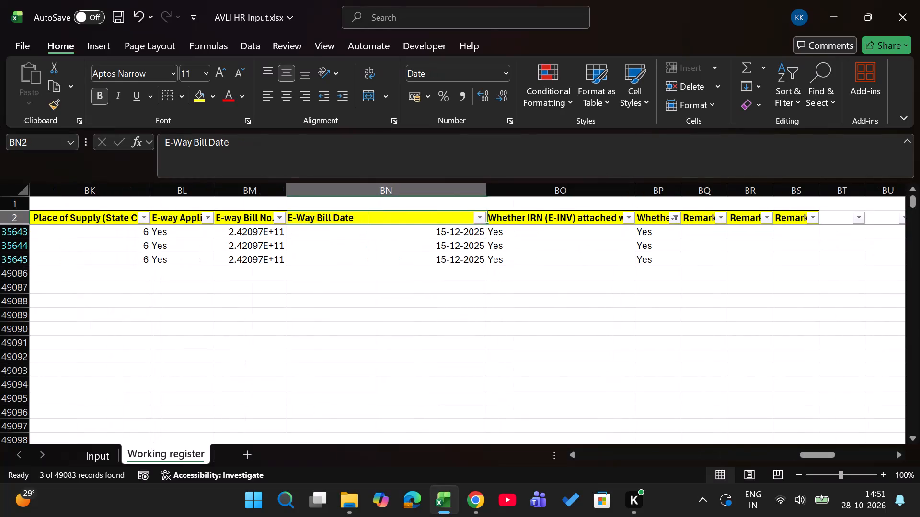
key("Left")
key("Left")
key("Left")
key("Left")
key("Left")
key("Left")
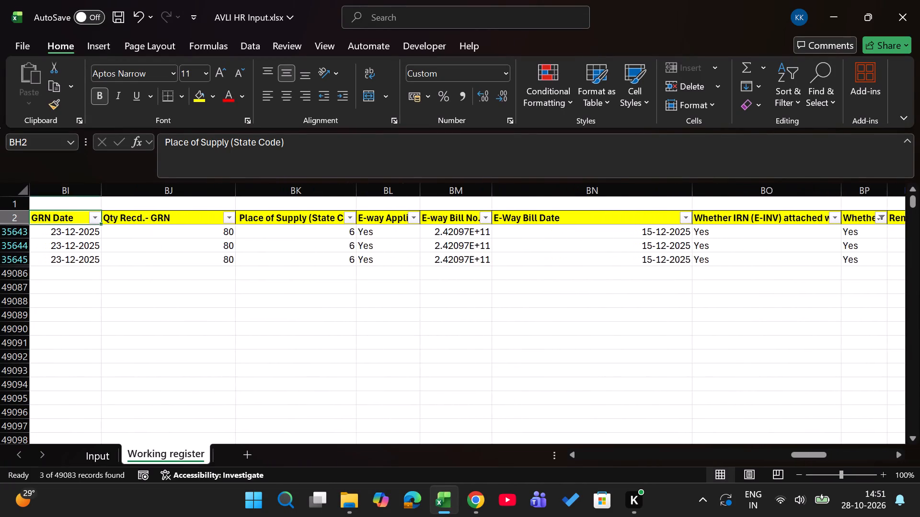
key("Left")
key("Left")
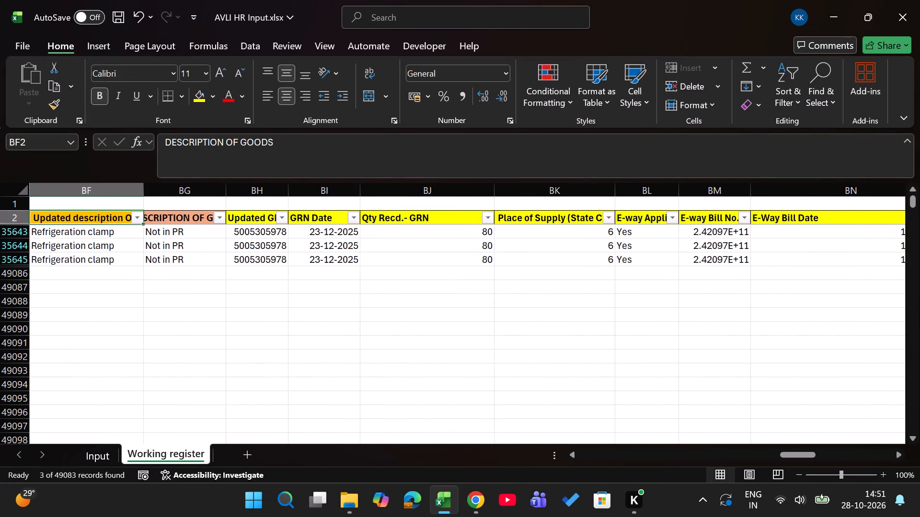
key("Left")
key("Left")
key("Left")
key("Left")
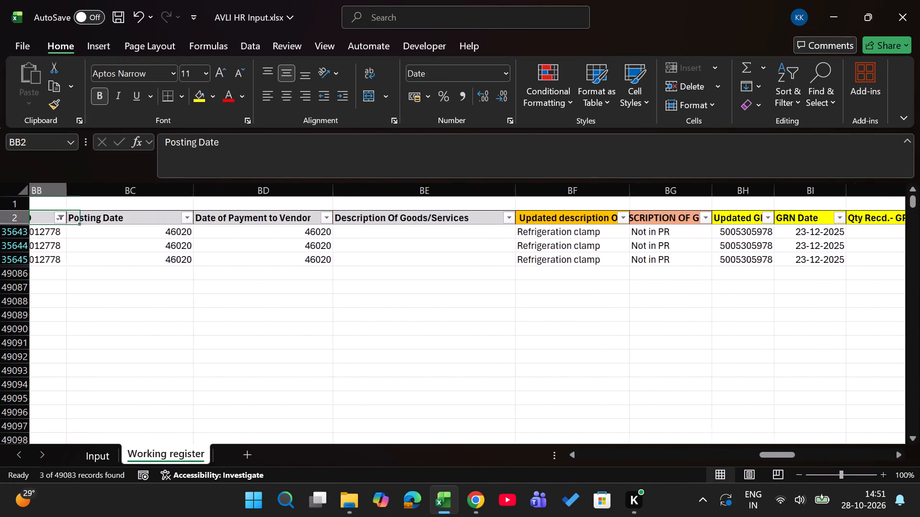
key("alt+Down")
key("alt+Down")
key("alt+Down")
key("alt+Down")
key("alt+Down")
key("alt+Down")
key("alt+Down")
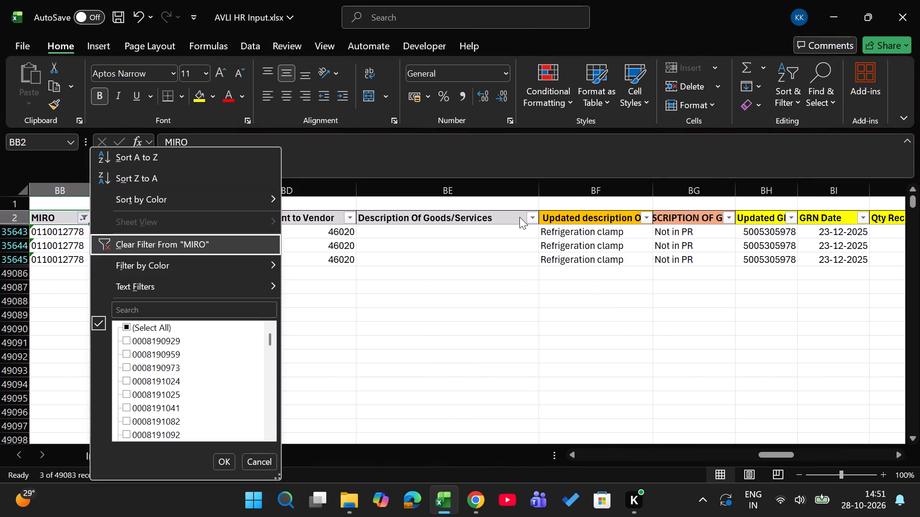
key("Down")
key("Down")
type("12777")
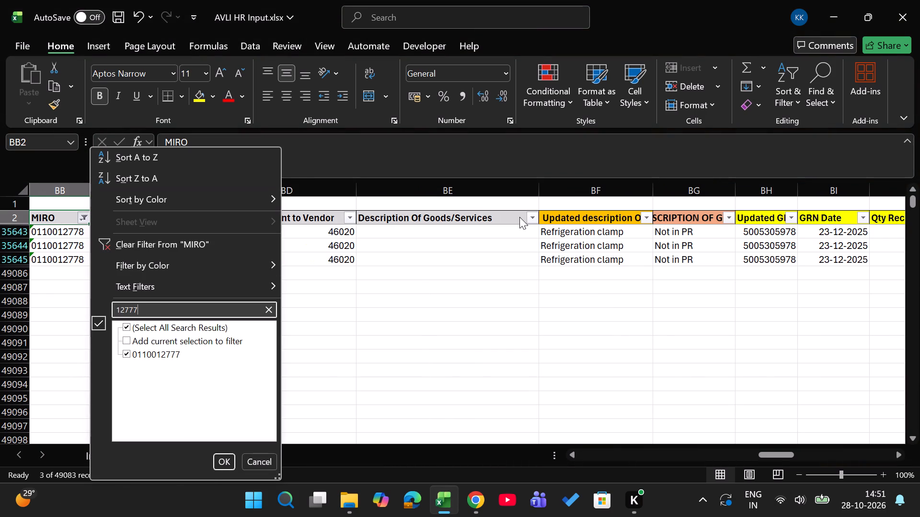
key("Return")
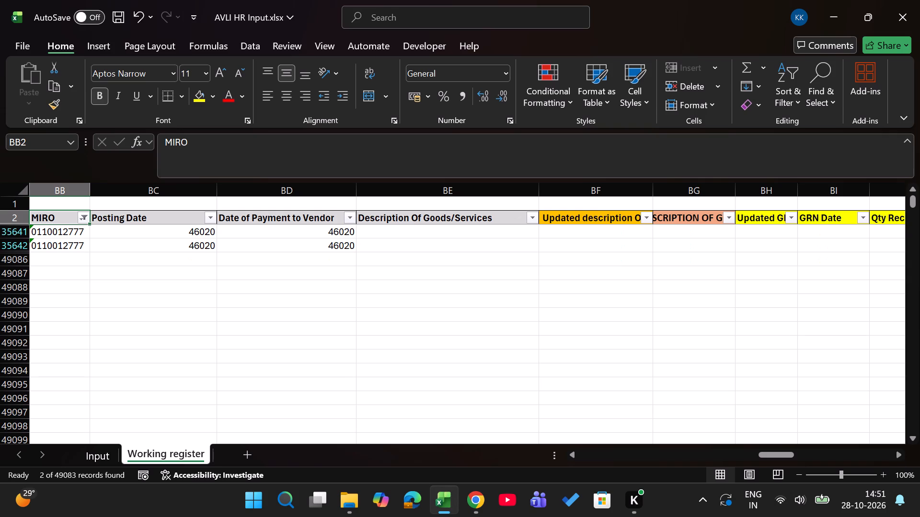
Enter file number 189 in C35641 and copy it into C35642.
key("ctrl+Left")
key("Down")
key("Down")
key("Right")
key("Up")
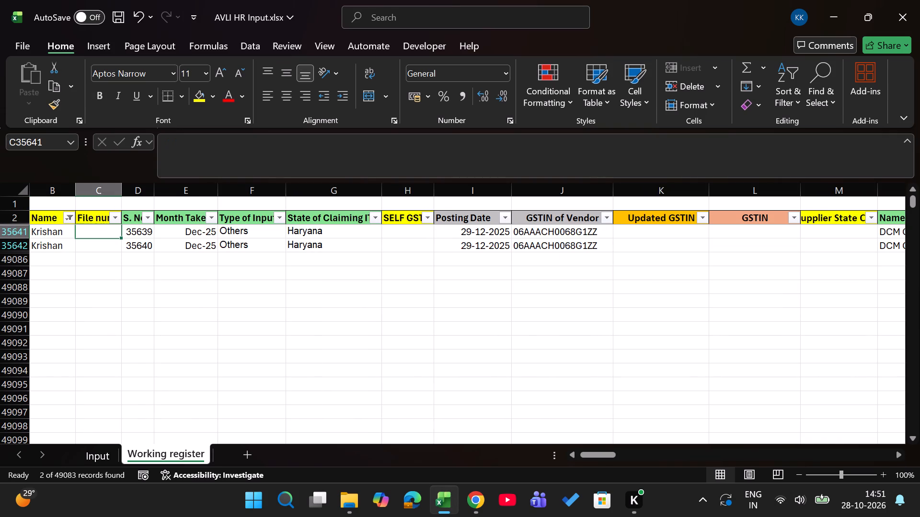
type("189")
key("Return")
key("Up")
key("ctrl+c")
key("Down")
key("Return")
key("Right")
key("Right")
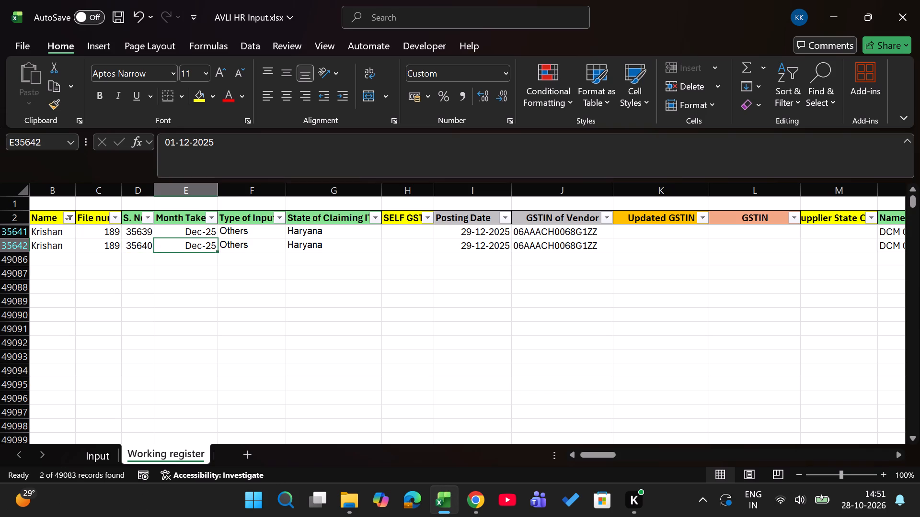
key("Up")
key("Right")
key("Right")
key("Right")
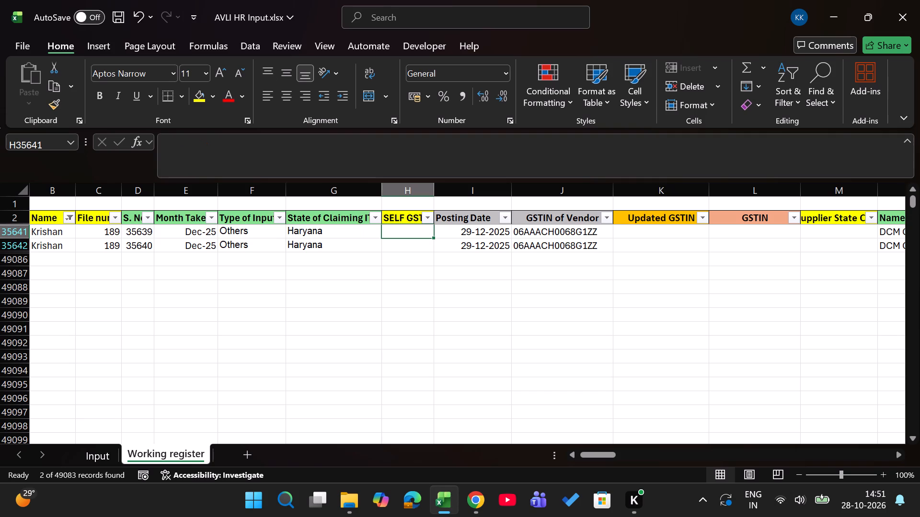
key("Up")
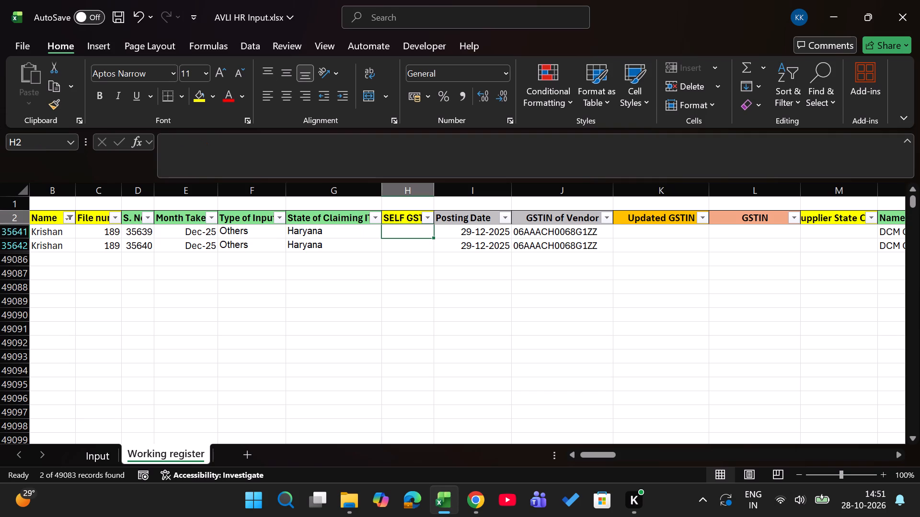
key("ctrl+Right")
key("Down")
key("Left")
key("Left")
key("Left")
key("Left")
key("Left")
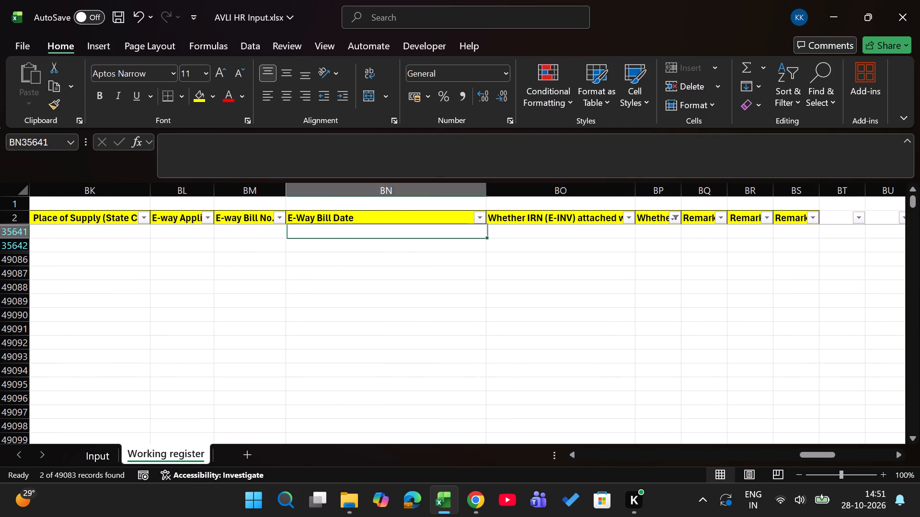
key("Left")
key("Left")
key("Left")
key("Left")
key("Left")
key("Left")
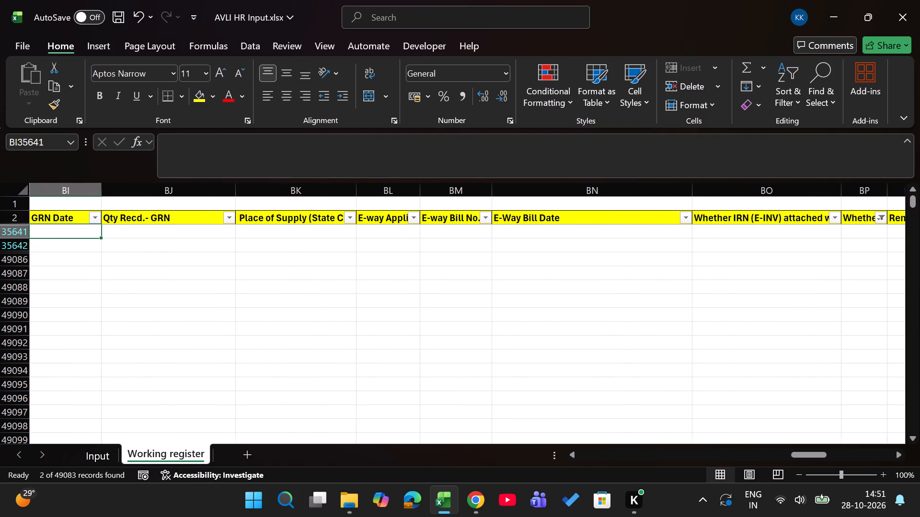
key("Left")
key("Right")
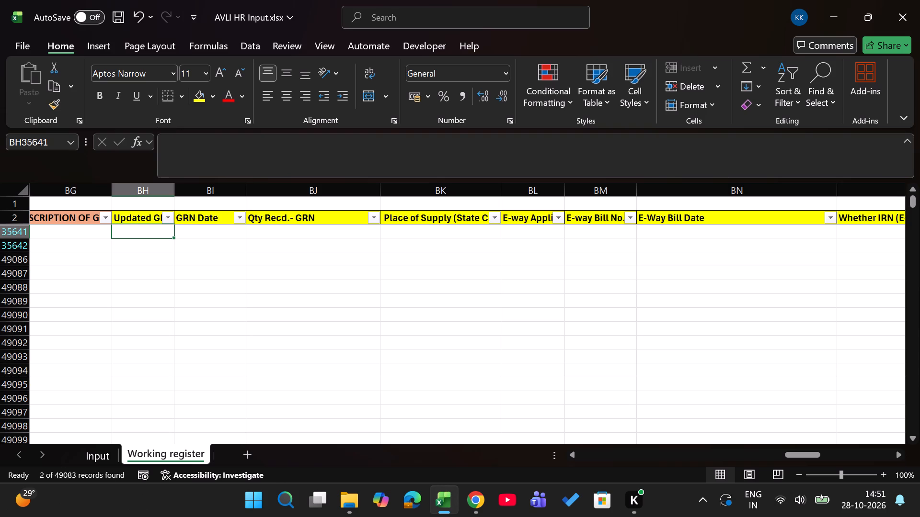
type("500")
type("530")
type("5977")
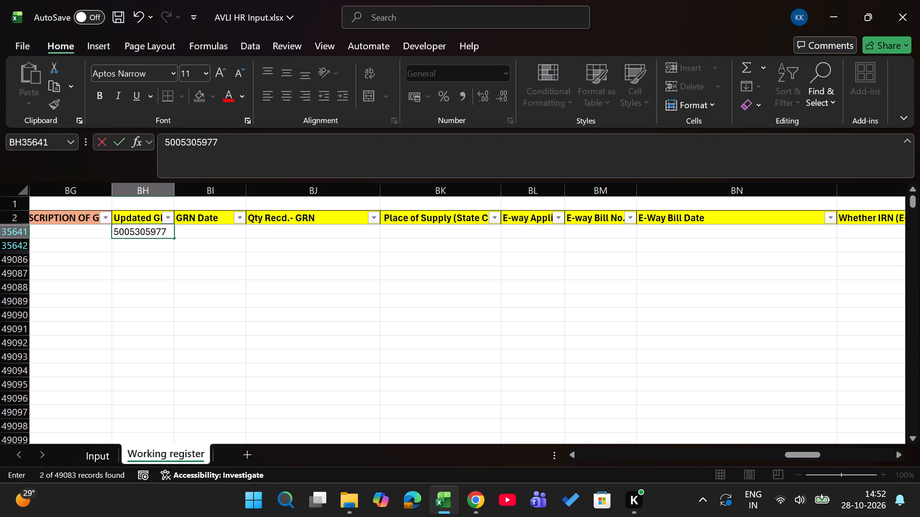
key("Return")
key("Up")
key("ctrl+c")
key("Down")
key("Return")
Enter 23-12-25 as the GRN date in BI35641 and fill it down to BI35642.
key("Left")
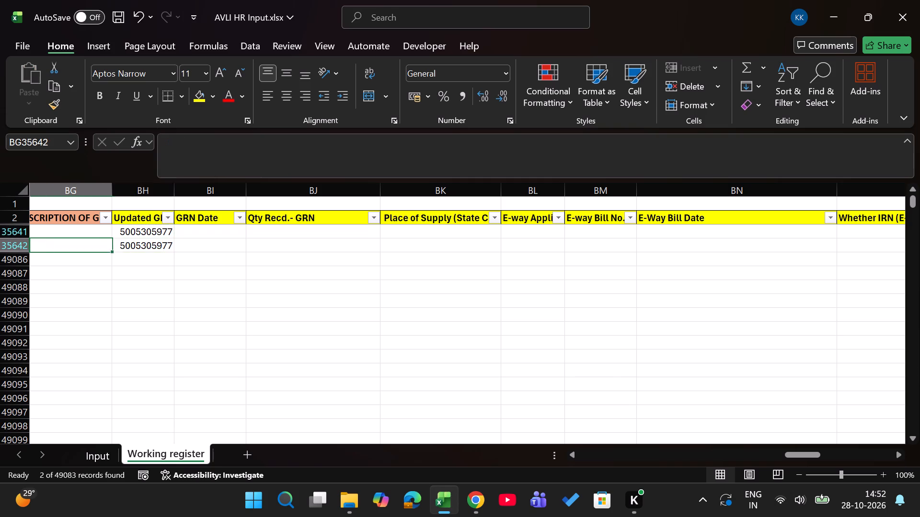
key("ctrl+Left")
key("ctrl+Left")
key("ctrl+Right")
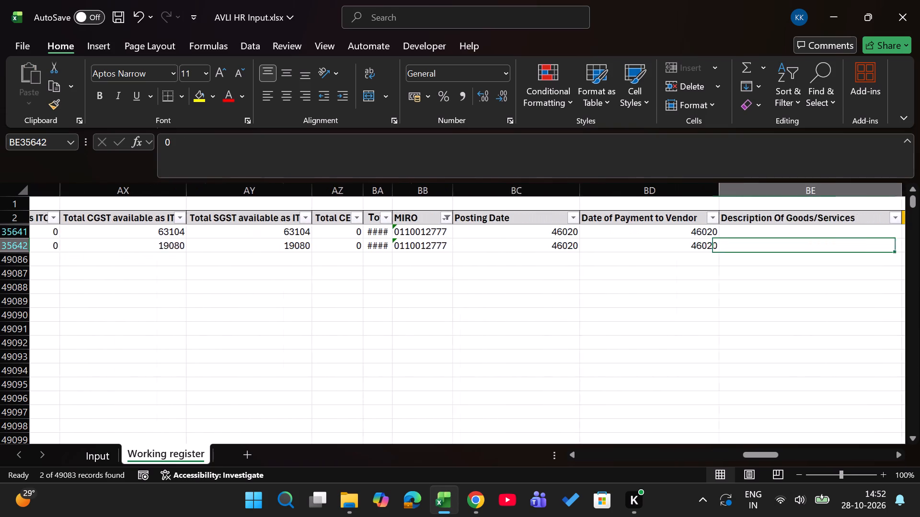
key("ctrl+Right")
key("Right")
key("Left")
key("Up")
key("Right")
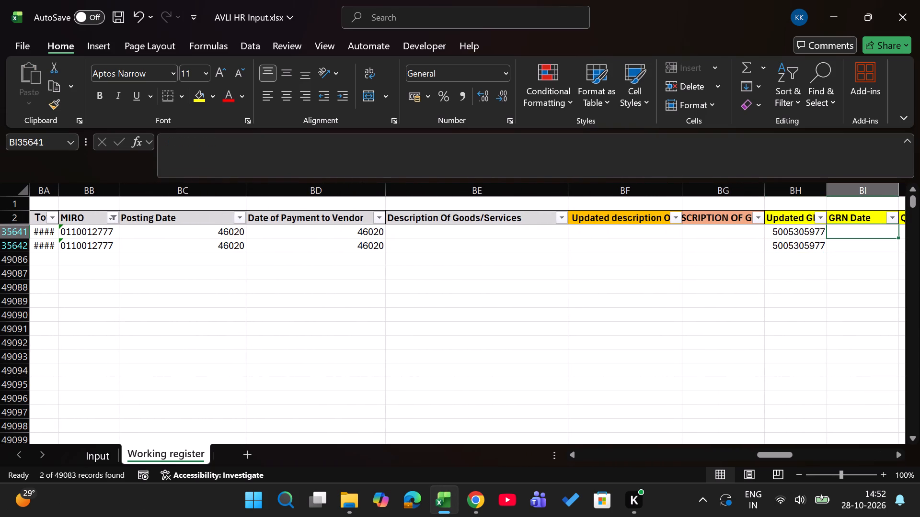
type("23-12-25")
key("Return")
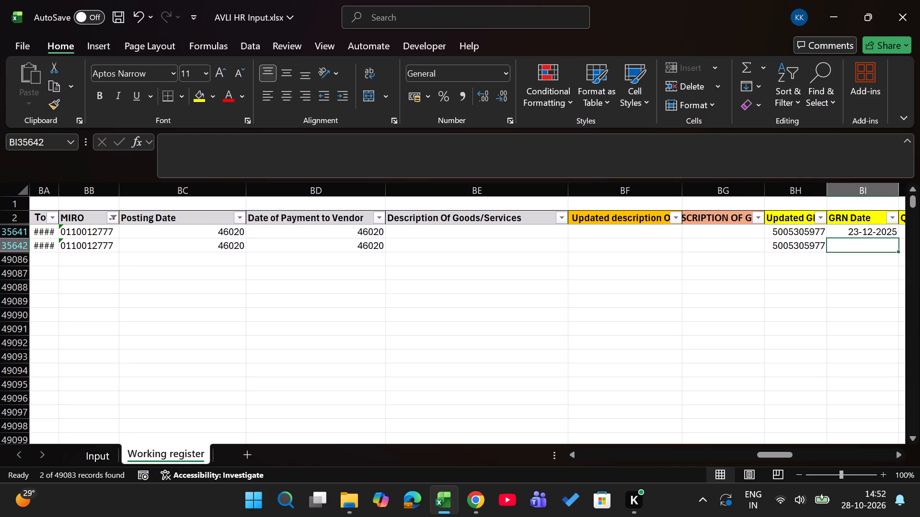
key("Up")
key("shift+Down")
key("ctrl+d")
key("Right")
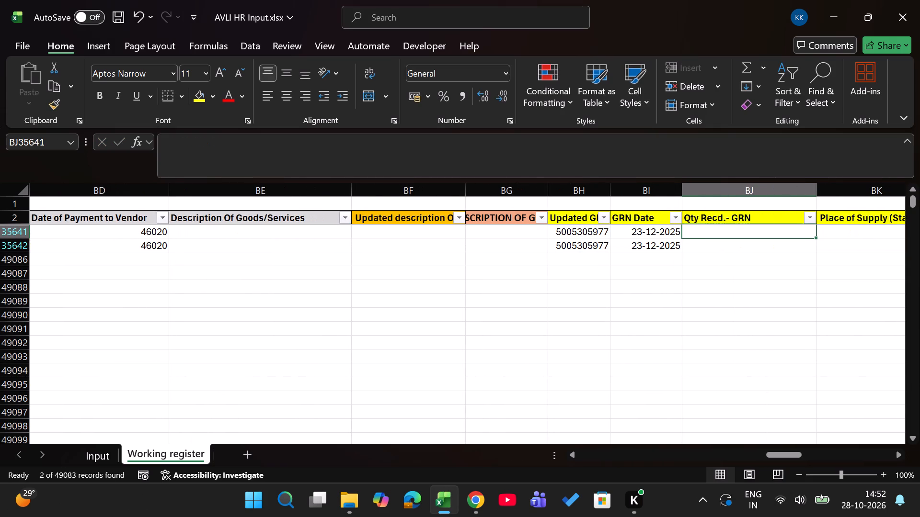
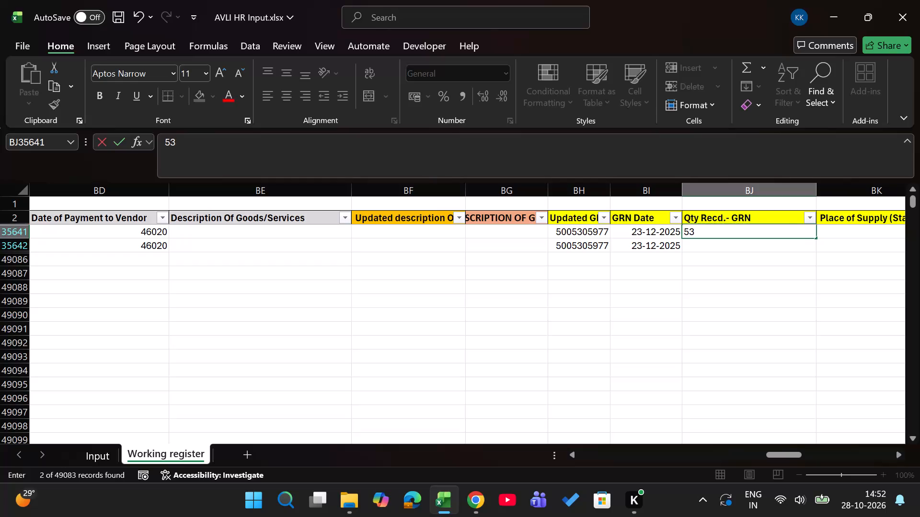
Enter 530 KG and 1 Set as the GRN received quantity in BJ35641 and copy it into BJ35642.
key("BackSpace")
key("BackSpace")
key("BackSpace")
key("Down")
key("Up")
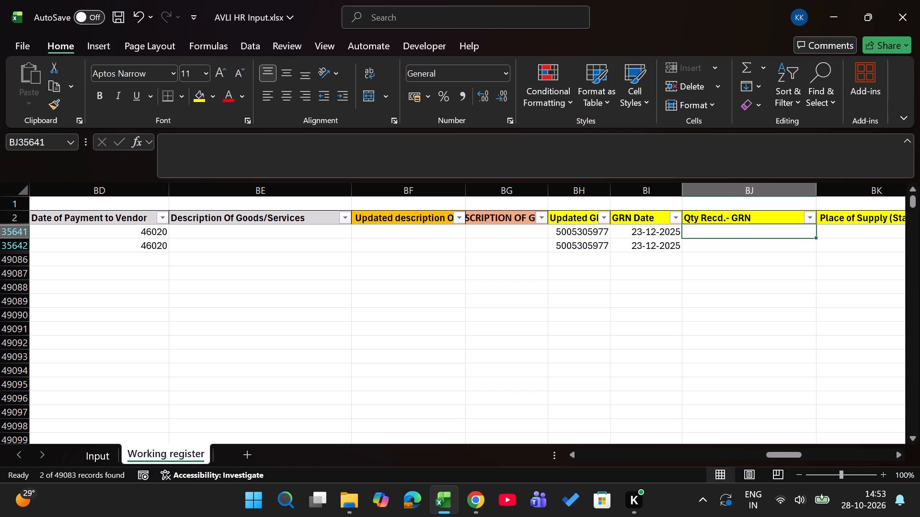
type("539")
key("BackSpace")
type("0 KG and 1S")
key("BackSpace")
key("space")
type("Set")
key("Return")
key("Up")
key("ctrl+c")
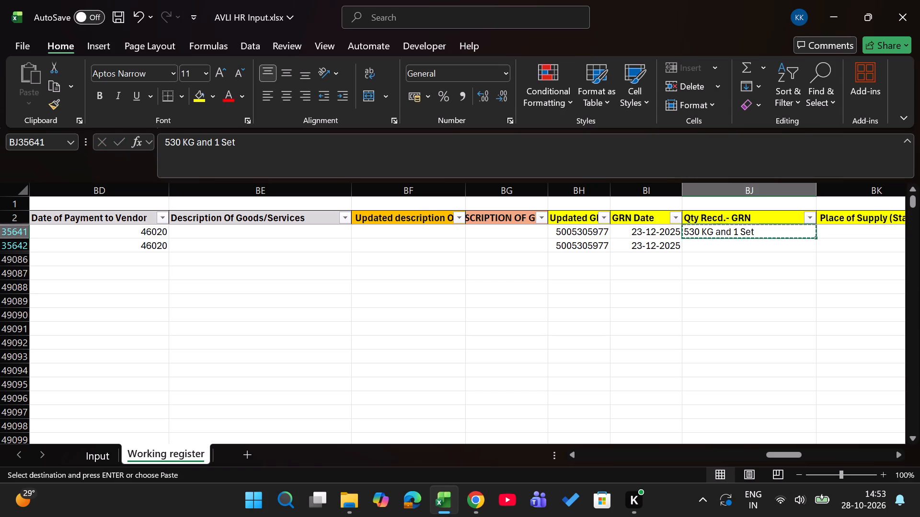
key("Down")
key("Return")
Enter 06 as the place of supply state code in BK35641 and copy it into BK35642.
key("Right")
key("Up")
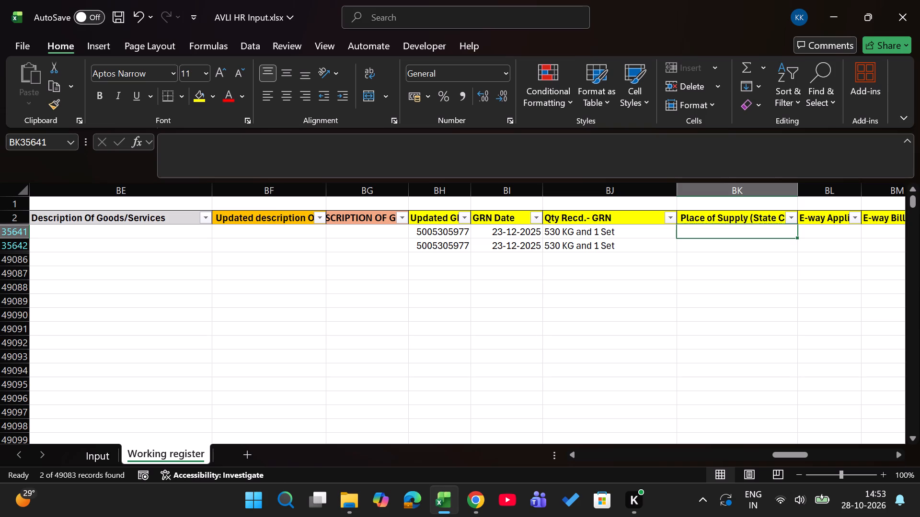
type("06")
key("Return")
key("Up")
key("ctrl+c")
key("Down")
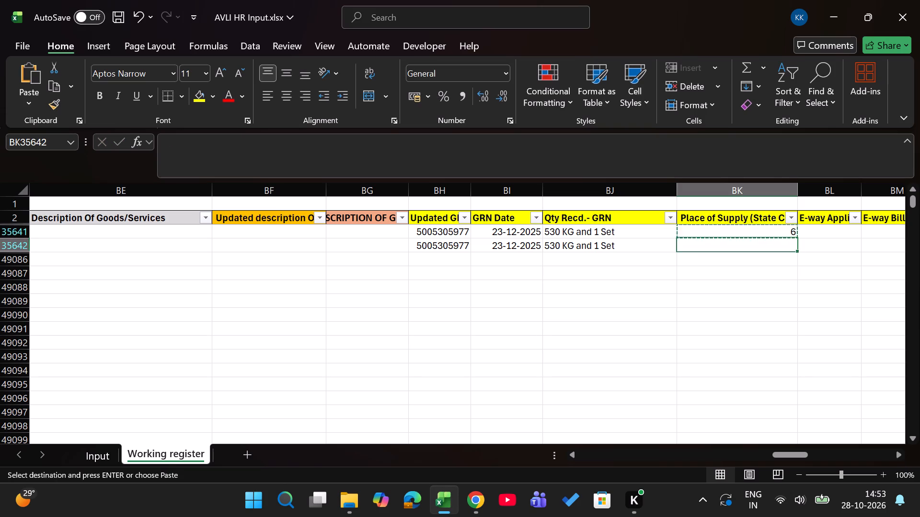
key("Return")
Mark e-way applicability as Yes in BL35641 and copy it into BL35642.
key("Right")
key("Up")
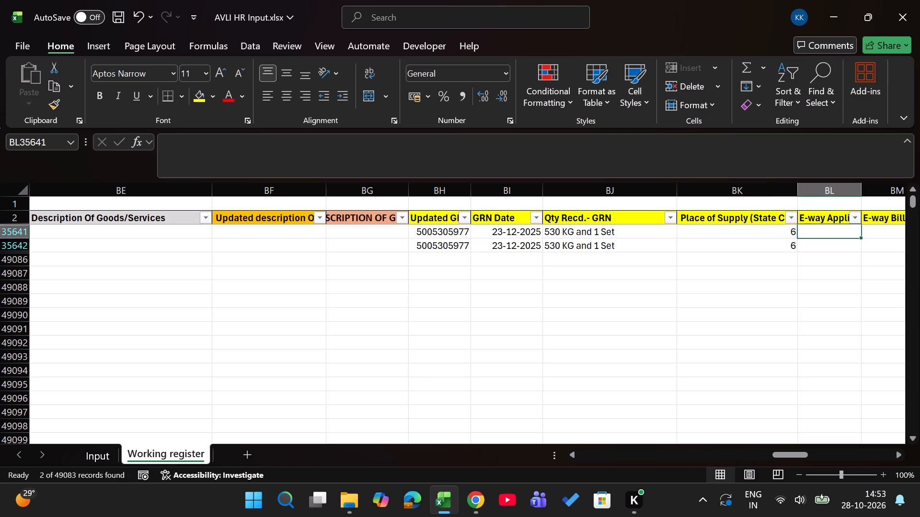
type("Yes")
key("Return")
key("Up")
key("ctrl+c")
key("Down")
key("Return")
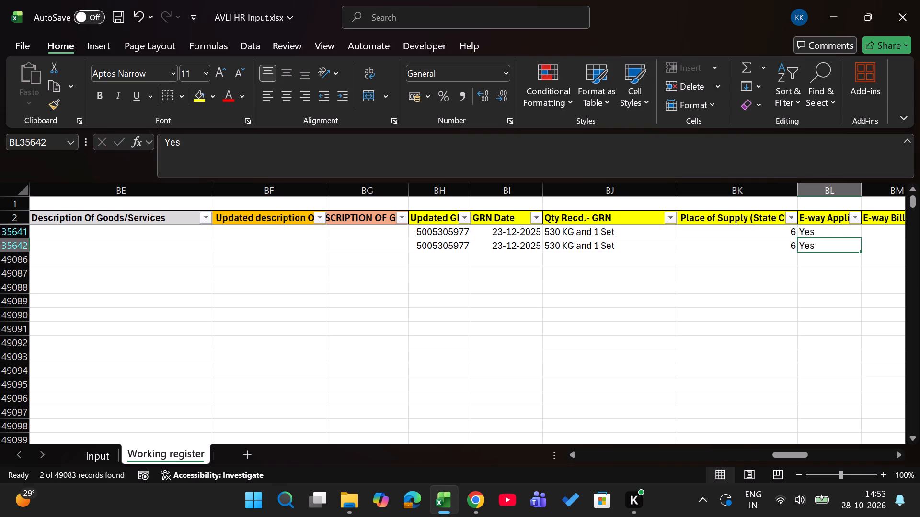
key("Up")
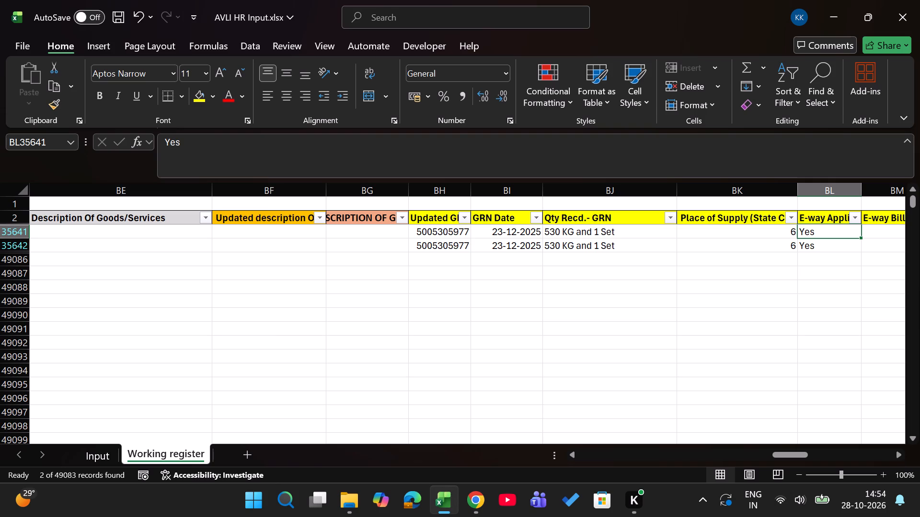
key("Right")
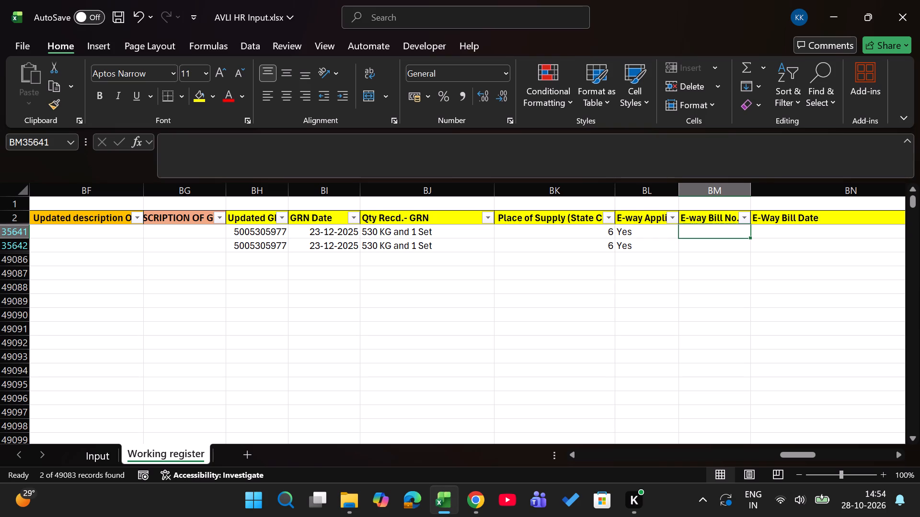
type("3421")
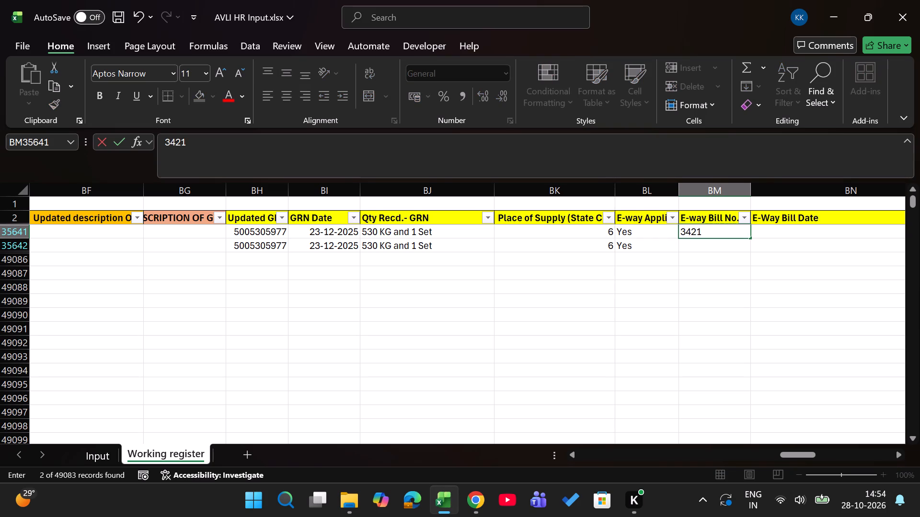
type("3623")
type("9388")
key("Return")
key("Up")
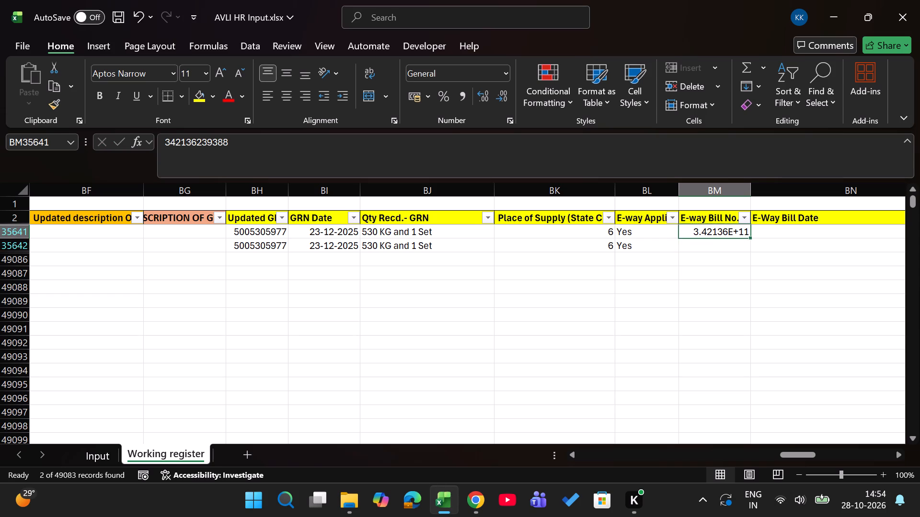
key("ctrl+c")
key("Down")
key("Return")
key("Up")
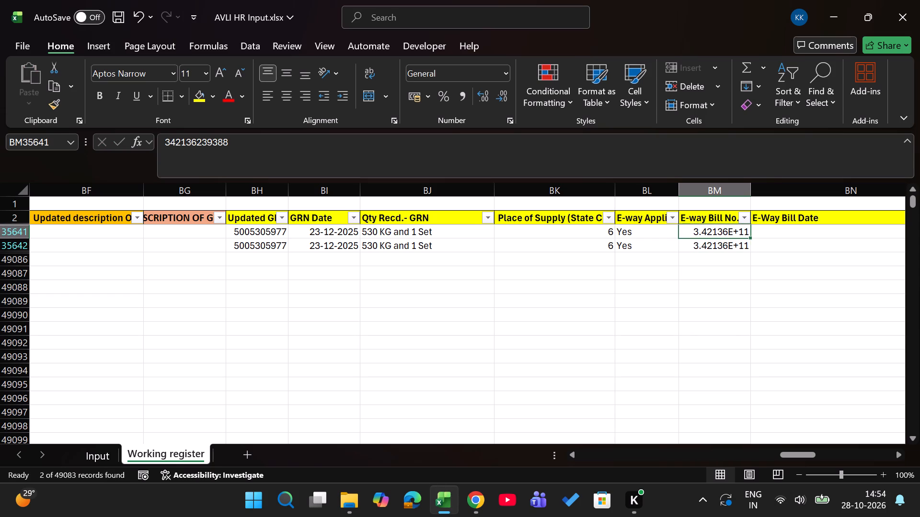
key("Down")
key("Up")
left_click(506, 77)
left_click(481, 107)
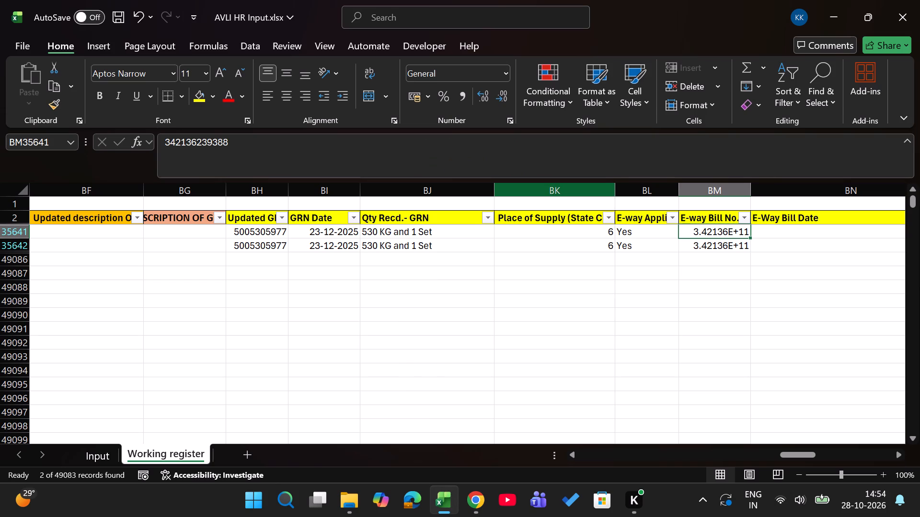
Enter 29-11-25 as the e-way bill date in BN35641 and copy it into BN35642.
key("Right")
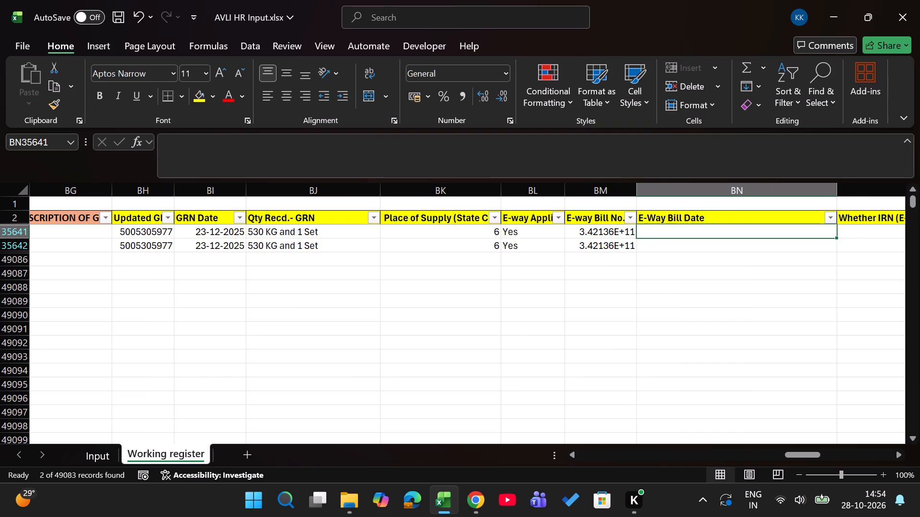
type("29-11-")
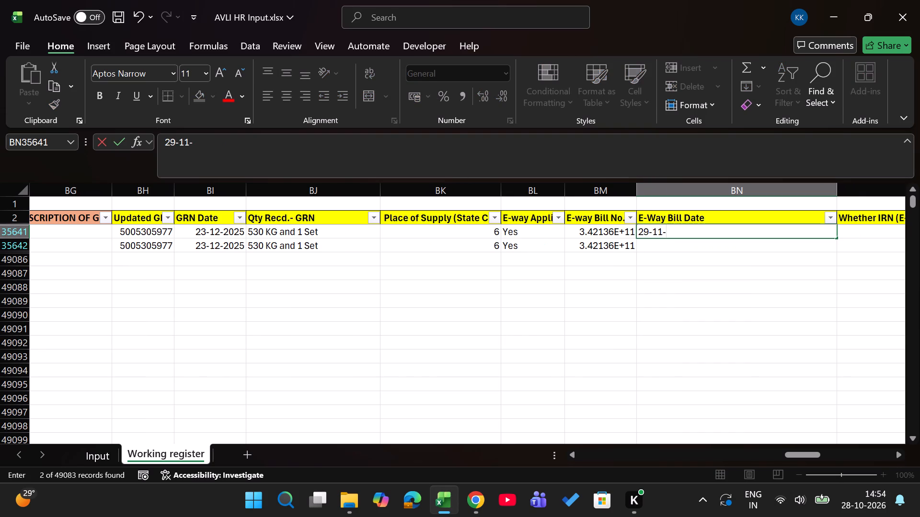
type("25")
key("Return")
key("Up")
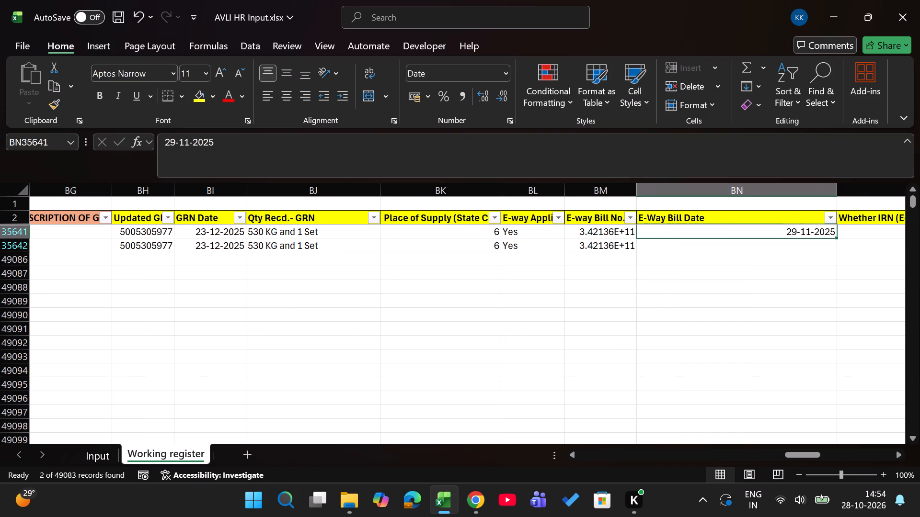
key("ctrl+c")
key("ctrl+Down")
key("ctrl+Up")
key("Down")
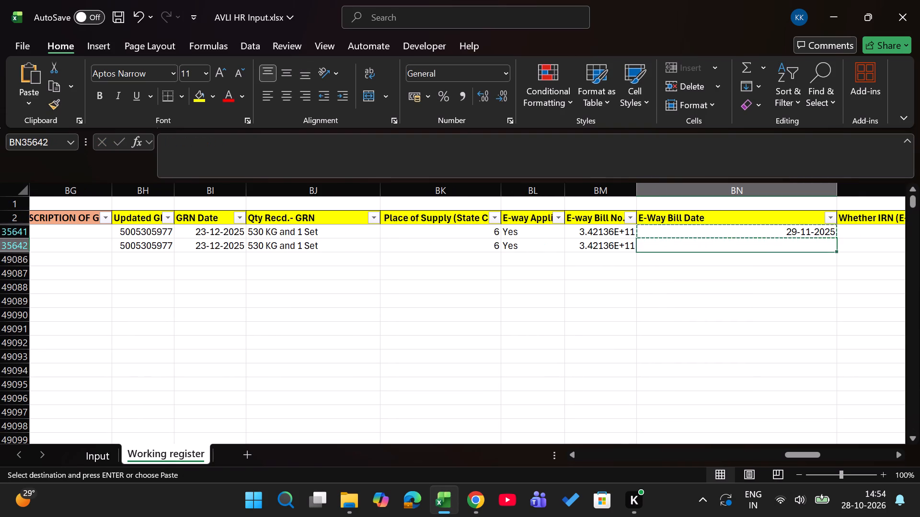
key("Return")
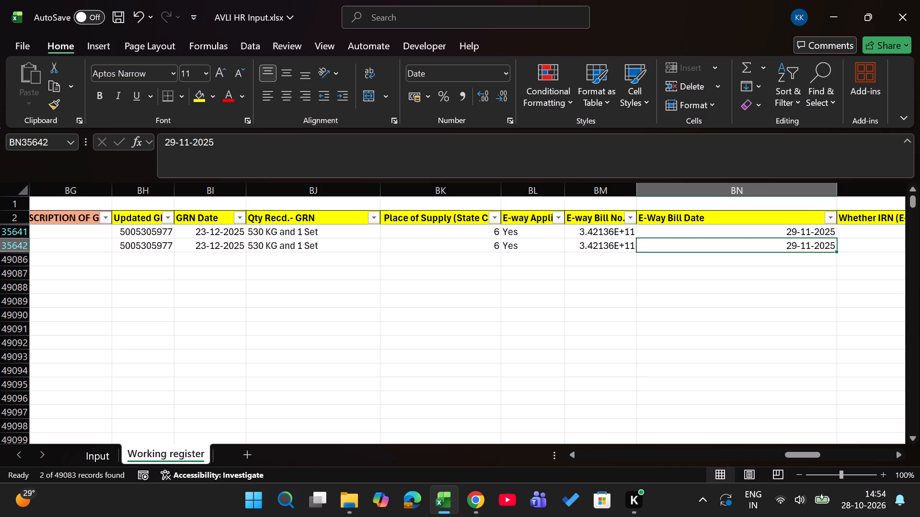
Set the IRN (E-INV) attached field in BO35641 to Yes and copy it into BO35642.
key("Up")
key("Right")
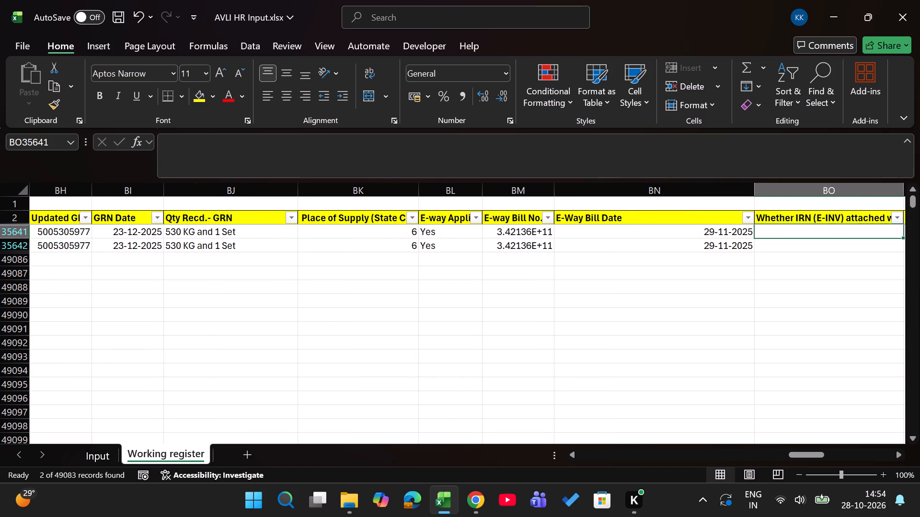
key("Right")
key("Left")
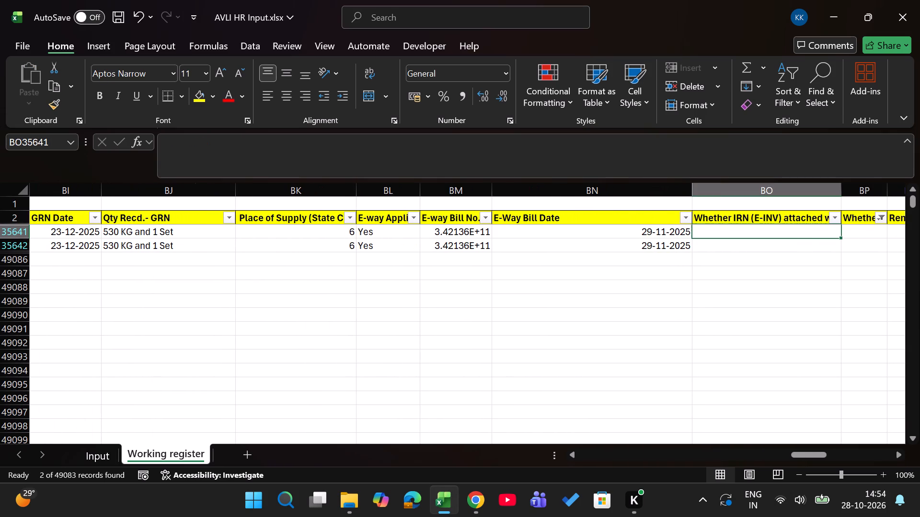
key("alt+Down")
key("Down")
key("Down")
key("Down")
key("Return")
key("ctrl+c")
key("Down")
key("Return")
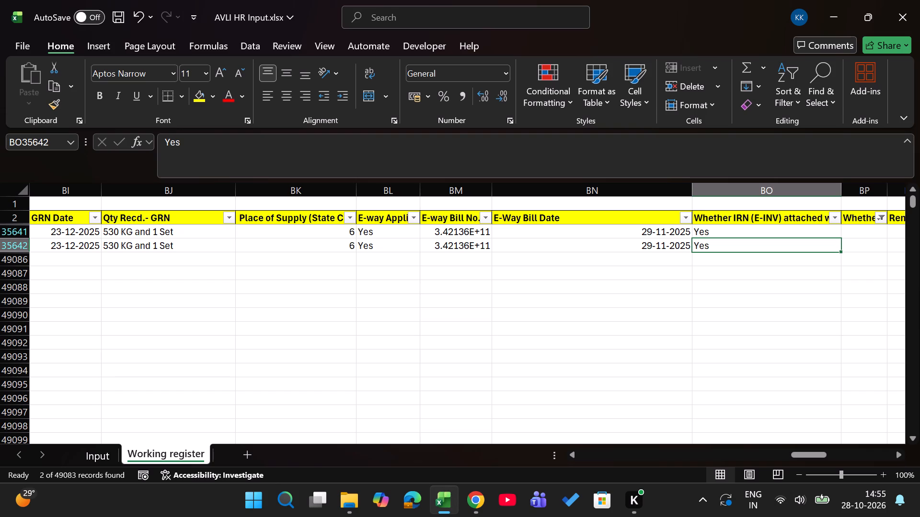
Choose the company's own GSTIN as the SELF GSTIN in H35641 and copy that cell.
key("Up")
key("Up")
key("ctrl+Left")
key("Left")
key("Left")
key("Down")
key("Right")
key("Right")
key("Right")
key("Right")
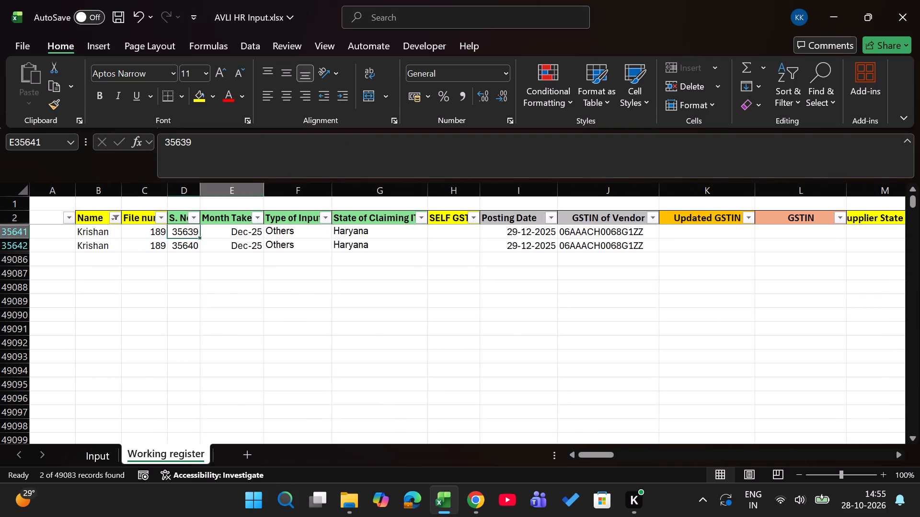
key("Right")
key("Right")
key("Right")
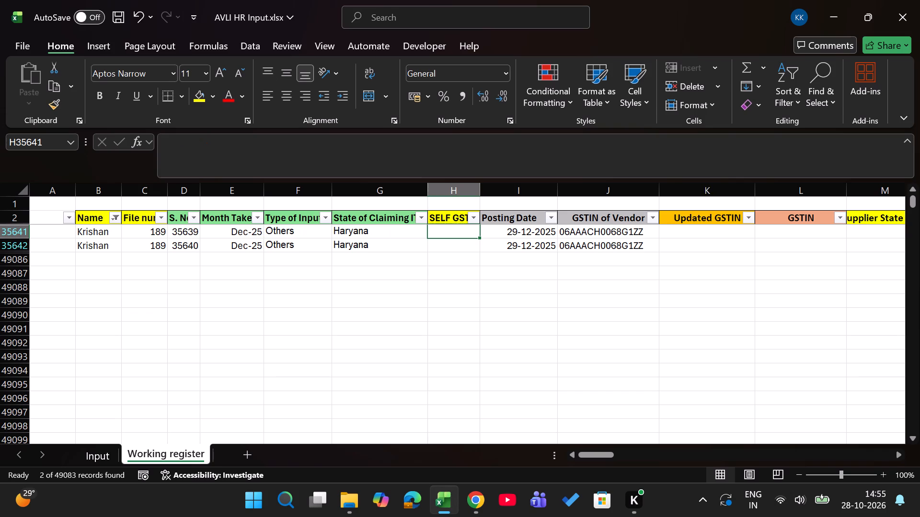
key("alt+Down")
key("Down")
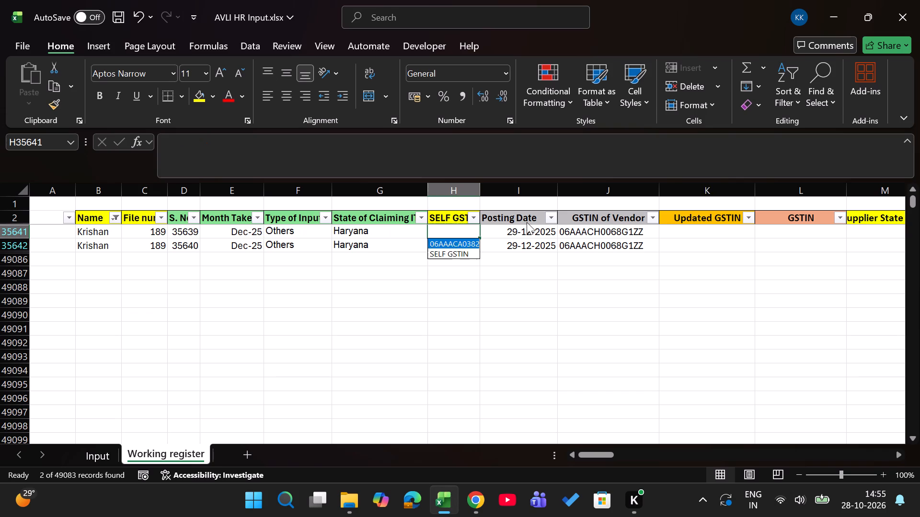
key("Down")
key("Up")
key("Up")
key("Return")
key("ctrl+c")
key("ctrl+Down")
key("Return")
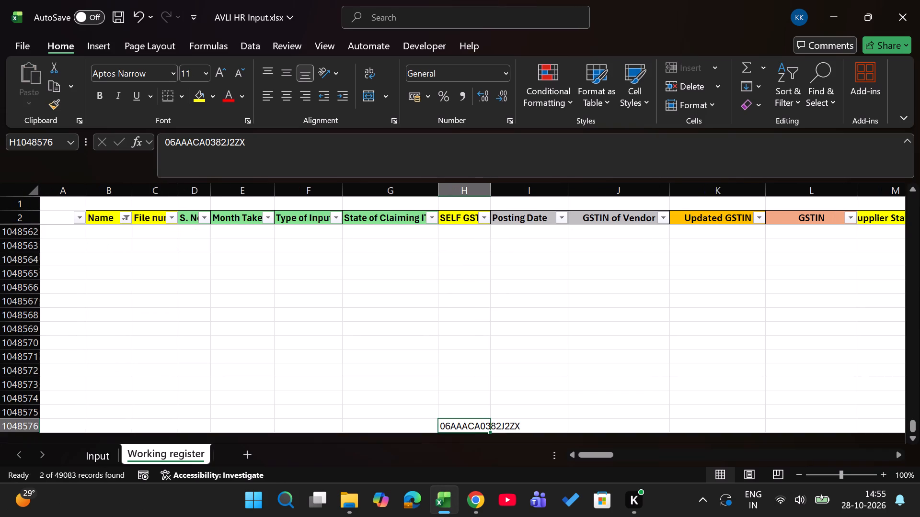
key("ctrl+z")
Paste the copied SELF GSTIN into H35642.
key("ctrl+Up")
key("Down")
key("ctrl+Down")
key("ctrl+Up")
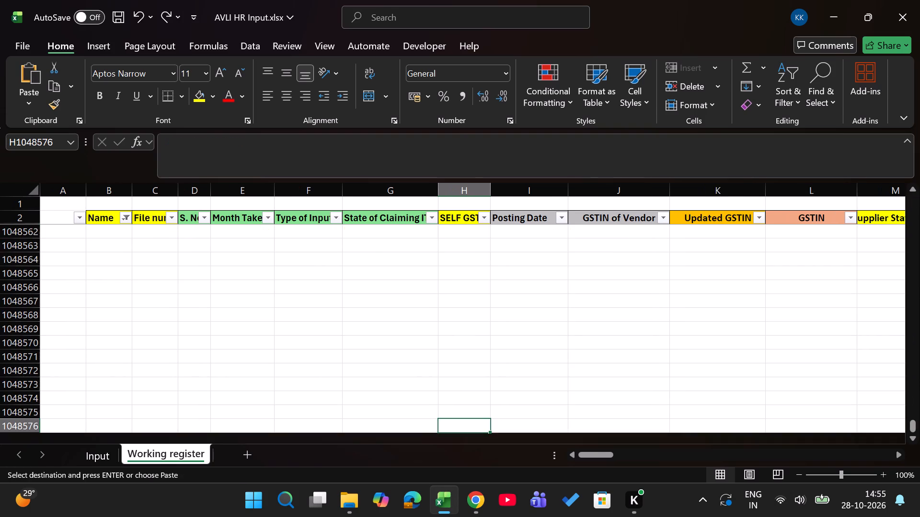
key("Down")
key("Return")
Copy the vendor's GSTIN from J35641 into the Updated GSTIN cells K35641 and K35642.
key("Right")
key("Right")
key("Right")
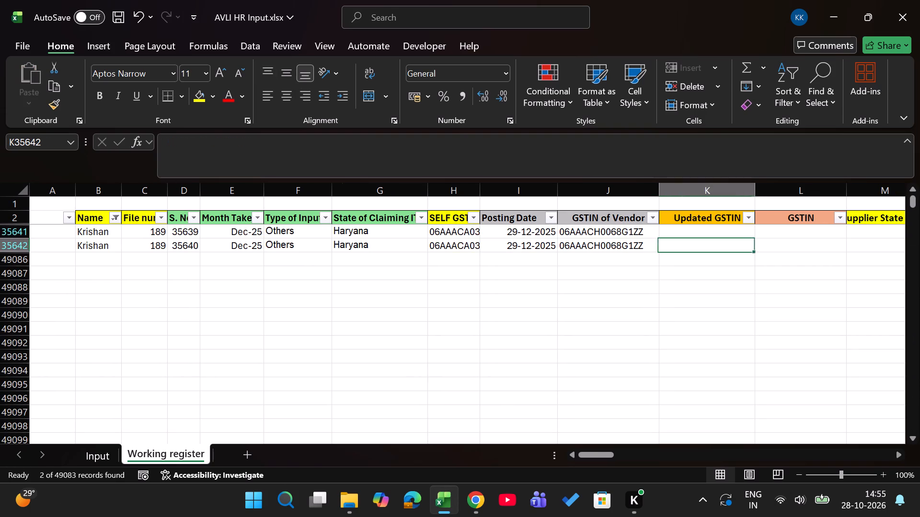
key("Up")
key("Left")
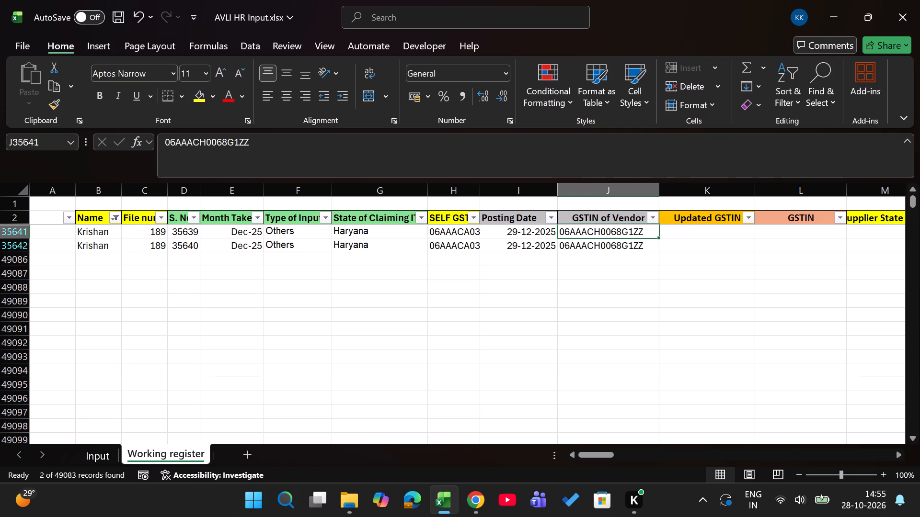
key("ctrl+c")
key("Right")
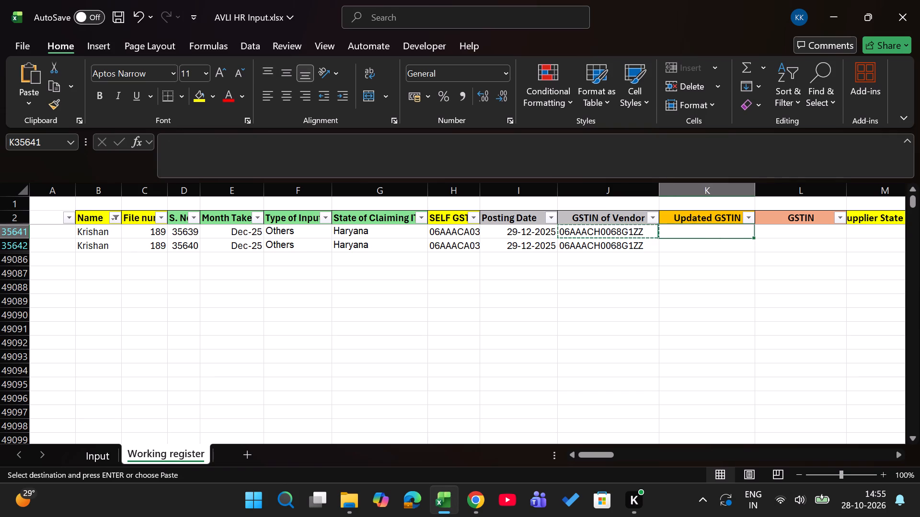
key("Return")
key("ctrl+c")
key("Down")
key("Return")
Set the GSTIN check in L35641 to ok and copy it into L35642.
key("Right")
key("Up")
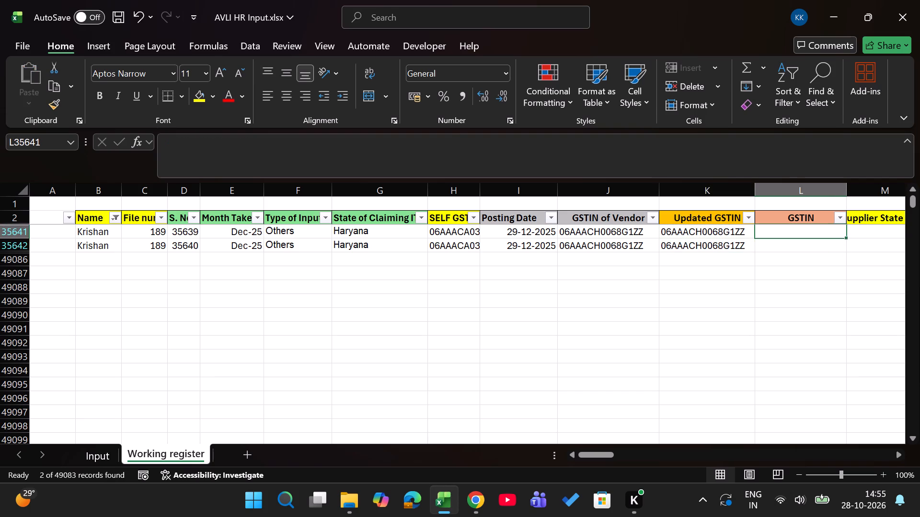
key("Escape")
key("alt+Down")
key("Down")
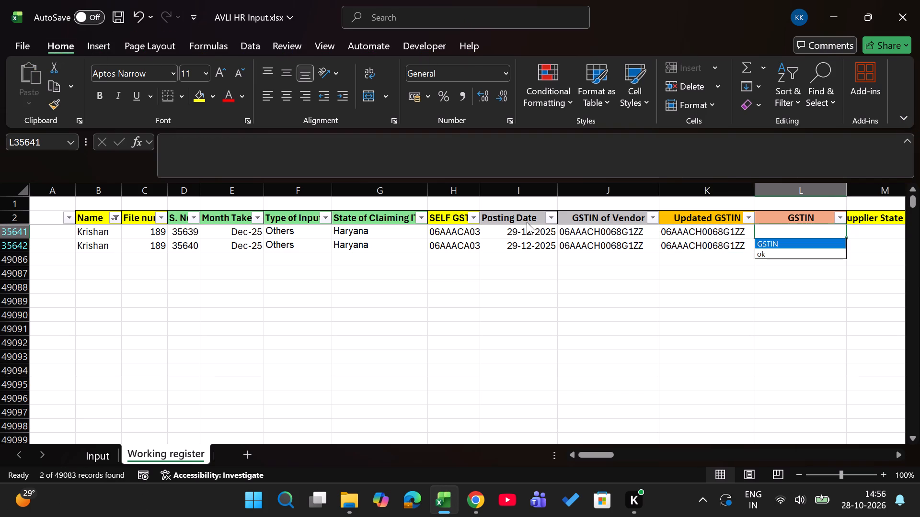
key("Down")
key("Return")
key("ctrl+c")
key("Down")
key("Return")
Enter supplier state code 06 in M35641 and copy it into M35642.
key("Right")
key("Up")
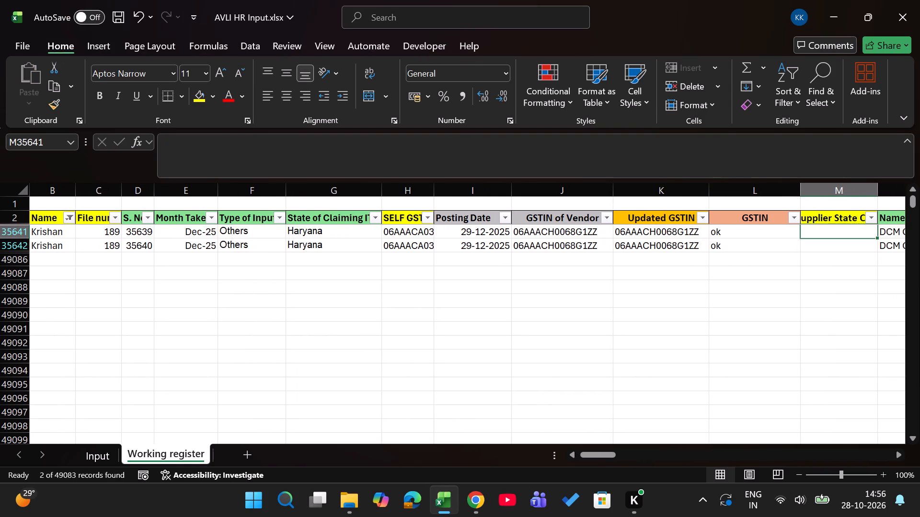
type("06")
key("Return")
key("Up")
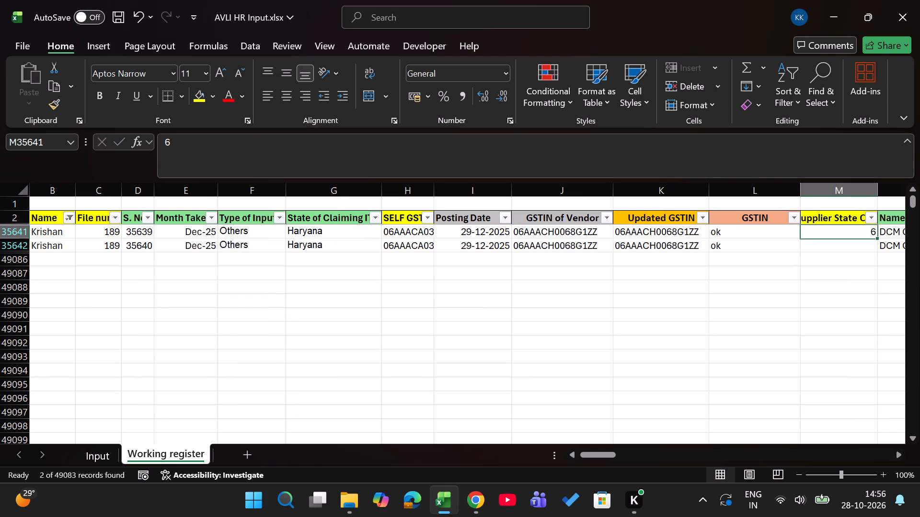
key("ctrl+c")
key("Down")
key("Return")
Copy the invoice number DCE/25-26/000197 from Q35641 into the Updated Invoice cells R35641 and R35642.
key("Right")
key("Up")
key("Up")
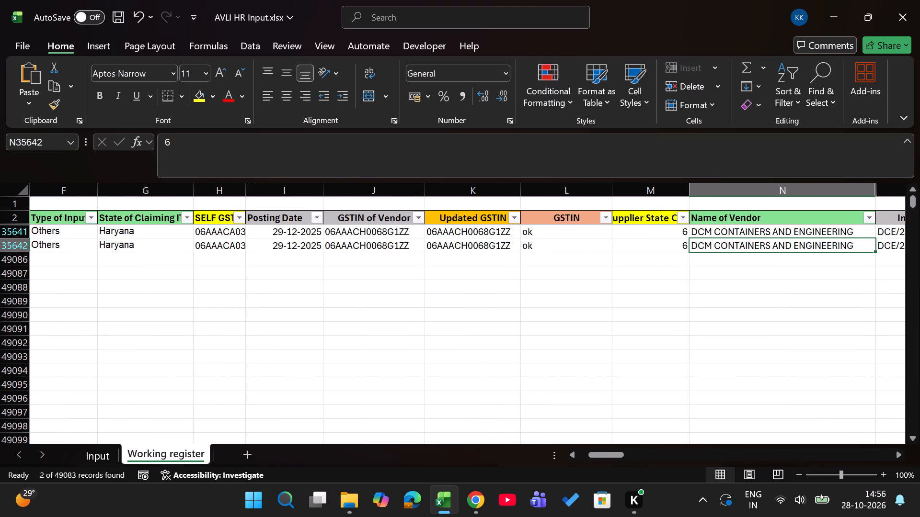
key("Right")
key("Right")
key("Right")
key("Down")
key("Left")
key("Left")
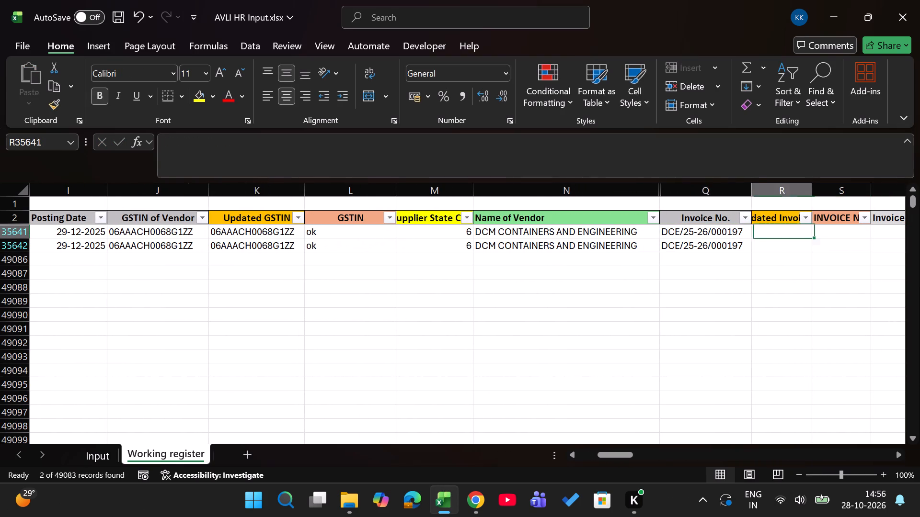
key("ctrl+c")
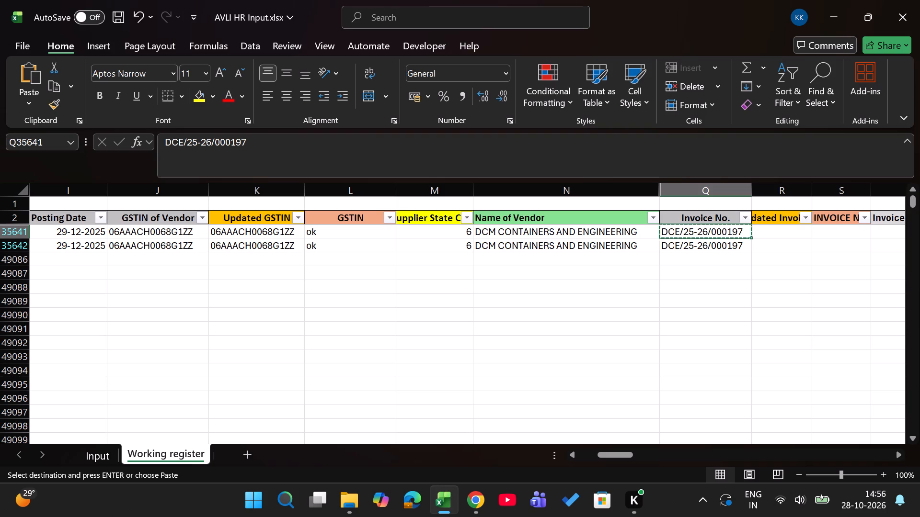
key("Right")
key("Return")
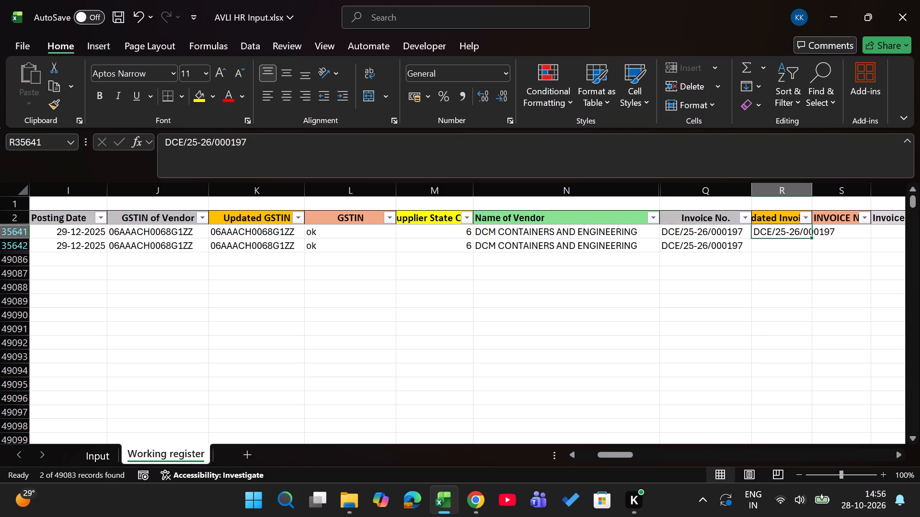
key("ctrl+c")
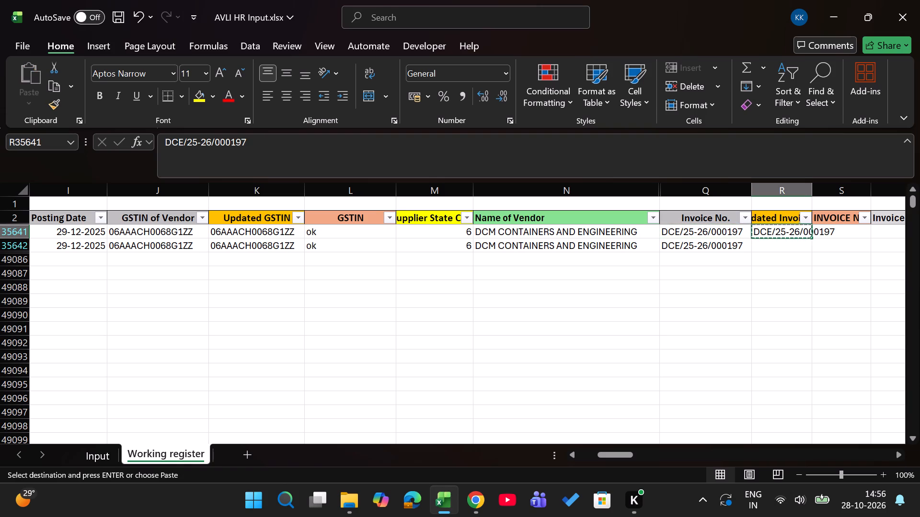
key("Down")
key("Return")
Enter the date 29-11-25 in S35641 and copy it into S35642.
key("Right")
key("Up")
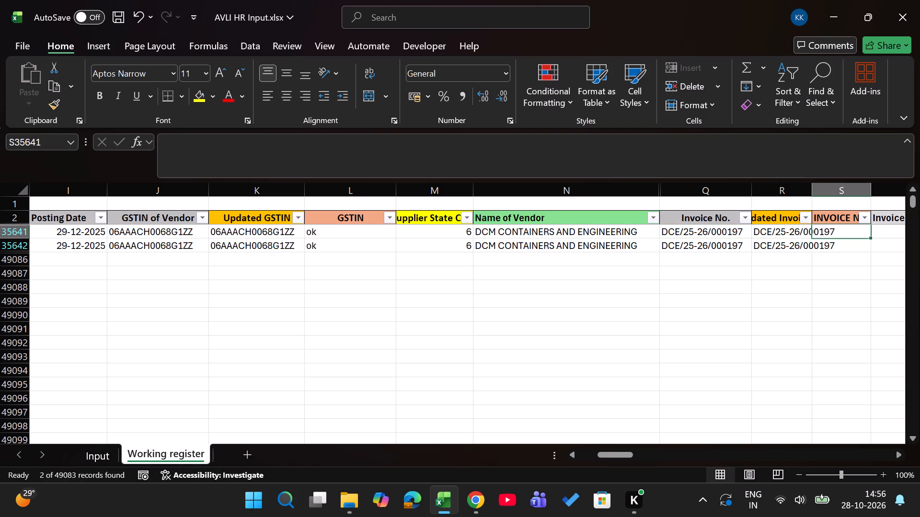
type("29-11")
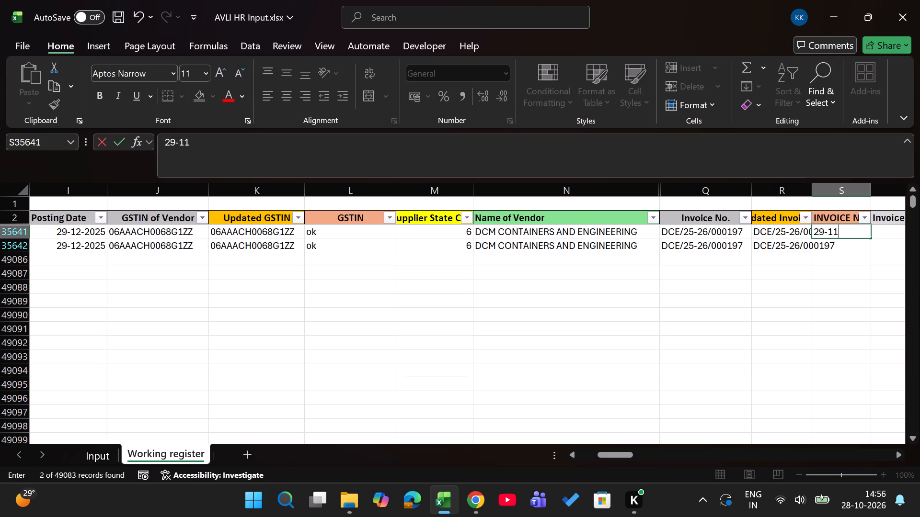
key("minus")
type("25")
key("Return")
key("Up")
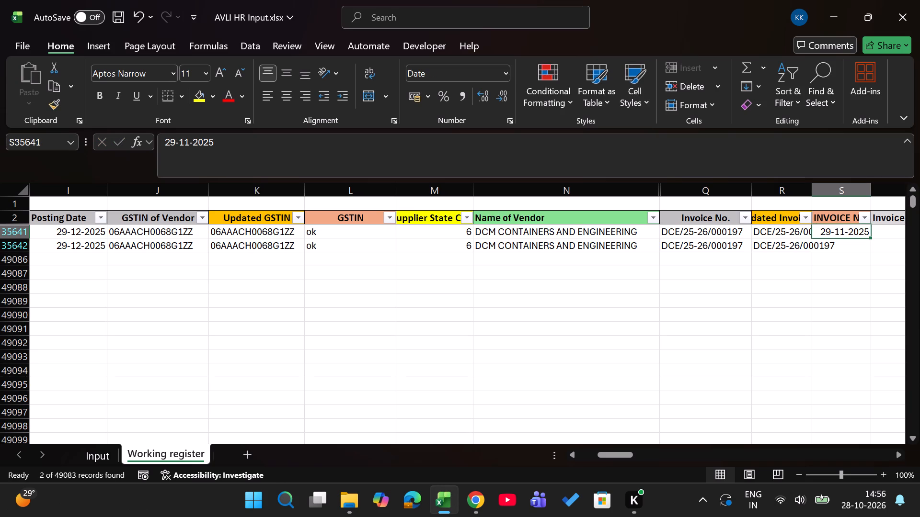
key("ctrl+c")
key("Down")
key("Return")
Copy the date from S35641 into the updated invoice date cell U35641.
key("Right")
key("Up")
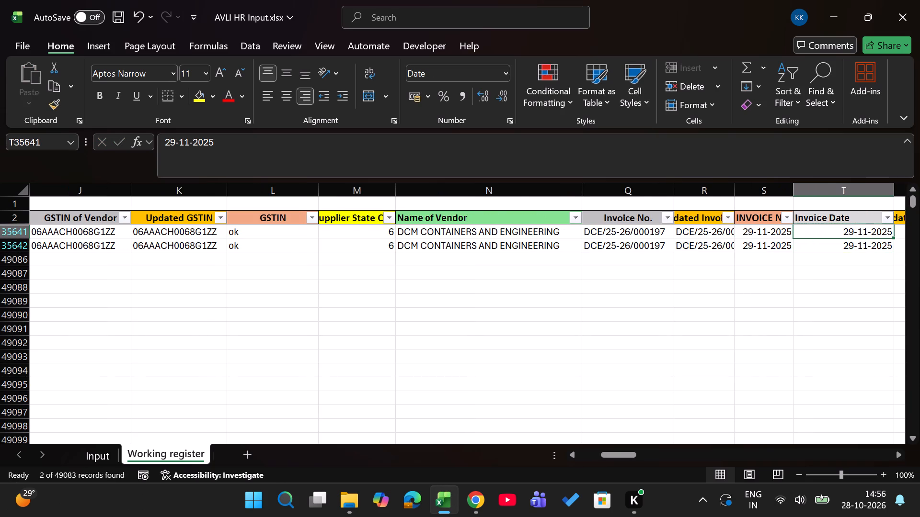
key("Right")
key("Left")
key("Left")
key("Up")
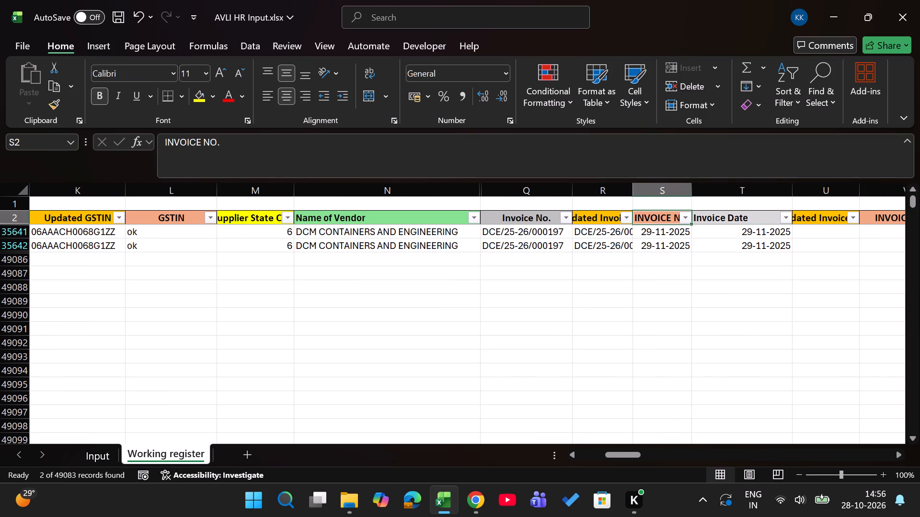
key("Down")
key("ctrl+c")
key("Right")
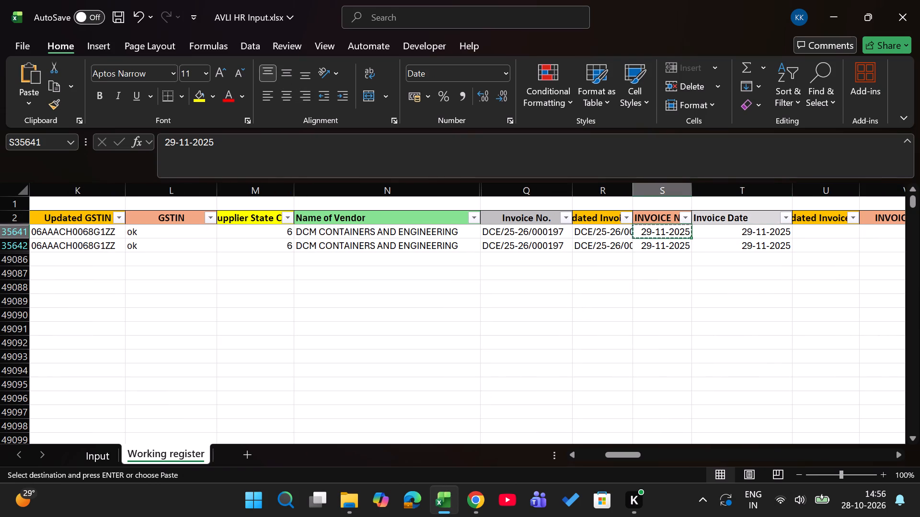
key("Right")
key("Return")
Set the INVOICE NO. check in S35641 to ok and copy it into S35642, replacing the dates there.
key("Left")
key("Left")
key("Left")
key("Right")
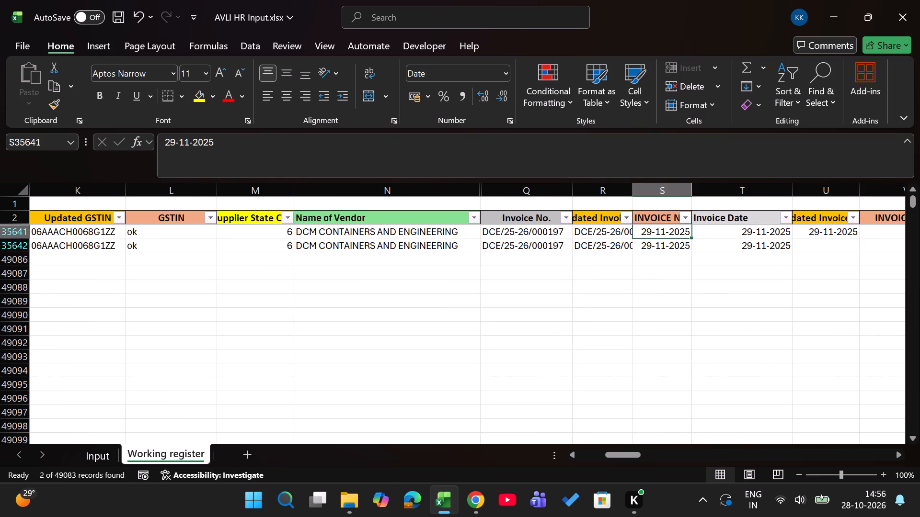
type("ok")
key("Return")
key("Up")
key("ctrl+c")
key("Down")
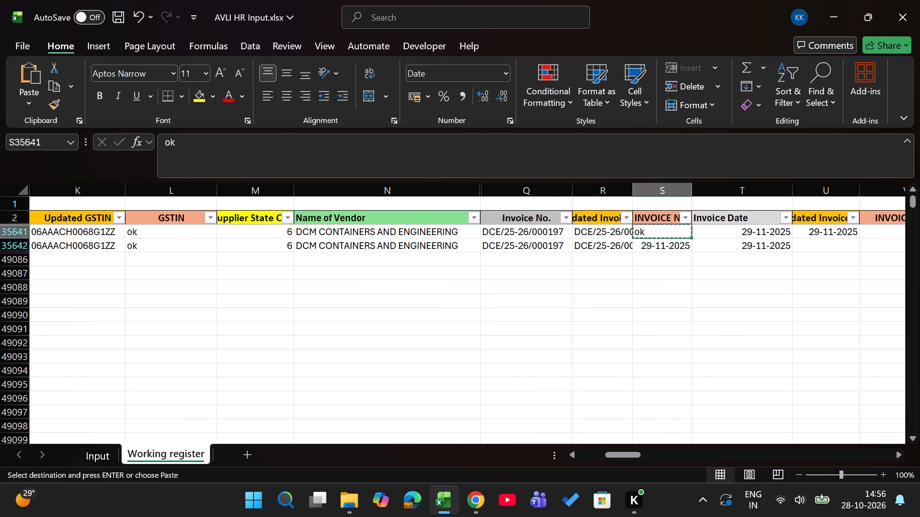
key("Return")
Copy the updated invoice date from U35641 into U35642.
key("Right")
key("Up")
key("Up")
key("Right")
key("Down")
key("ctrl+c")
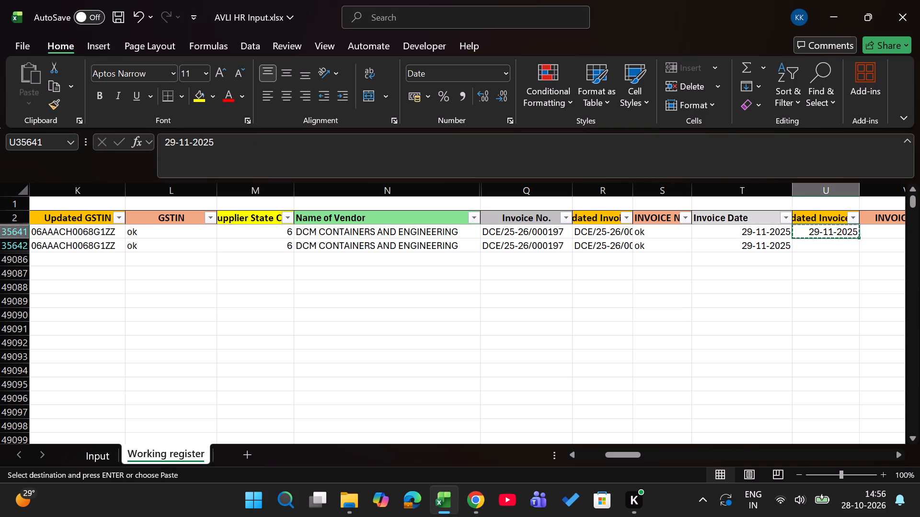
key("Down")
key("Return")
Set the INVOICE DATE check in V35641 to ok and copy it into V35642.
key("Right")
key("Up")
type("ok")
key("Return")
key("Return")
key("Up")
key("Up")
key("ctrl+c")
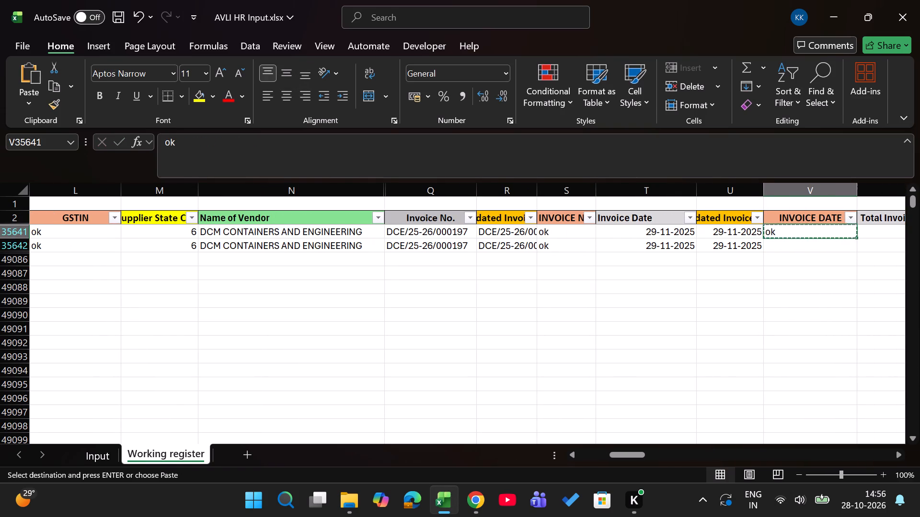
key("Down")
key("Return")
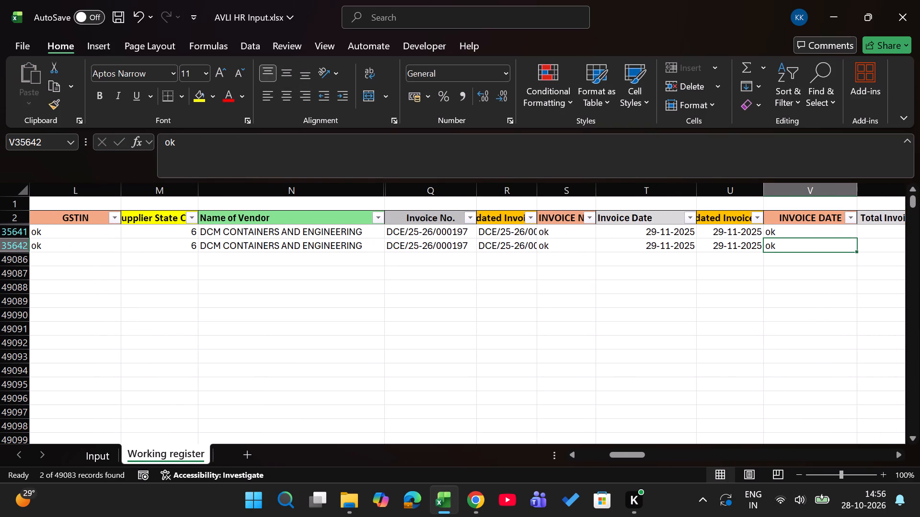
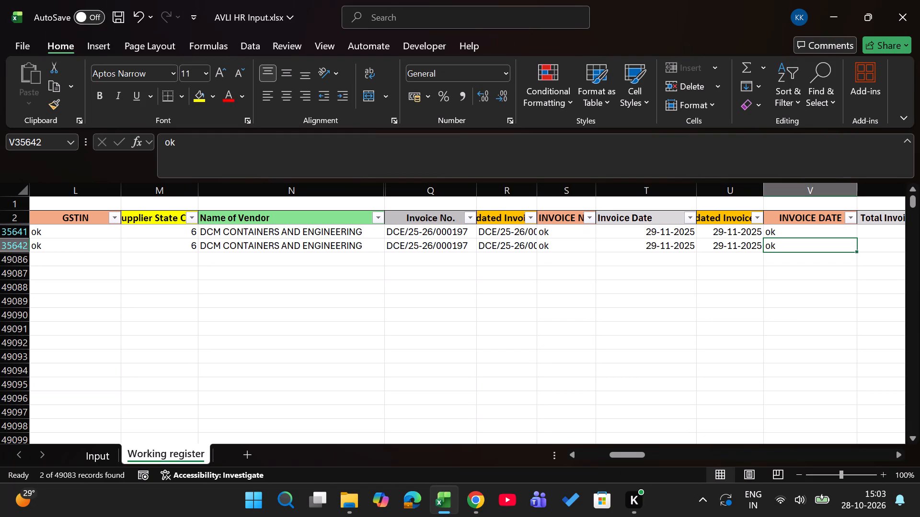
Copy the invoice value subtotal in W1 as values into the updated total invoice value cells X35641 and X35642.
key("Right")
key("Right")
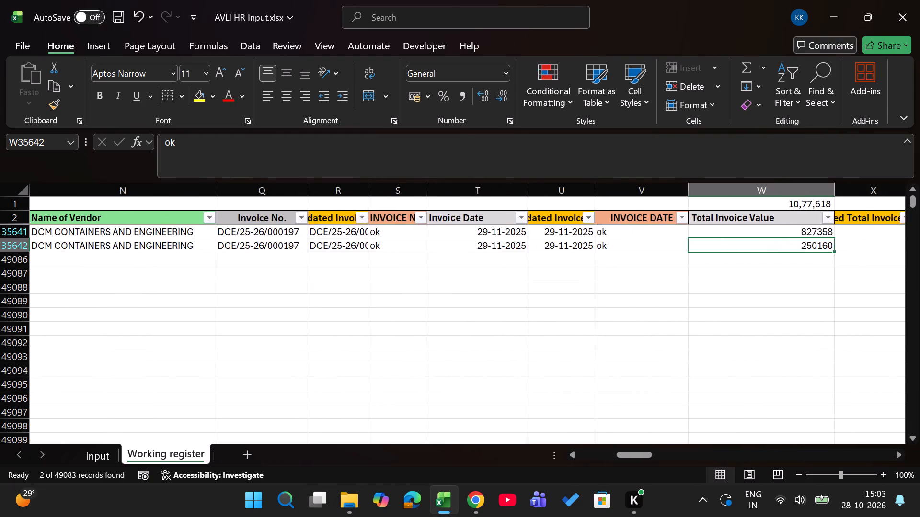
key("Up")
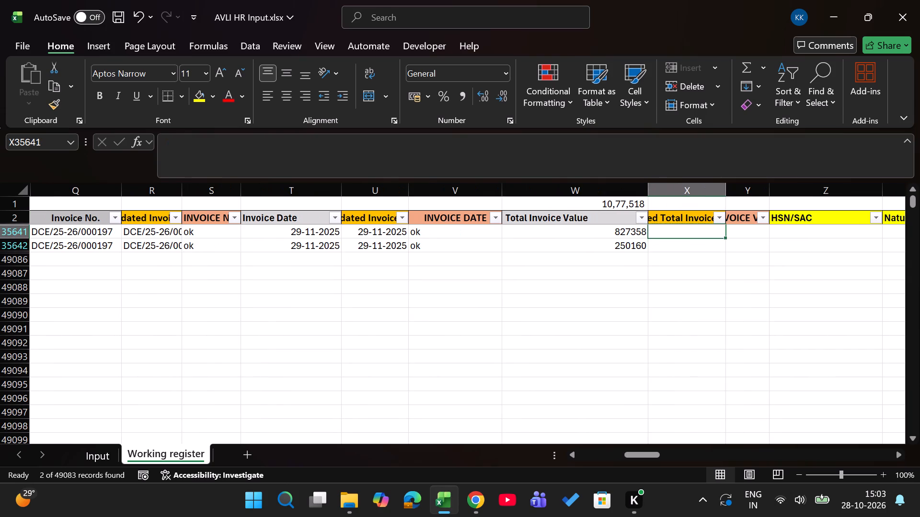
key("Left")
key("Up")
key("Up")
key("ctrl+c")
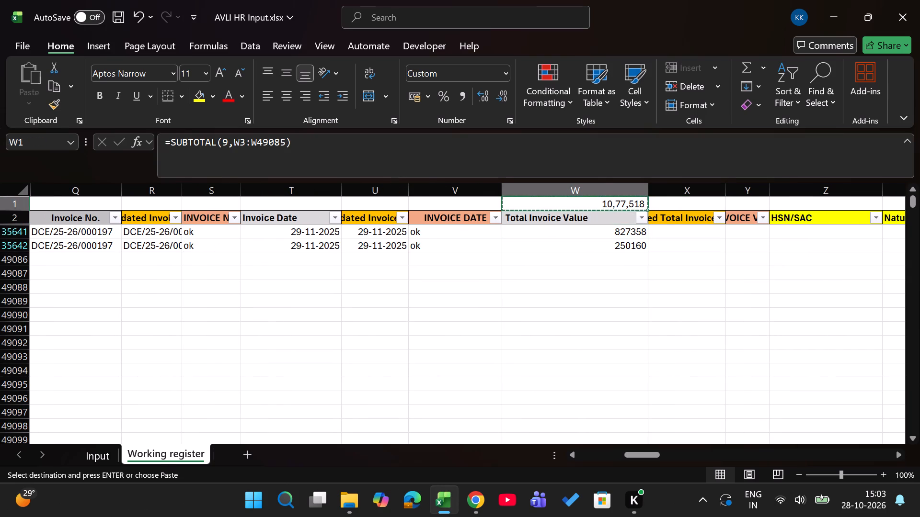
key("Down")
key("Right")
key("Down")
key("ctrl+alt+v")
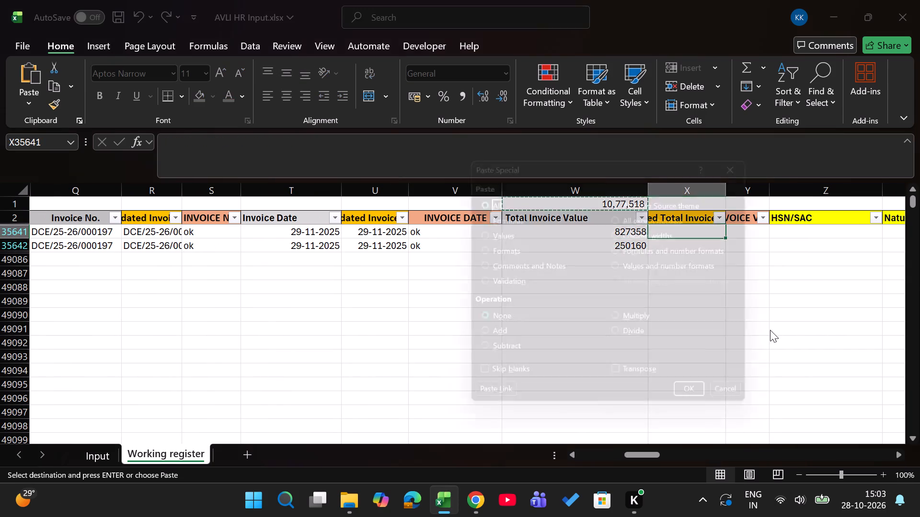
key("v")
key("Return")
key("ctrl+c")
key("Down")
key("Return")
Set the INVOICE VALUE check in Y35641 to ok and copy it into Y35642.
key("Right")
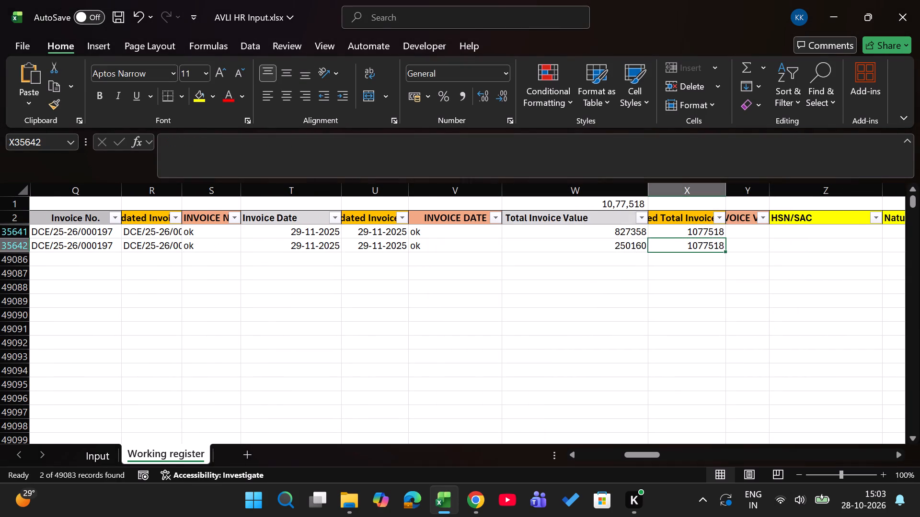
key("Up")
key("alt+Down")
key("Down")
key("Down")
key("Return")
key("alt+Down")
key("Down")
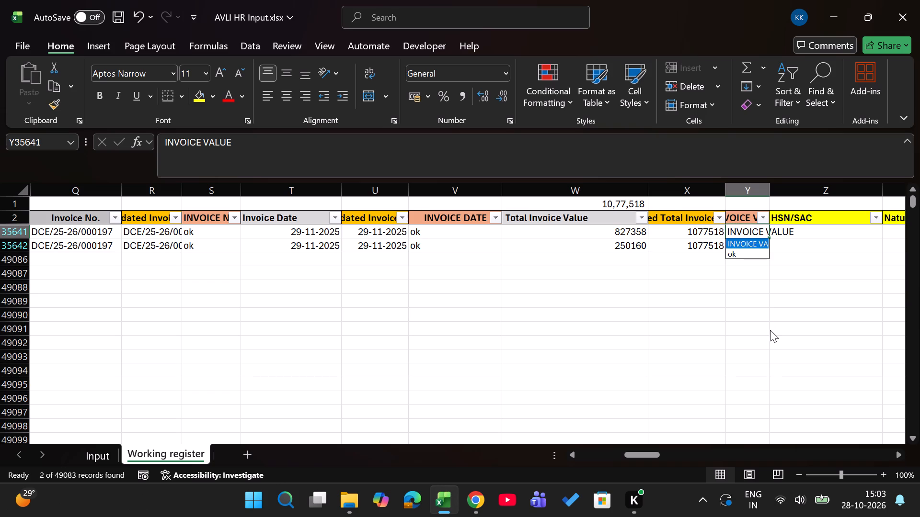
key("Down")
key("Return")
key("ctrl+c")
key("Down")
key("Return")
Enter HSN/SAC code 73089090 in Z35641 and 72083730 in Z35642.
key("Right")
key("Up")
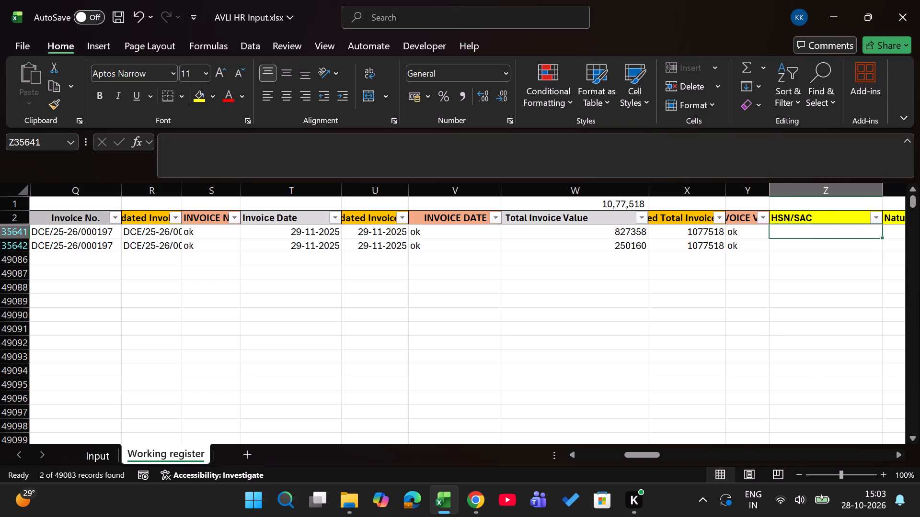
key("Right")
key("Right")
key("Left")
key("Left")
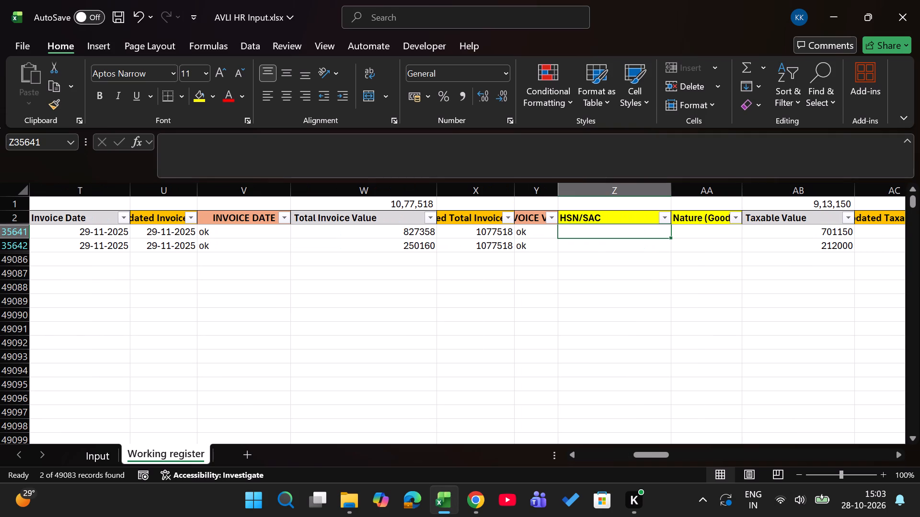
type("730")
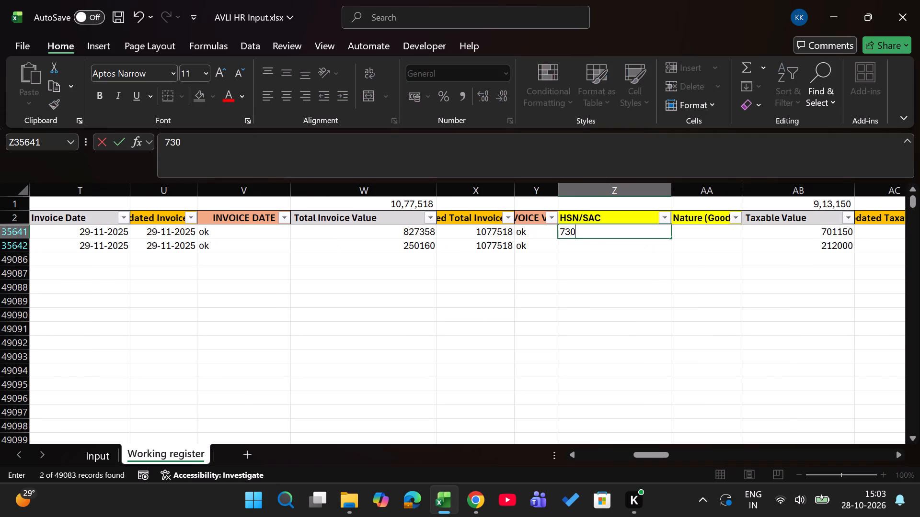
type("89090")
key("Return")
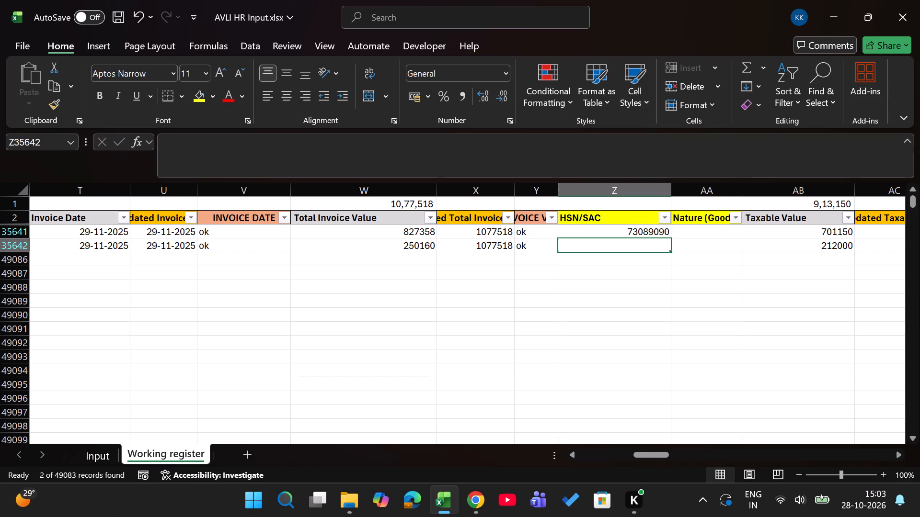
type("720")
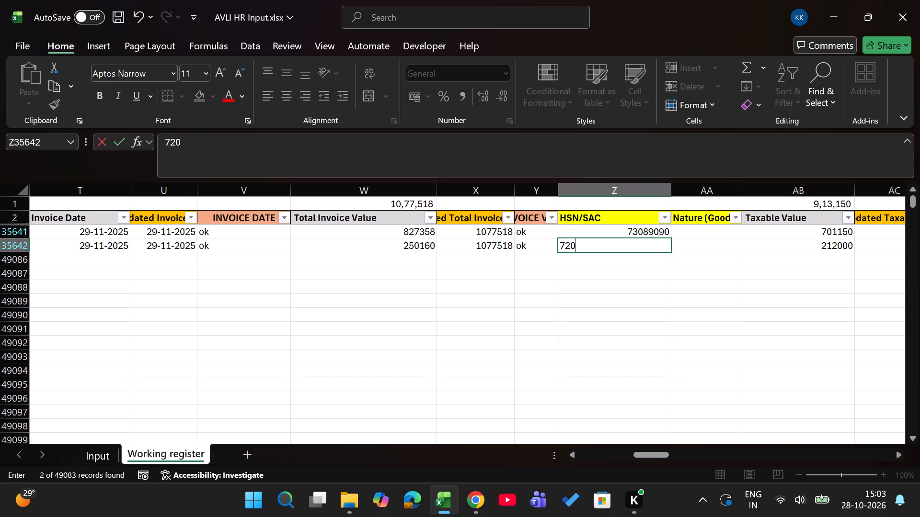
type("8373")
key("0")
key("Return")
Fill in Spreader Bar as the nature of goods in AA35641.
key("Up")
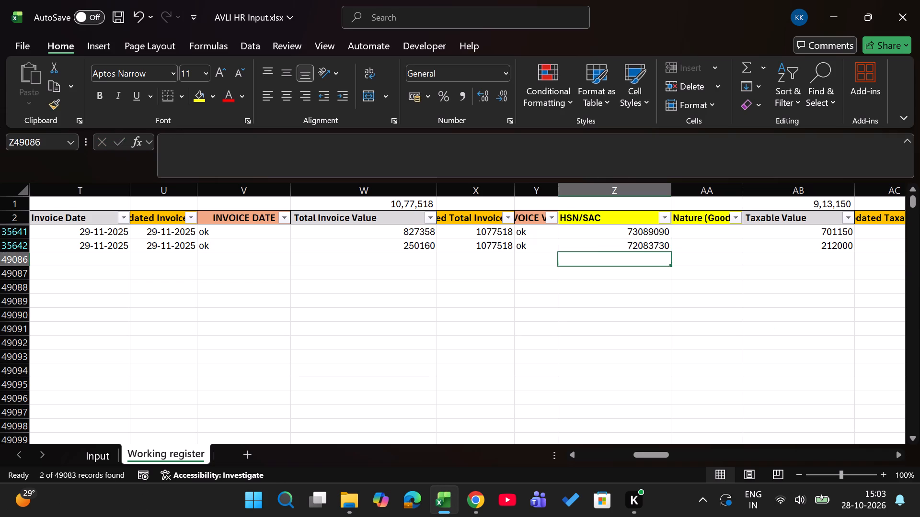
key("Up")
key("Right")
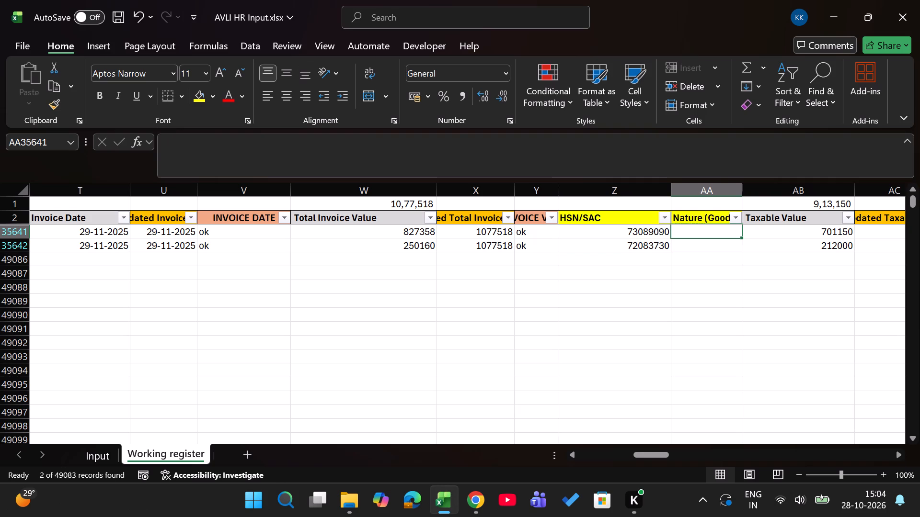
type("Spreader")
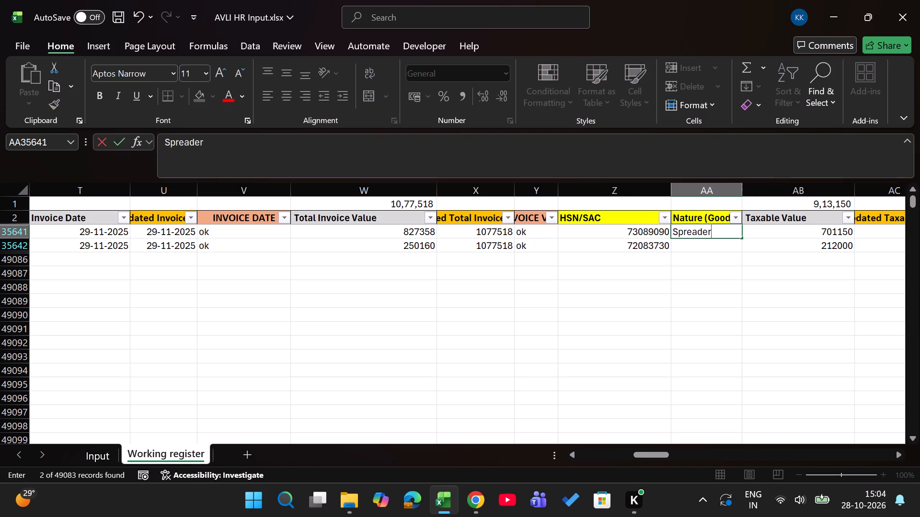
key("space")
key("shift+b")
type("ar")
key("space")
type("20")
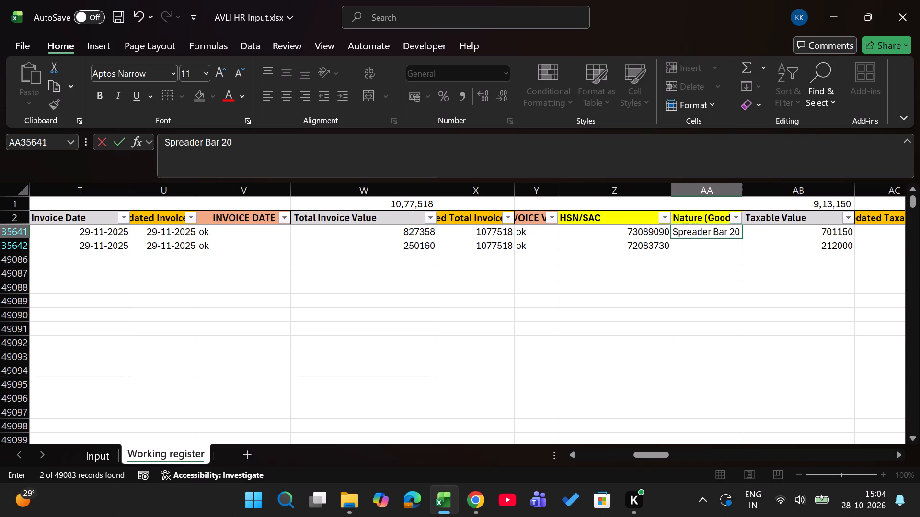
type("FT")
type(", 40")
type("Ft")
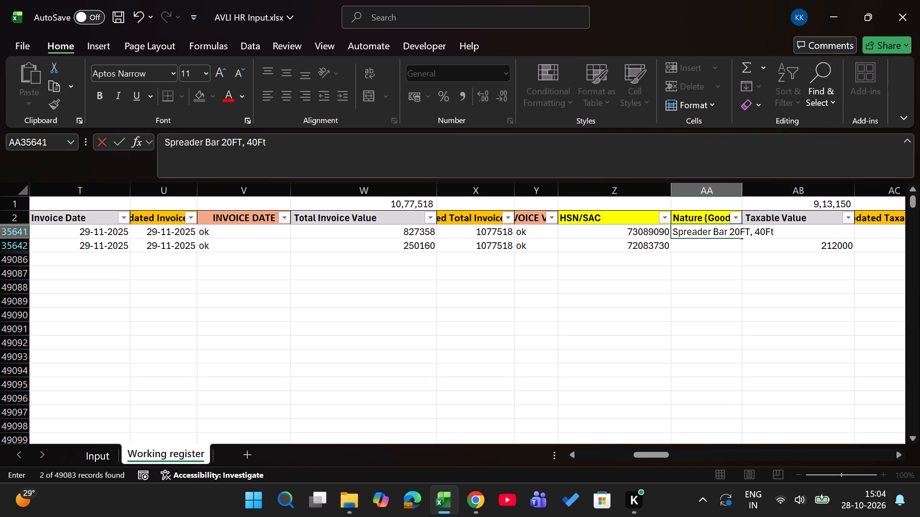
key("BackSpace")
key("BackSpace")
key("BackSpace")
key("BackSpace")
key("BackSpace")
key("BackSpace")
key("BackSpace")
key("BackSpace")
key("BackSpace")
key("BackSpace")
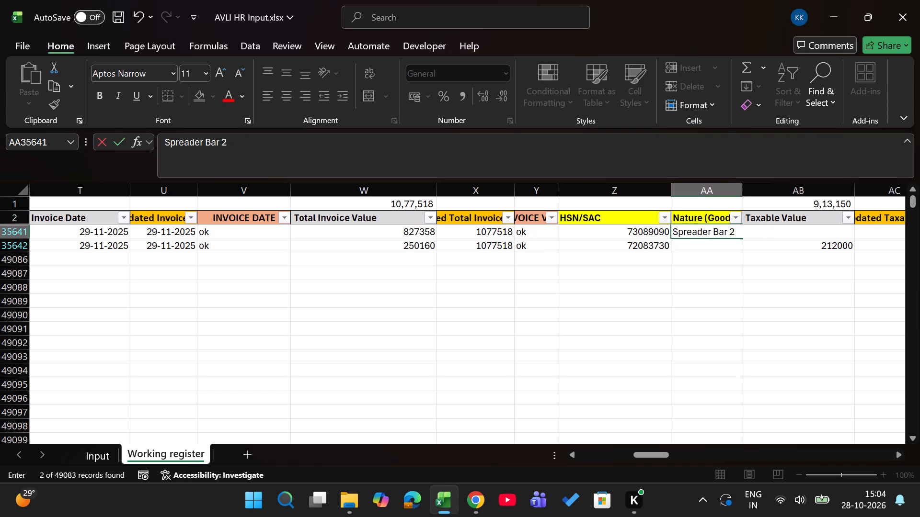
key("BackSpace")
Commit the Spreader Bar entry and enter Chequered sheet as the nature of goods in AA35642.
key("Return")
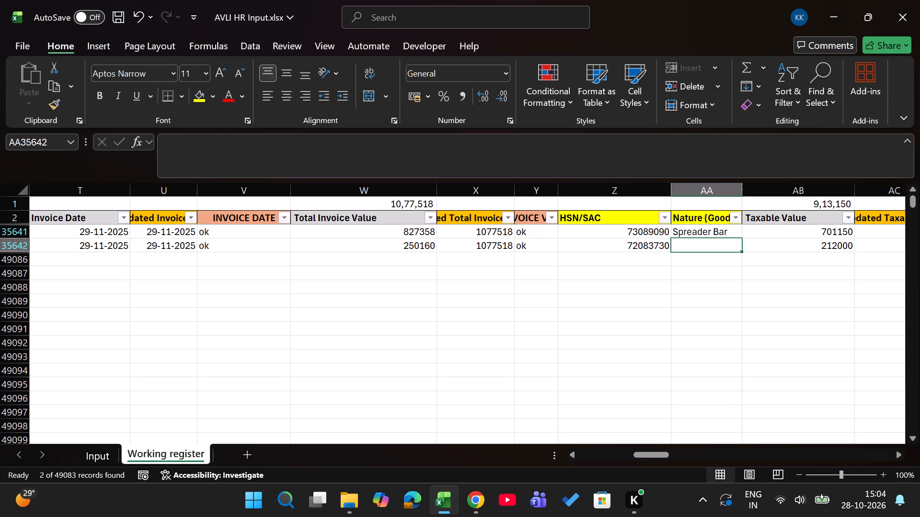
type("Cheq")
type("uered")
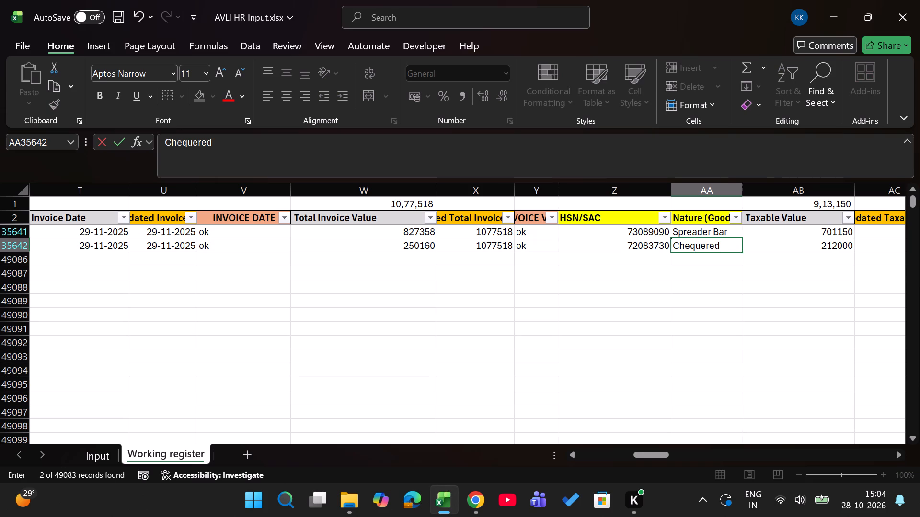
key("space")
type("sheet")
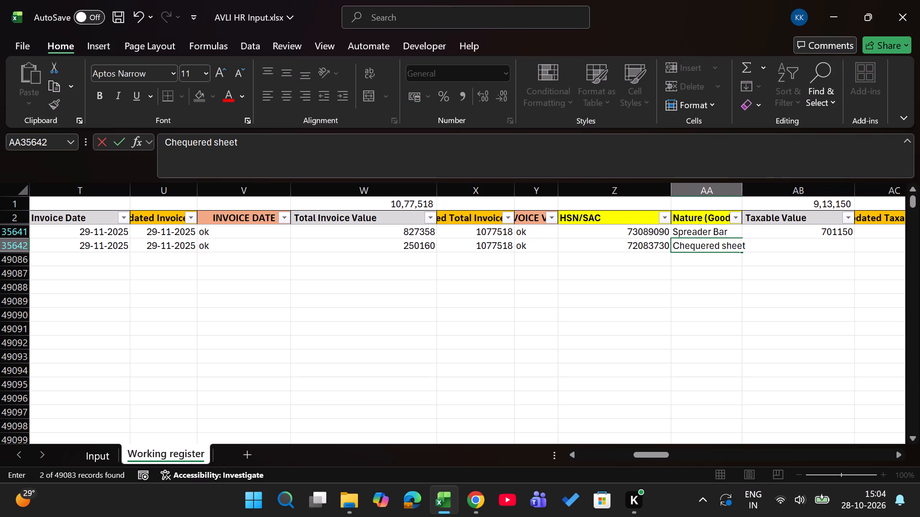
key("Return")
Copy the taxable value subtotal in AB1 as values into the updated taxable value cells AC35641 and AC35642.
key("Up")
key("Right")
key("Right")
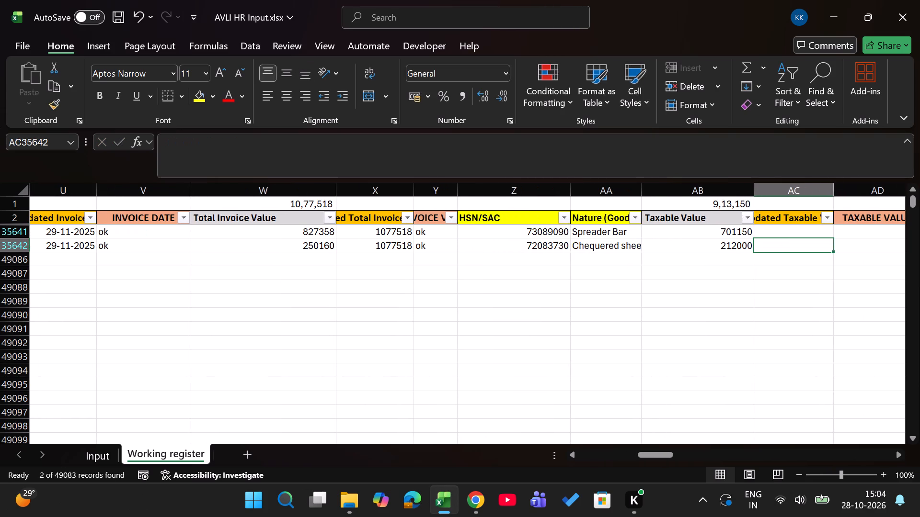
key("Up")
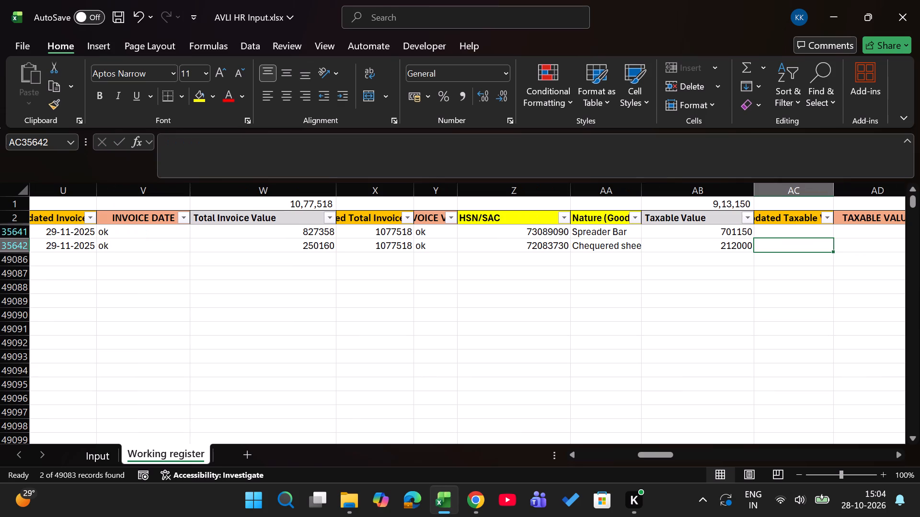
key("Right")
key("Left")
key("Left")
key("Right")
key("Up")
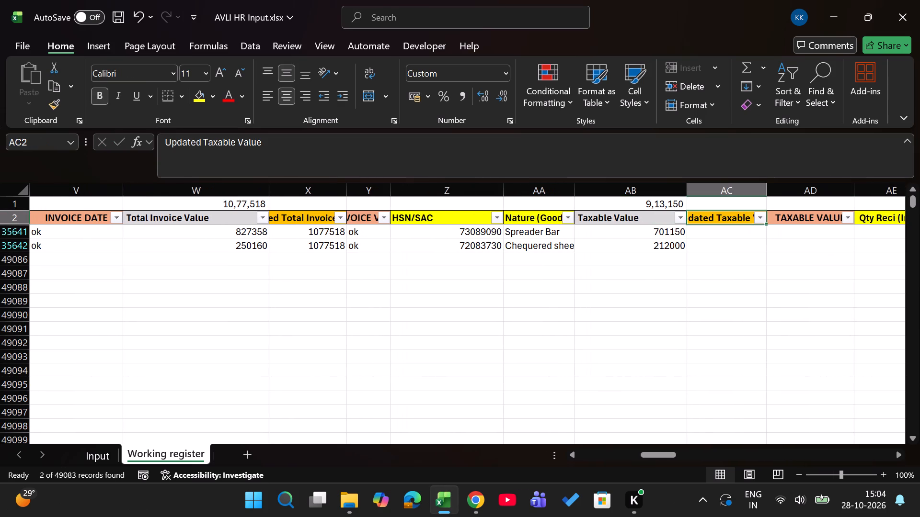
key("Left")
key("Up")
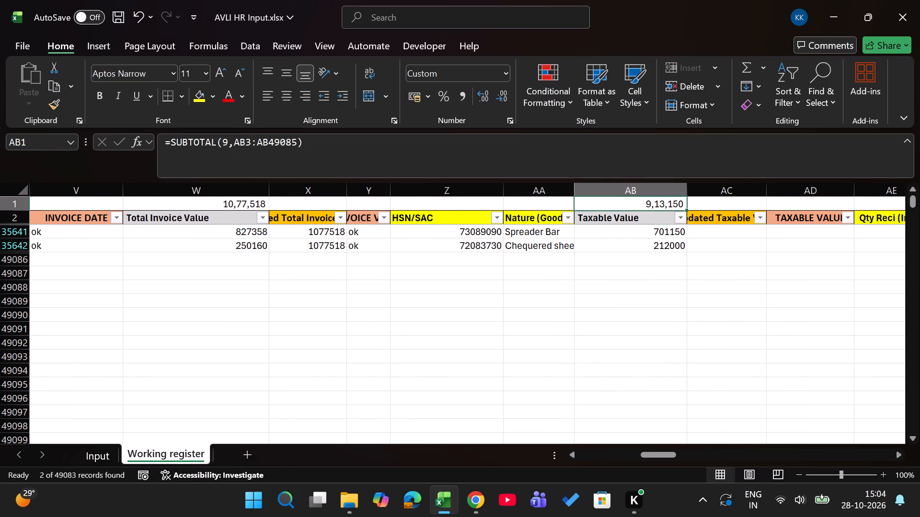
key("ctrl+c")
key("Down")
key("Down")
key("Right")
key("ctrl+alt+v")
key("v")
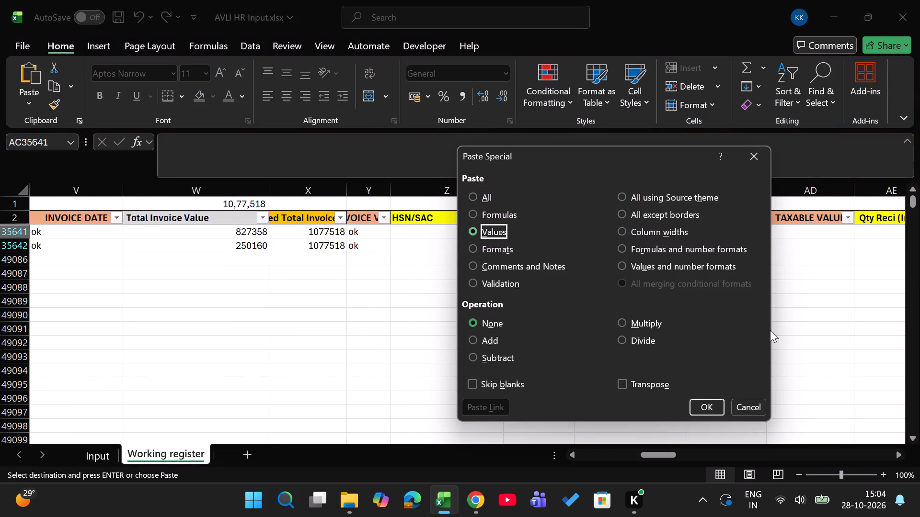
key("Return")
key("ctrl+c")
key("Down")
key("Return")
Set the TAXABLE VALUE check in AD35641 to ok and copy it into AD35642.
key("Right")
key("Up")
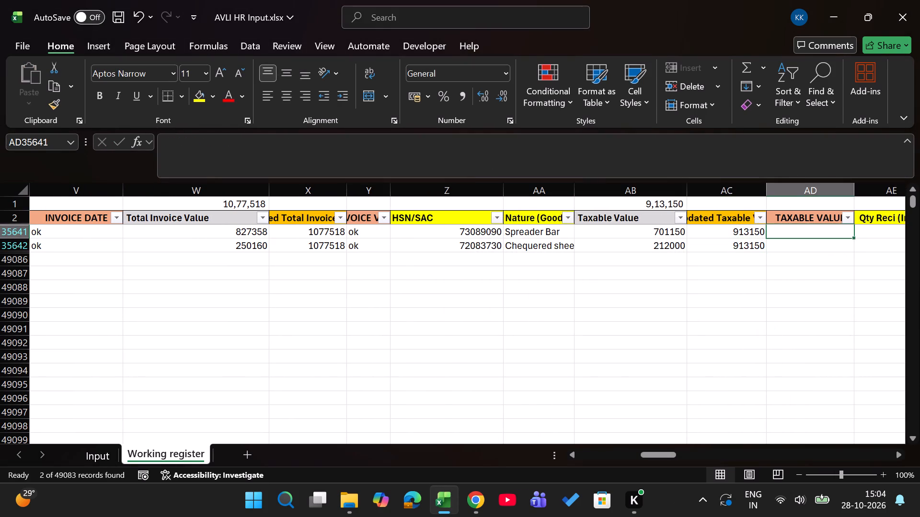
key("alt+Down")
key("Down")
key("Down")
key("Down")
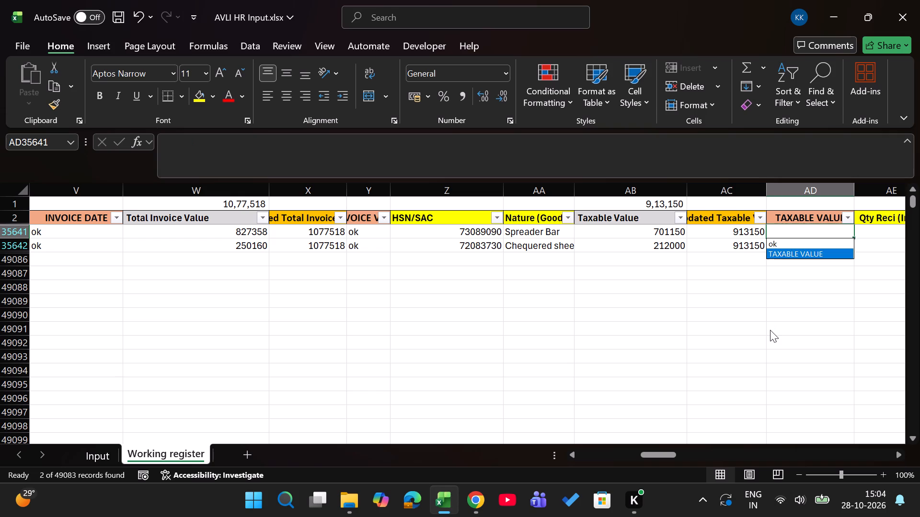
key("Up")
key("Return")
key("ctrl+c")
key("Down")
key("Return")
Enter 4230 as the invoice quantity in AE35641 and copy it into AE35642.
key("Right")
key("Up")
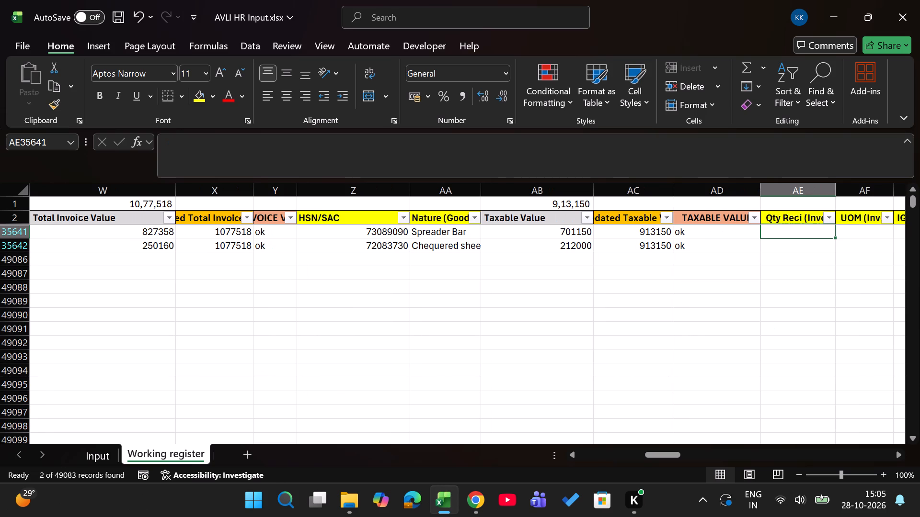
type("4230")
key("Return")
key("Up")
key("ctrl+c")
key("Down")
key("Return")
key("Right")
key("Up")
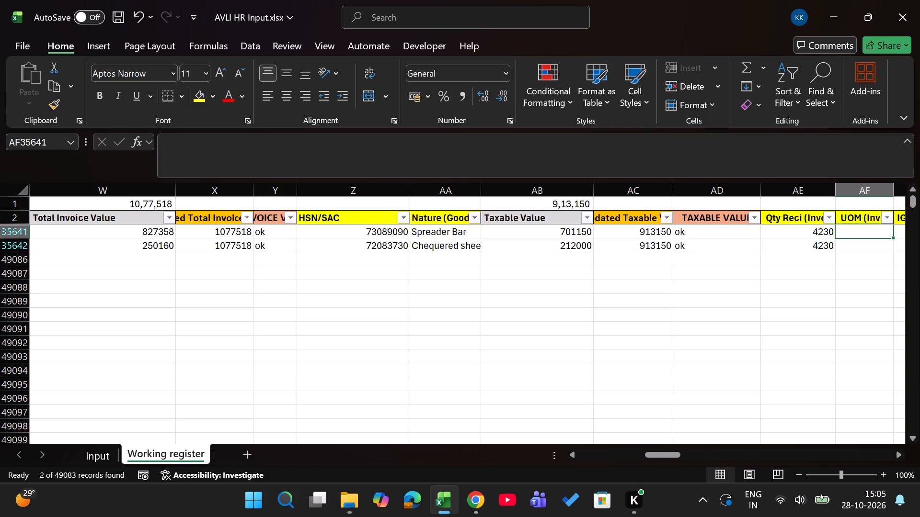
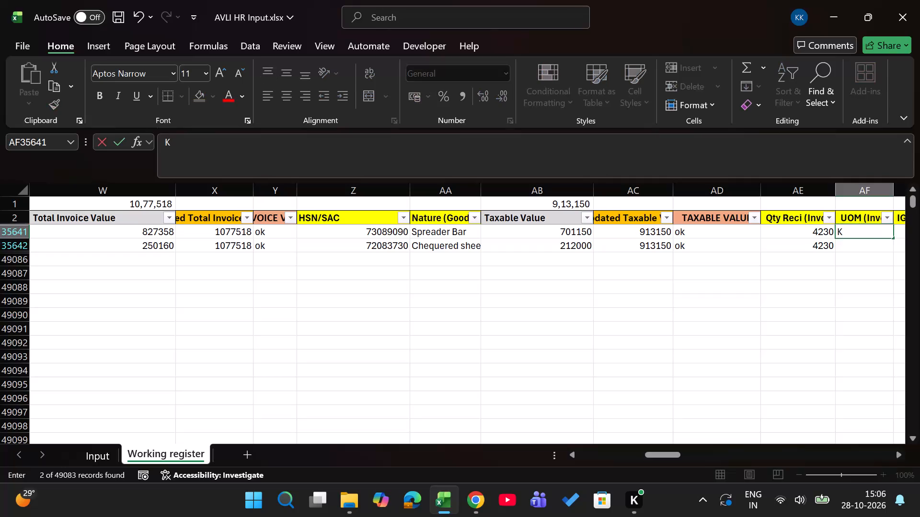
Commit KGS as the invoice UOM in AF35641 and copy it into AF35642.
key("Return")
key("Up")
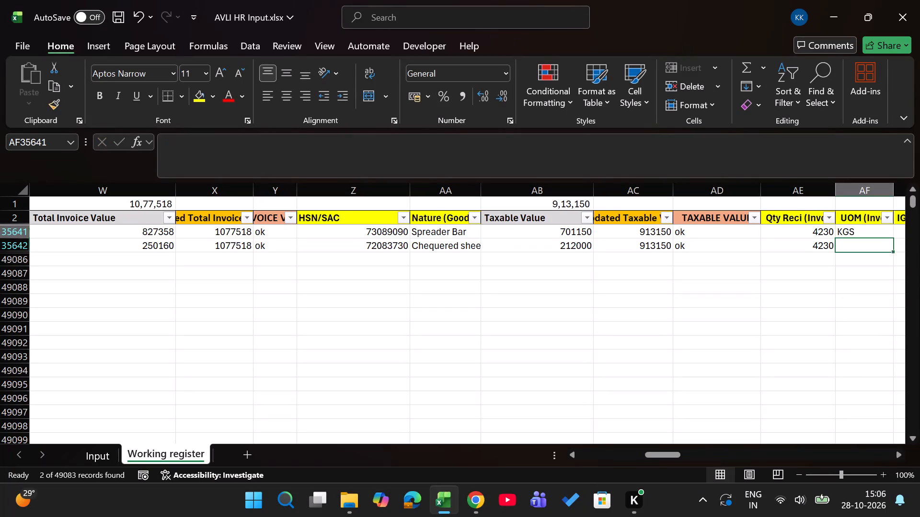
key("ctrl+c")
key("Down")
key("Return")
key("Up")
Enter 9 as the CGST rate in AK35641 and copy it into AK35642.
key("Right")
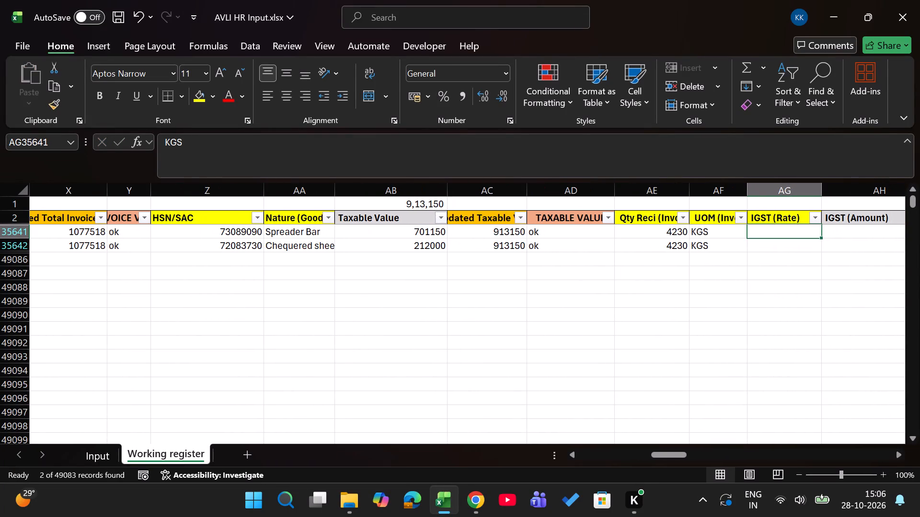
key("Right")
key("Right")
key("Right")
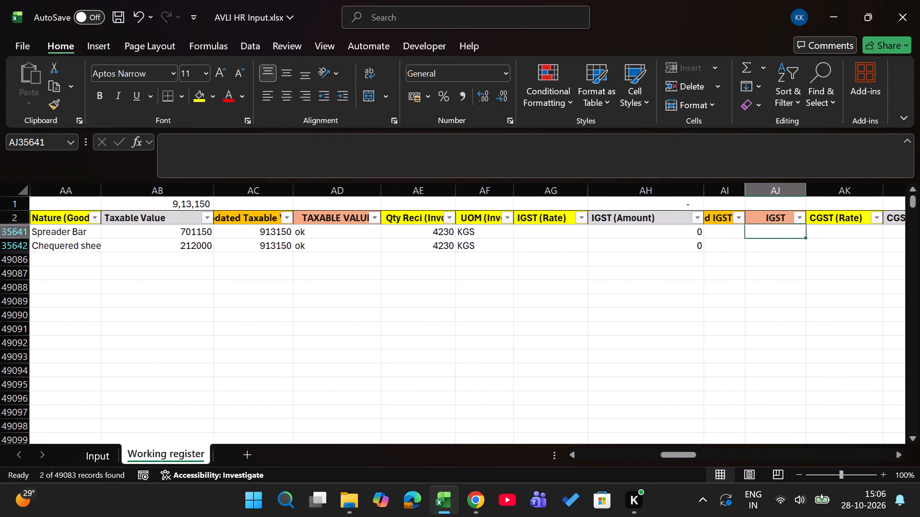
key("Right")
key("9")
key("Down")
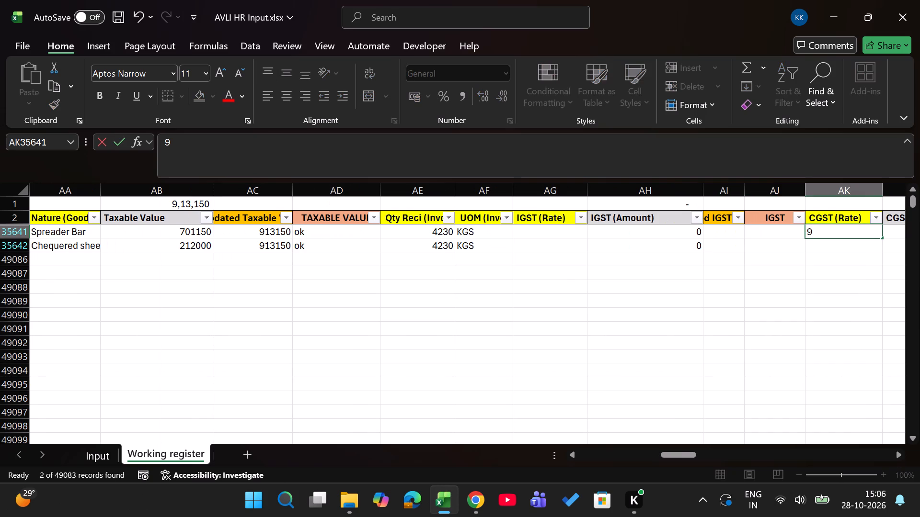
key("Up")
key("ctrl+c")
key("Down")
key("Return")
Copy the CGST amount subtotal in AL1 as values into the updated CGST cells AM35641 and AM35642.
key("Right")
key("Right")
key("Up")
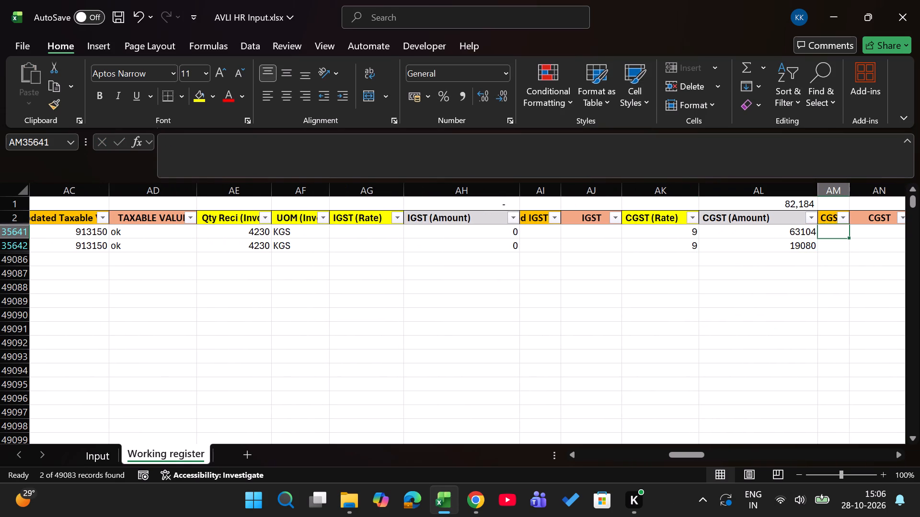
key("Left")
key("Up")
key("Up")
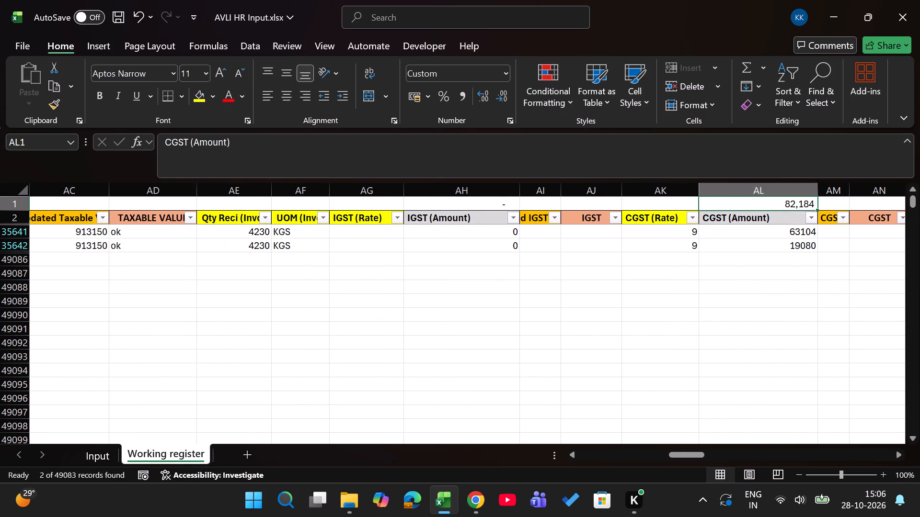
key("ctrl+c")
key("Down")
key("Down")
key("Right")
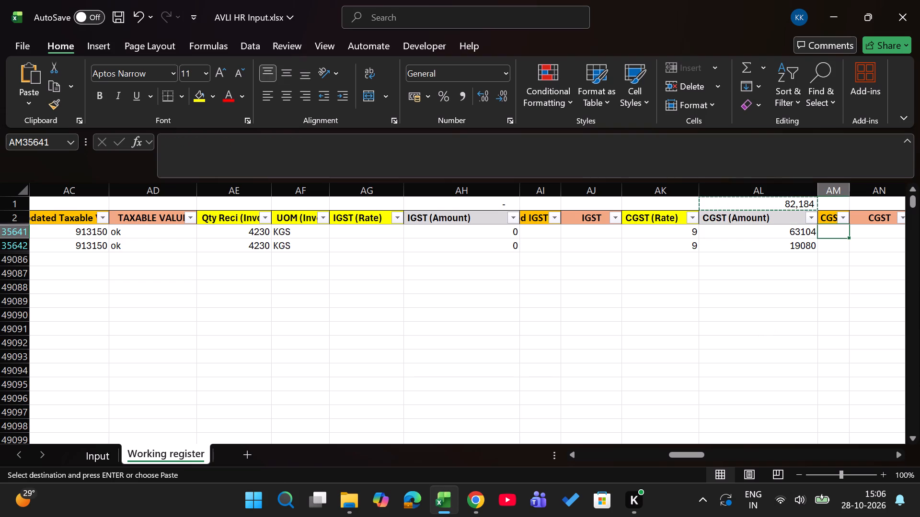
key("ctrl+alt+v")
key("v")
key("Return")
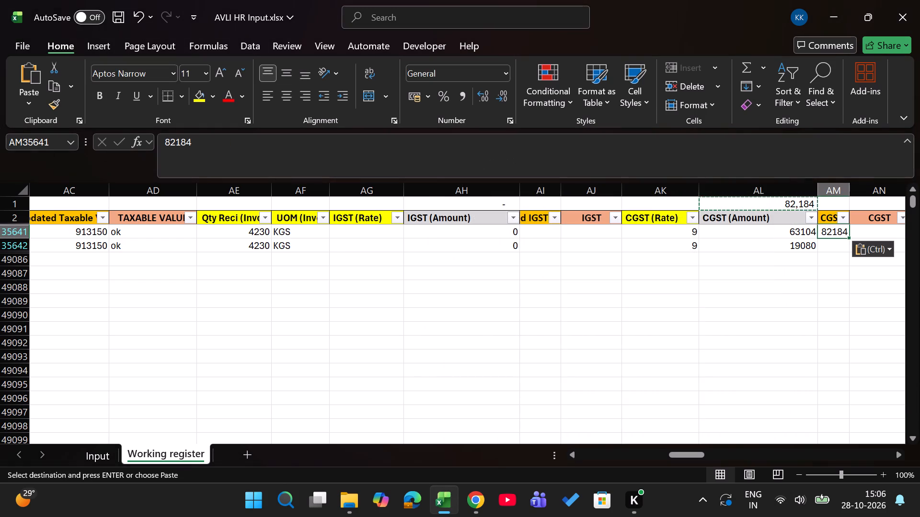
key("ctrl+c")
key("Down")
key("Return")
Set the CGST check in AN35641 to ok and copy it into AN35642.
key("Up")
key("Up")
key("Down")
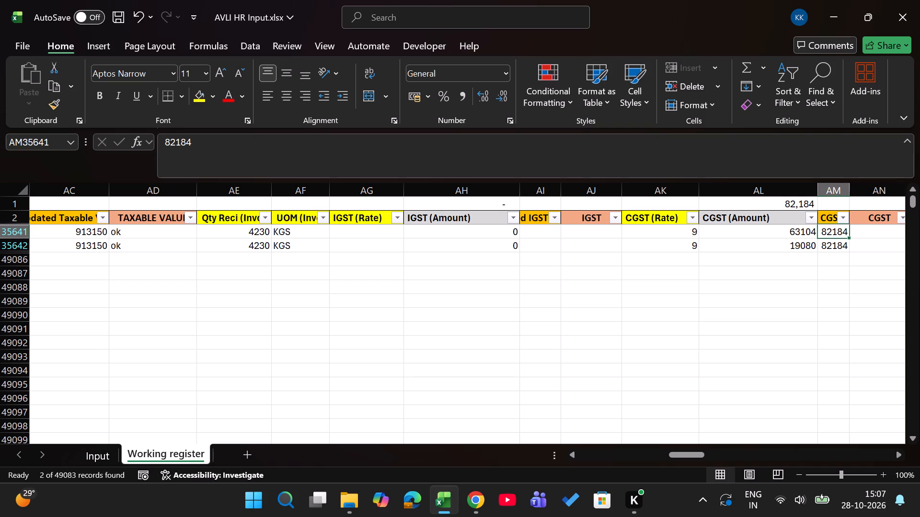
key("Right")
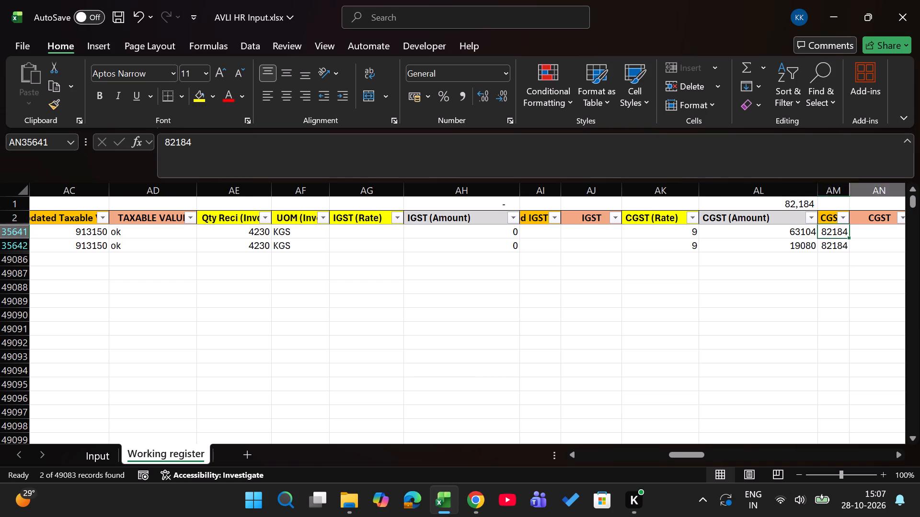
key("Up")
key("Down")
key("alt+Down")
key("alt+Down")
key("Down")
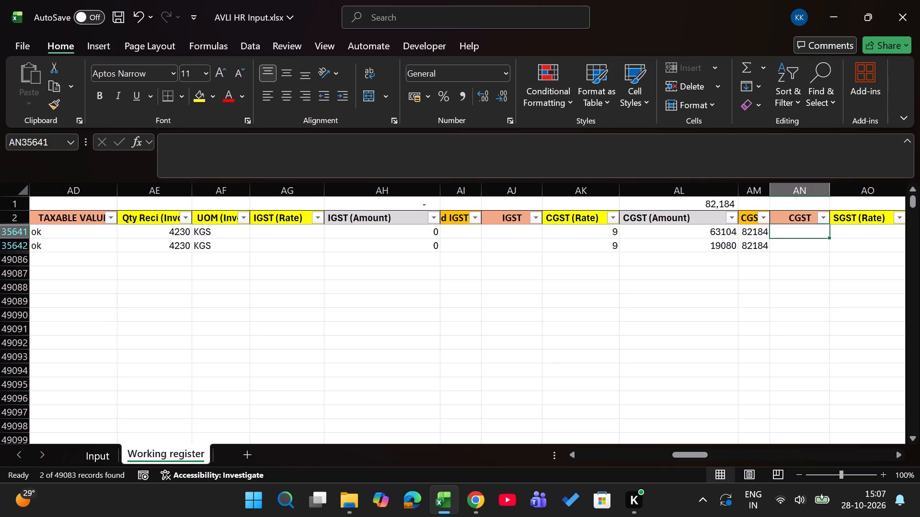
key("Up")
key("alt+Down")
key("alt+Down")
key("alt+Down")
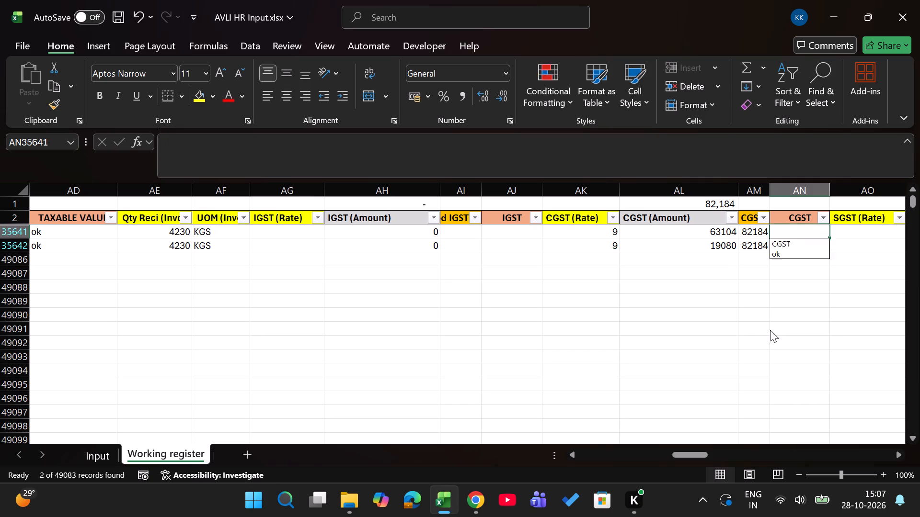
key("alt+Down")
key("alt+Down")
key("Up")
key("Down")
key("Return")
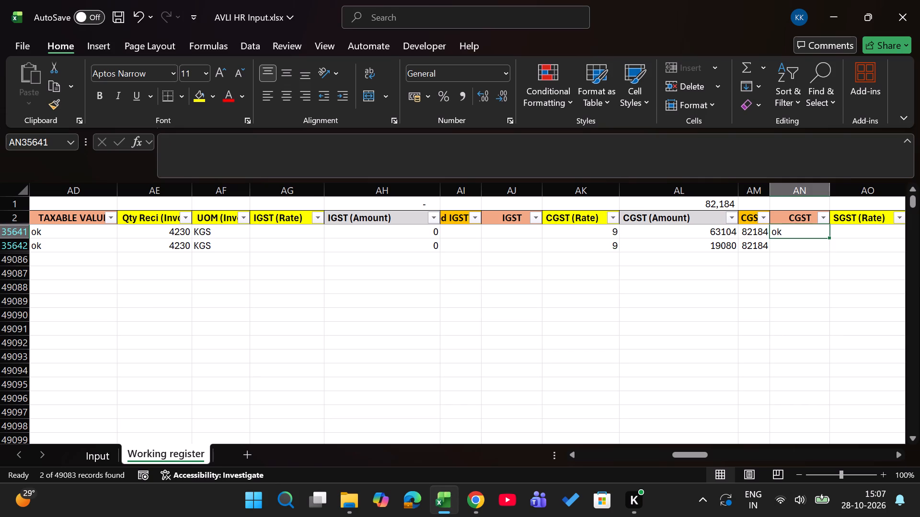
key("ctrl+c")
key("Down")
key("Return")
key("Up")
Copy the ok from the CGST check in AN35641 into the SGST check cells AR35641 and AR35642.
key("Left")
key("Left")
key("Left")
key("Right")
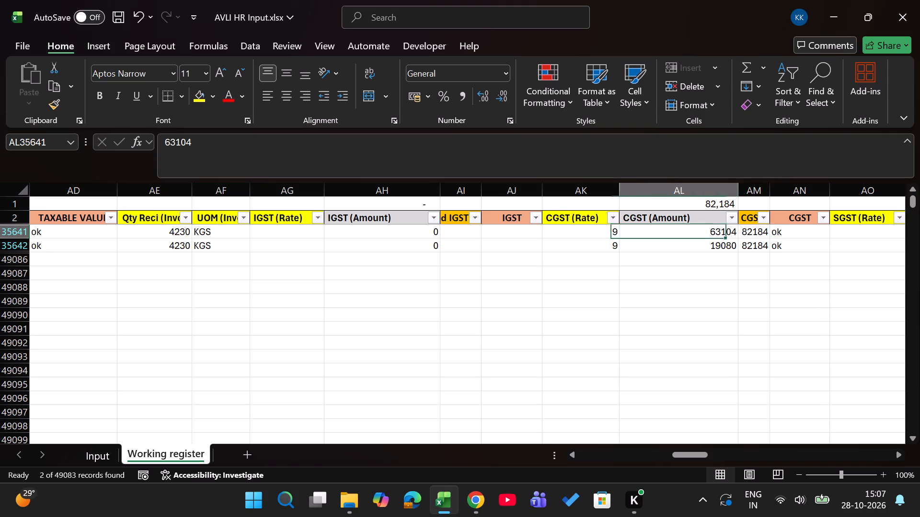
key("Right")
key("Right")
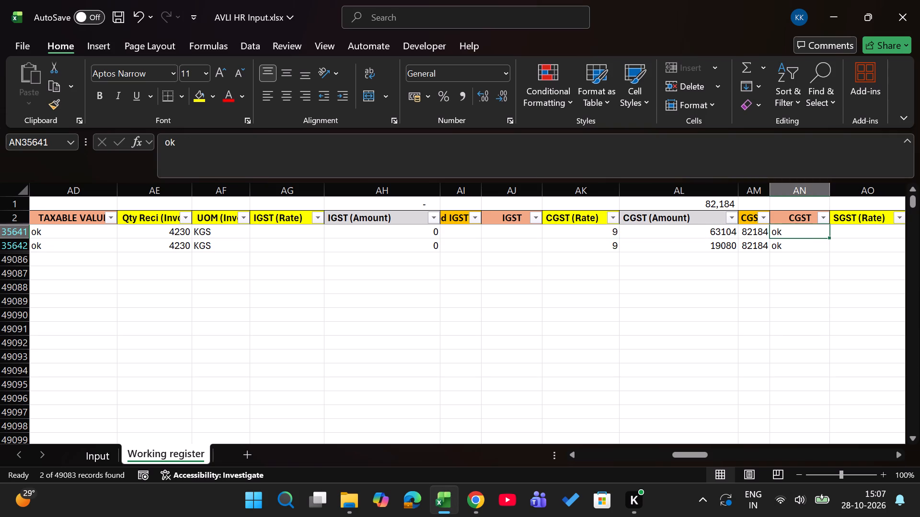
key("ctrl+c")
key("Right")
key("Right")
key("Right")
key("Right")
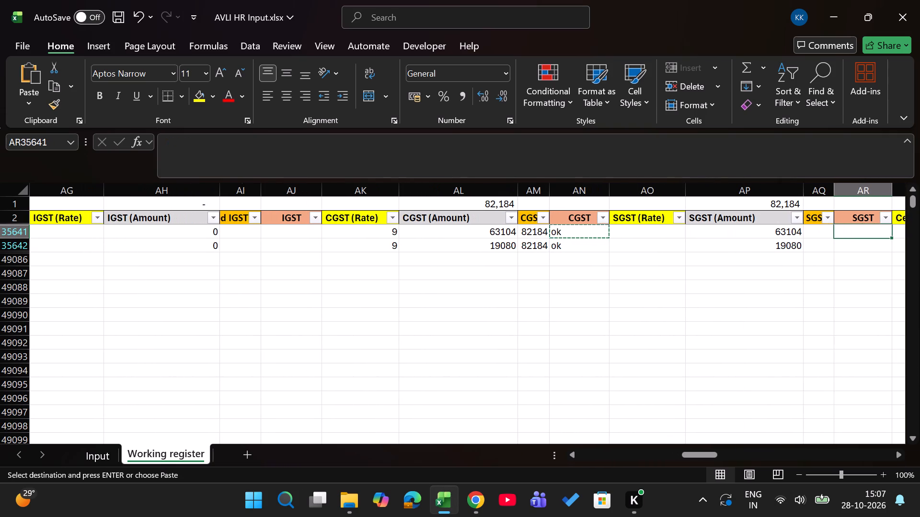
key("Return")
key("ctrl+c")
key("Down")
key("Return")
Copy the updated CGST amount in AM35641 into the updated SGST cells AQ35641 and AQ35642.
key("Left")
key("Left")
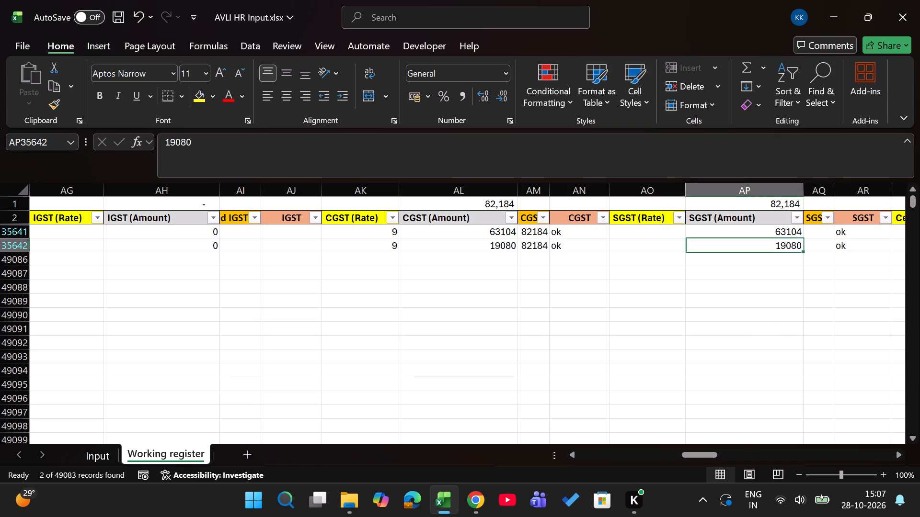
key("Left")
key("Left")
key("Left")
key("Up")
key("ctrl+c")
key("Right")
key("Right")
key("Right")
key("Right")
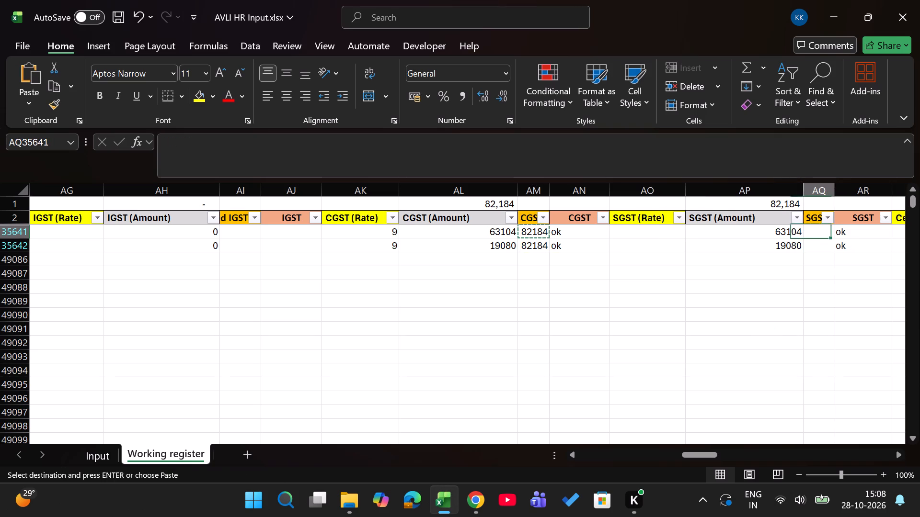
key("Return")
key("ctrl+c")
key("Down")
key("Return")
Copy both CGST rates from AK35641:AK35642 into the SGST rate cells AO35641:AO35642.
key("Left")
key("Left")
key("Left")
key("Up")
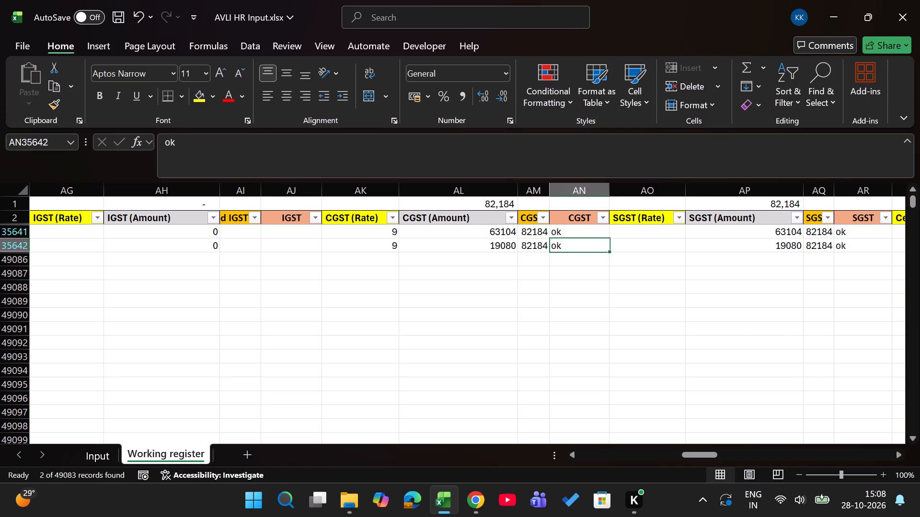
key("Left")
key("Left")
key("Left")
key("shift+Down")
key("ctrl+c")
key("Right")
key("Right")
key("Right")
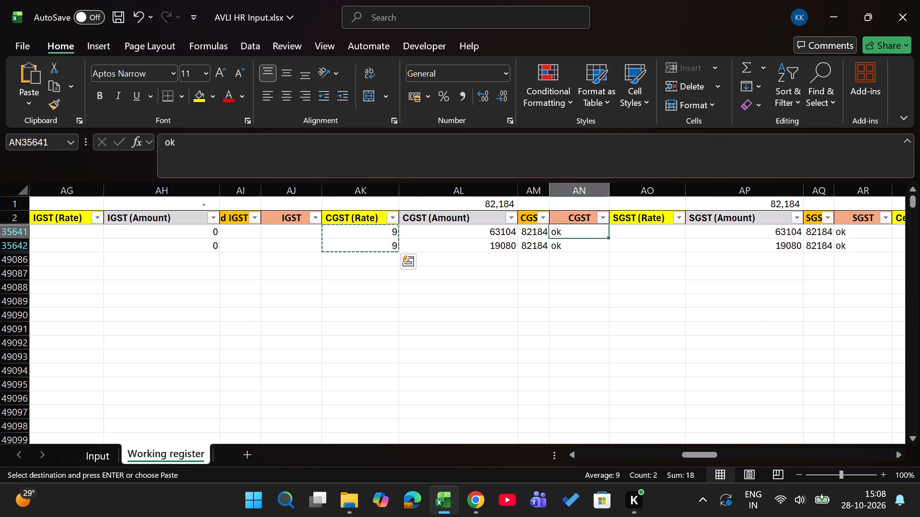
key("Right")
key("Right")
key("Left")
key("Return")
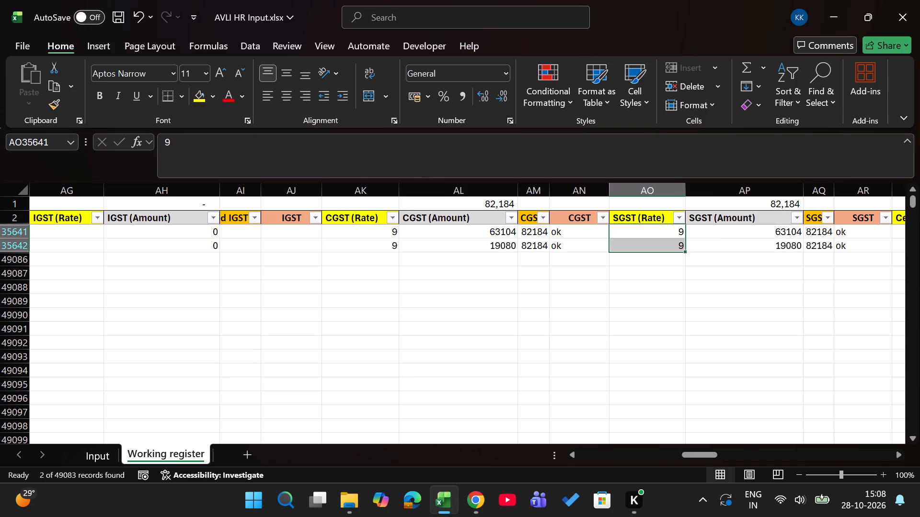
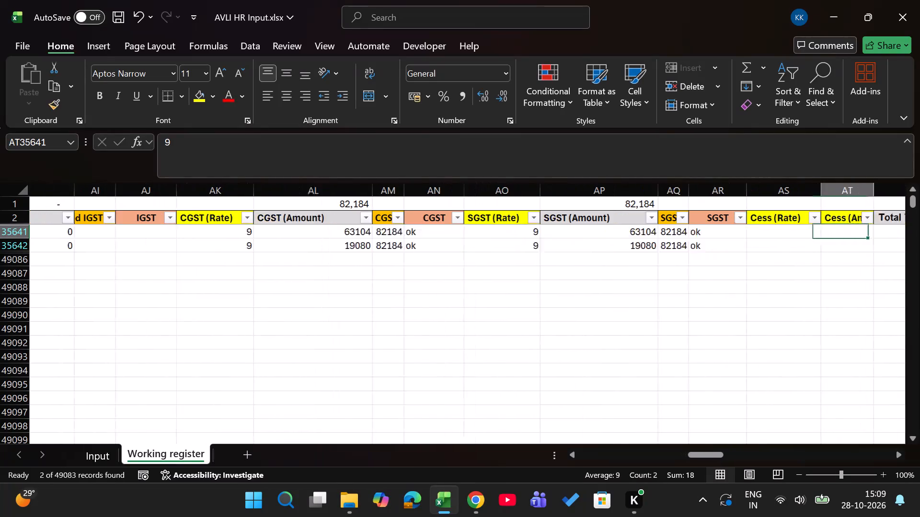
Check the total tax, ITC, MIRO and goods description columns of rows 35641 and 35642 for entries still to fill.
key("Right")
key("Right")
key("Right")
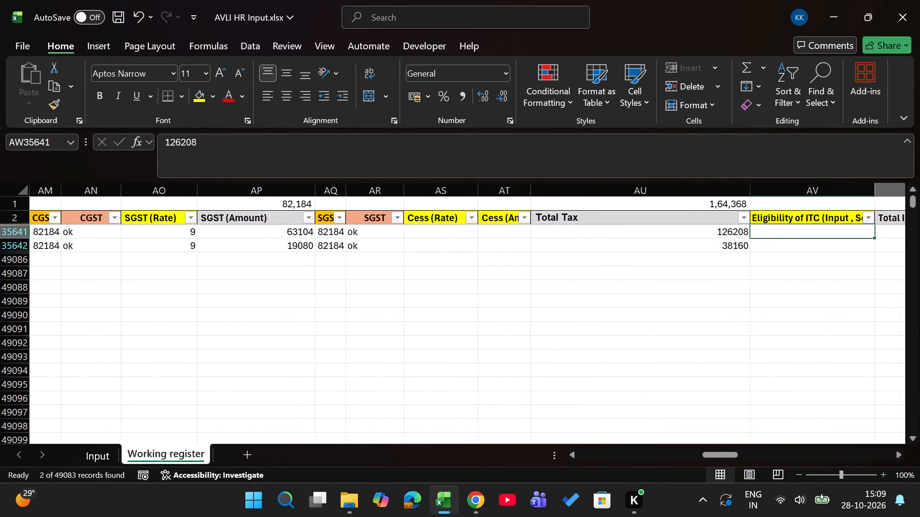
key("Right")
key("Right")
key("Right")
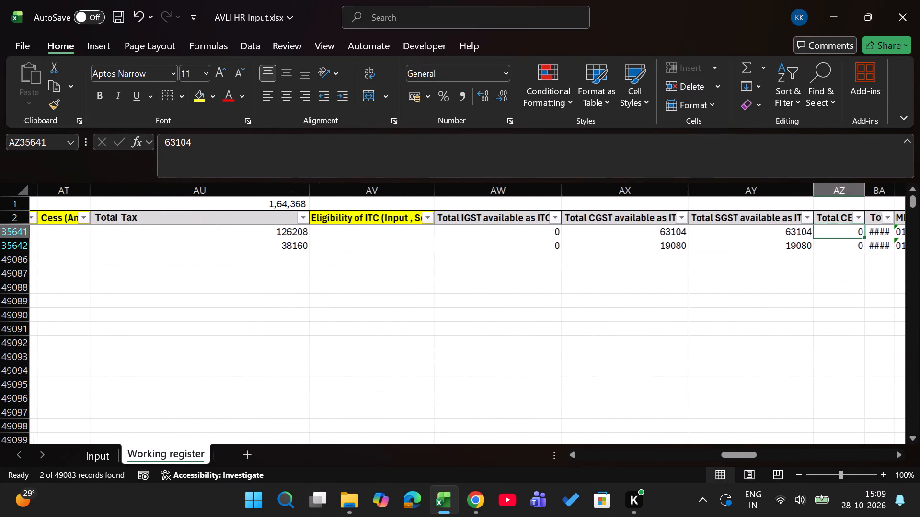
key("Right")
key("Right")
scroll(722, 409, "left", 3)
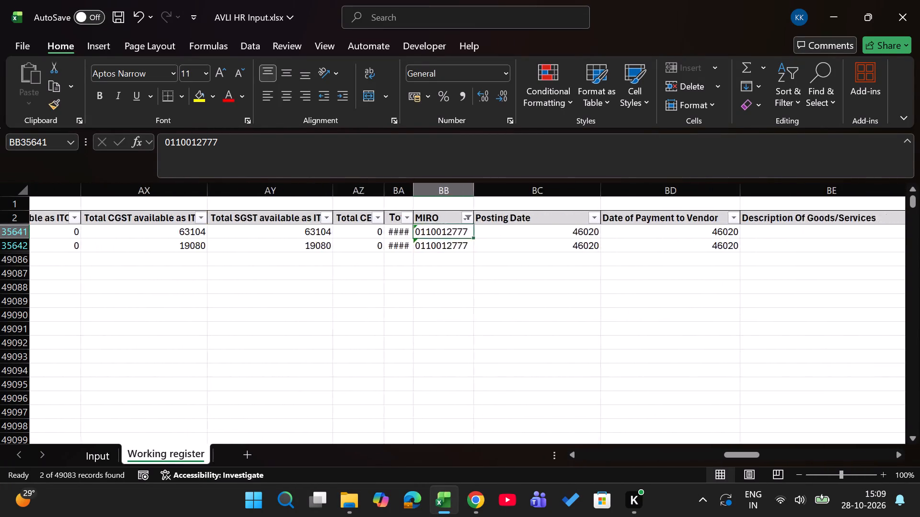
scroll(722, 409, "left", 5)
left_click(435, 215)
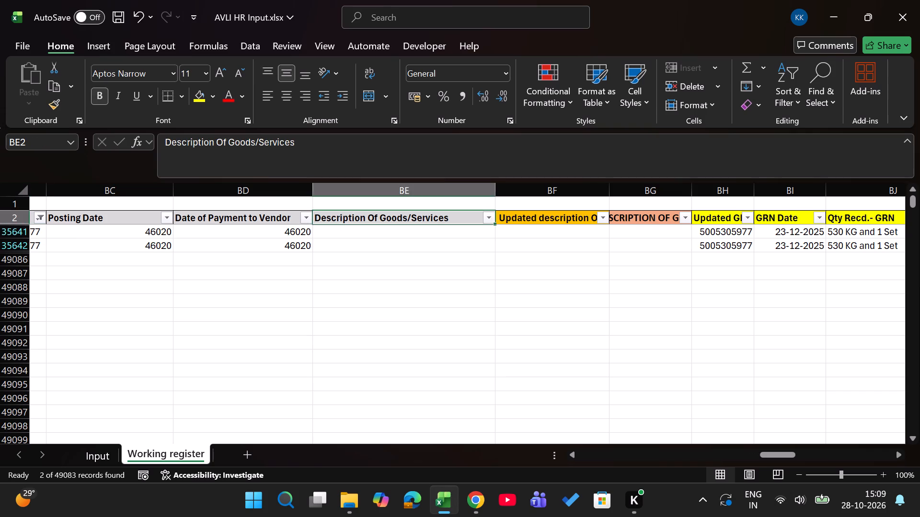
key("Down")
key("Right")
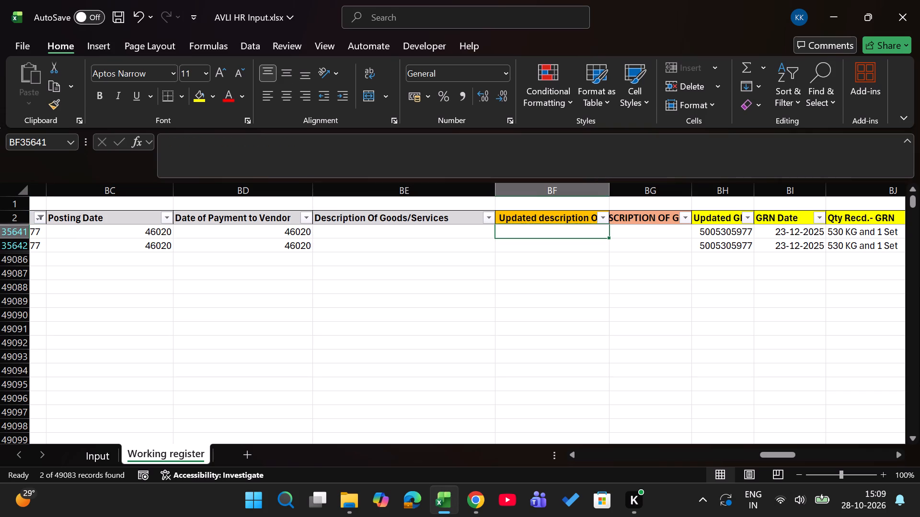
key("Up")
key("Left")
Copy Spreader Bar and Chequered sheet from AA35641:AA35642 into the updated description cells BF35641 and BF35642.
scroll(435, 215, "right", 4)
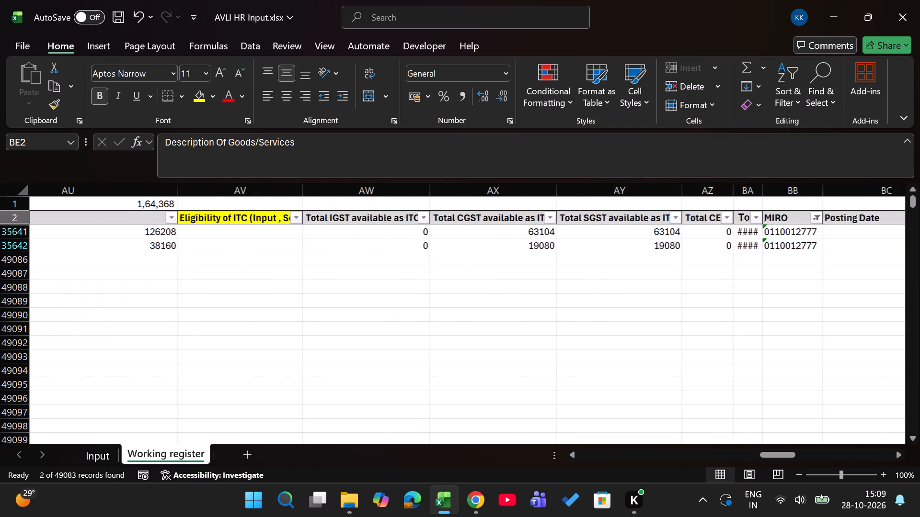
scroll(435, 215, "right", 7)
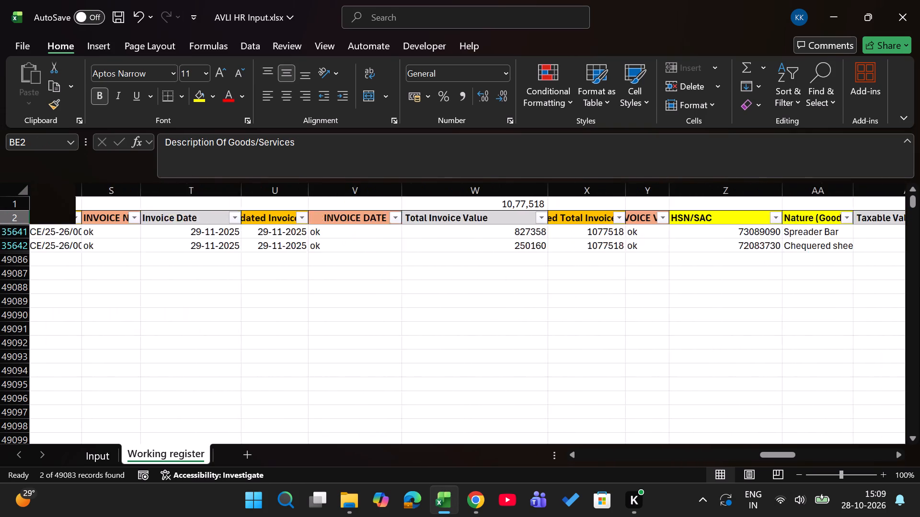
scroll(435, 215, "left", 2)
left_click(689, 227)
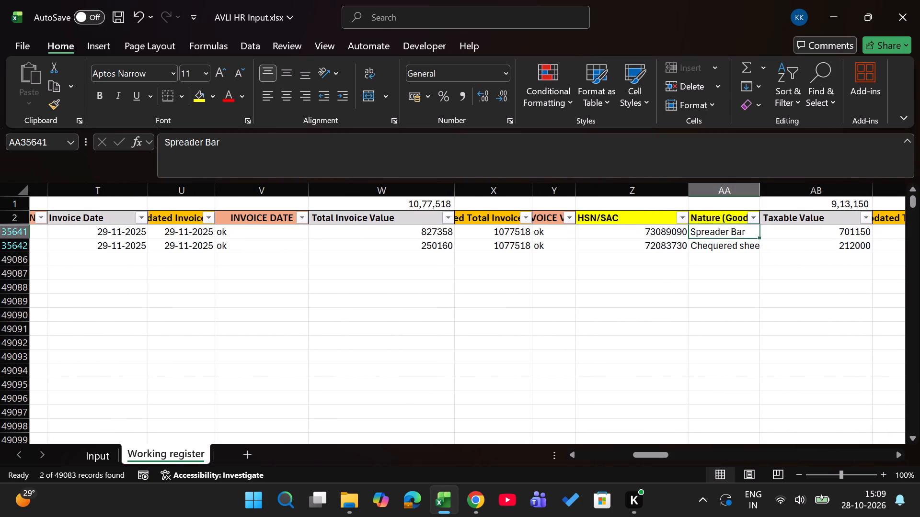
key("shift+Down")
key("ctrl+c")
key("Right")
key("Right")
key("Right")
key("Right")
key("Right")
key("Right")
key("Right")
key("Right")
key("Right")
key("Right")
key("Right")
key("Right")
key("Right")
key("Right")
key("Right")
key("Right")
key("Right")
key("Right")
key("Right")
key("Right")
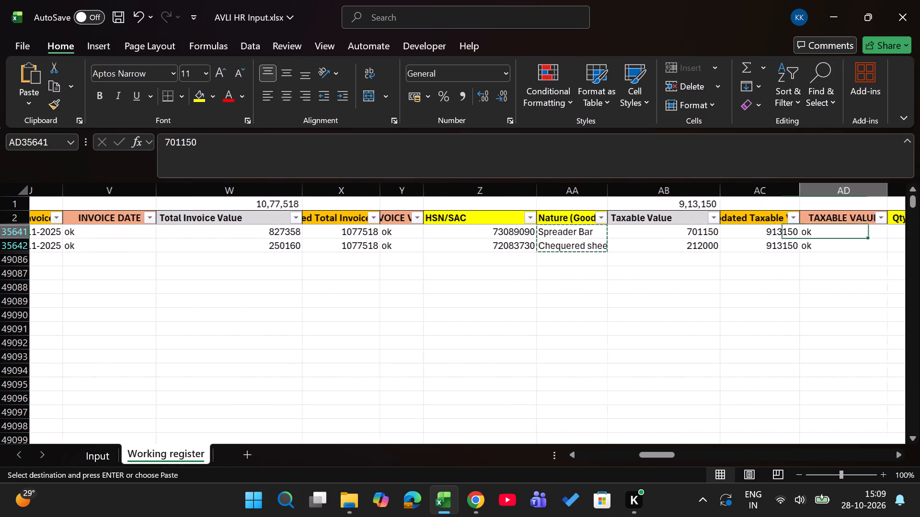
scroll(770, 245, "left", 2)
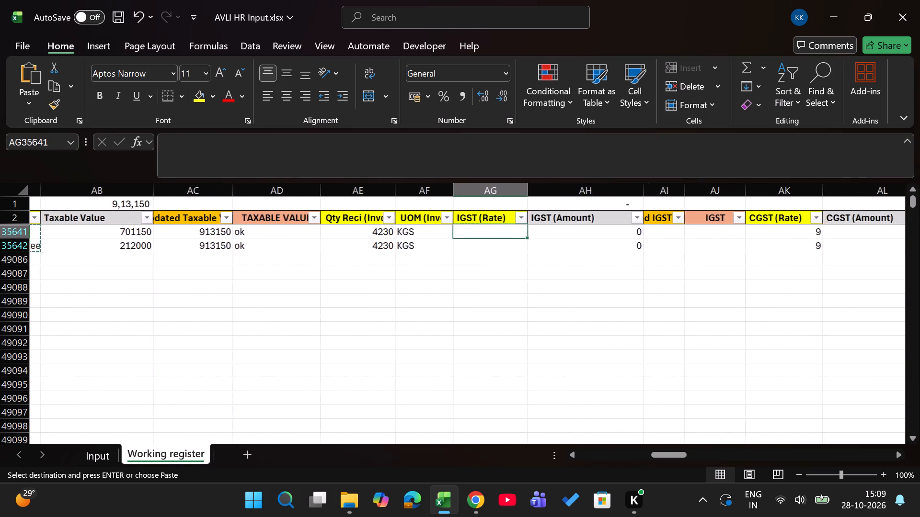
scroll(770, 245, "left", 7)
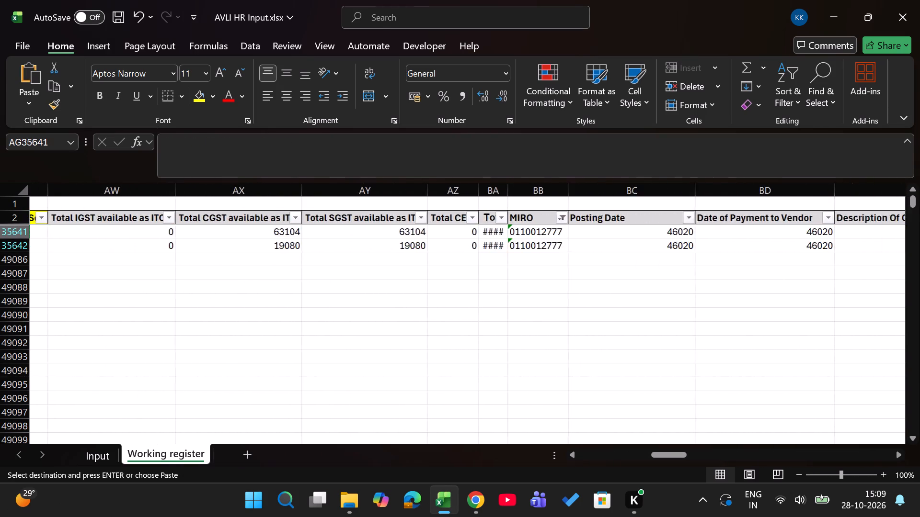
scroll(770, 245, "left", 4)
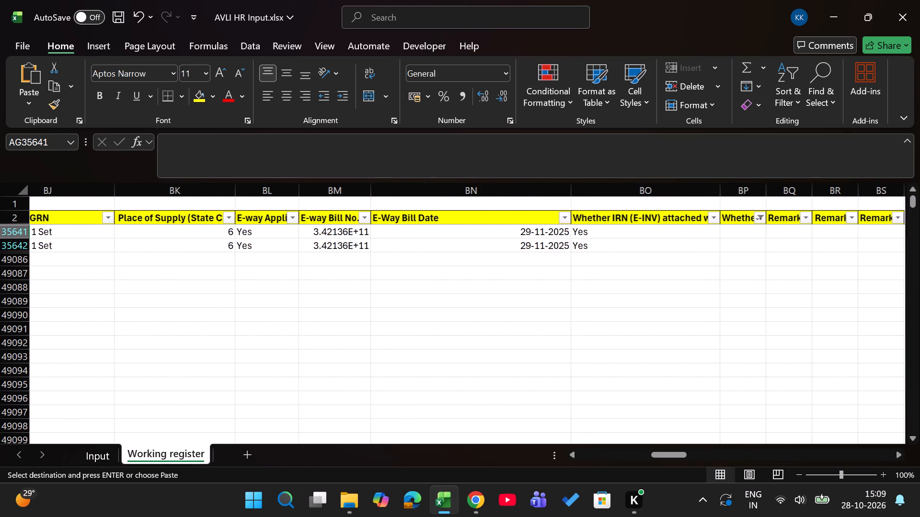
scroll(770, 245, "right", 6)
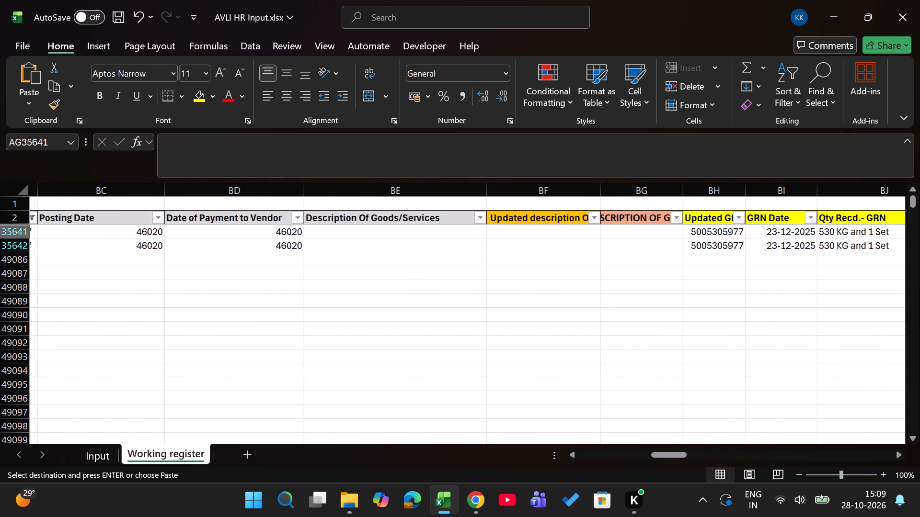
left_click(556, 233)
key("Return")
key("Down")
key("Up")
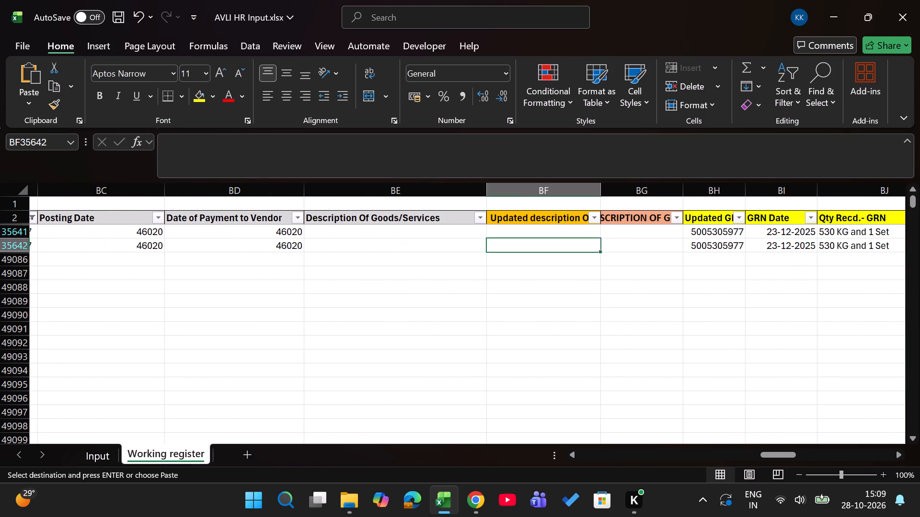
key("Return")
Set the description check in BG35641 to Not in PR and copy it into BG35642.
key("Left")
key("Up")
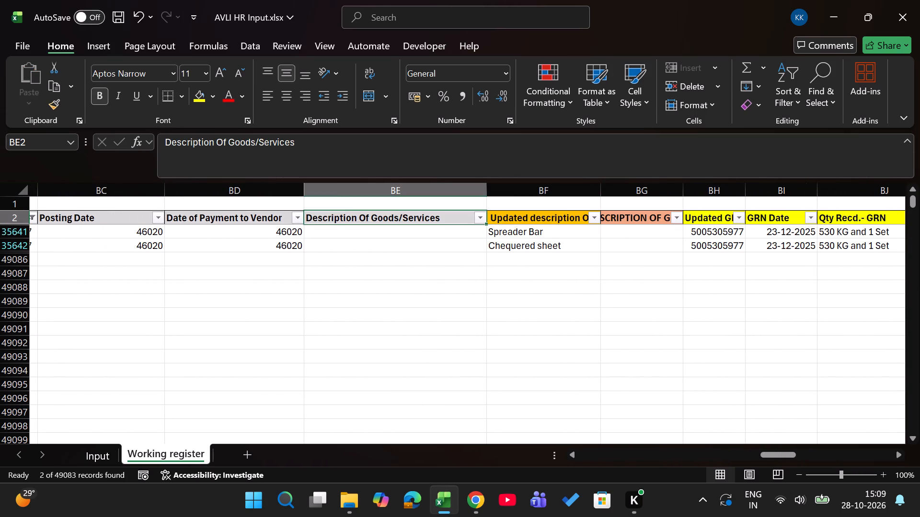
key("Down")
key("Right")
key("Right")
key("alt+Down")
key("Down")
key("Down")
key("Down")
key("Return")
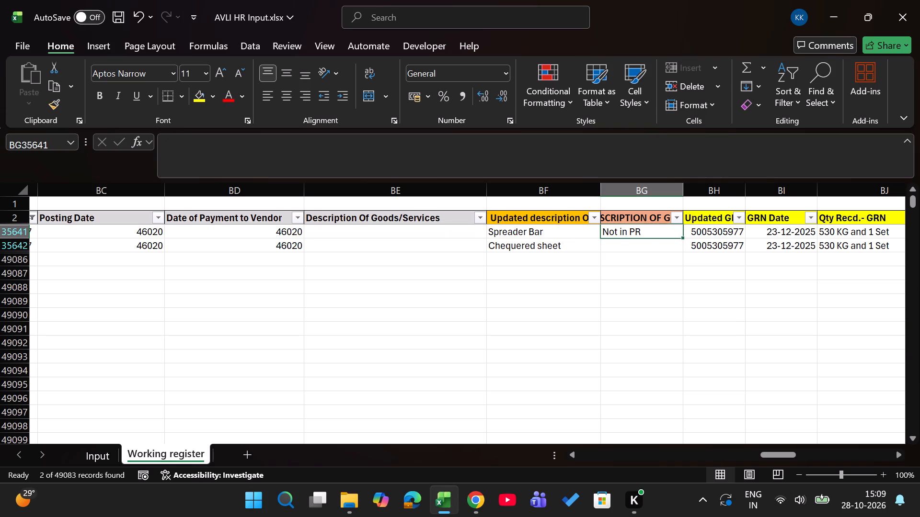
key("ctrl+c")
key("Down")
key("Return")
key("Up")
key("Up")
key("Up")
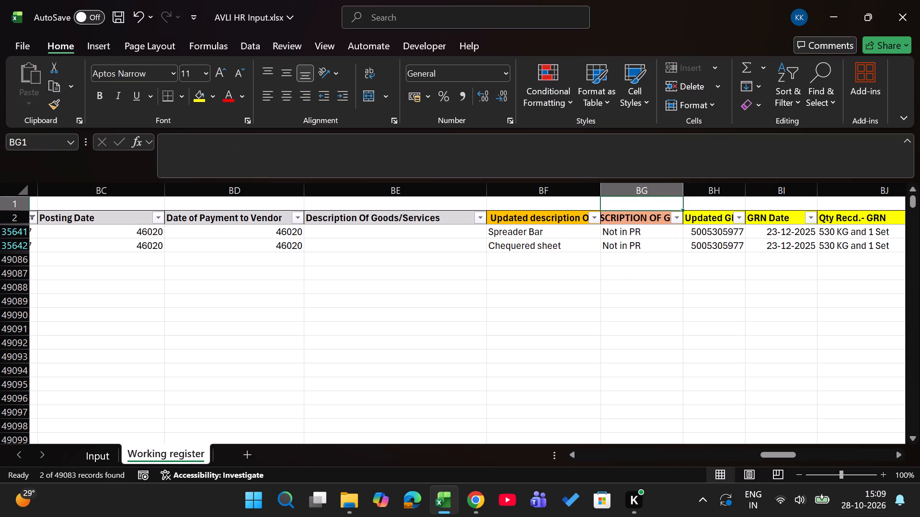
Set the Nature entry in AA35641 to Goods and copy it into AA35642.
key("Down")
key("ctrl+Left")
key("Down")
key("Right")
key("Right")
key("Right")
key("Right")
key("Right")
key("Right")
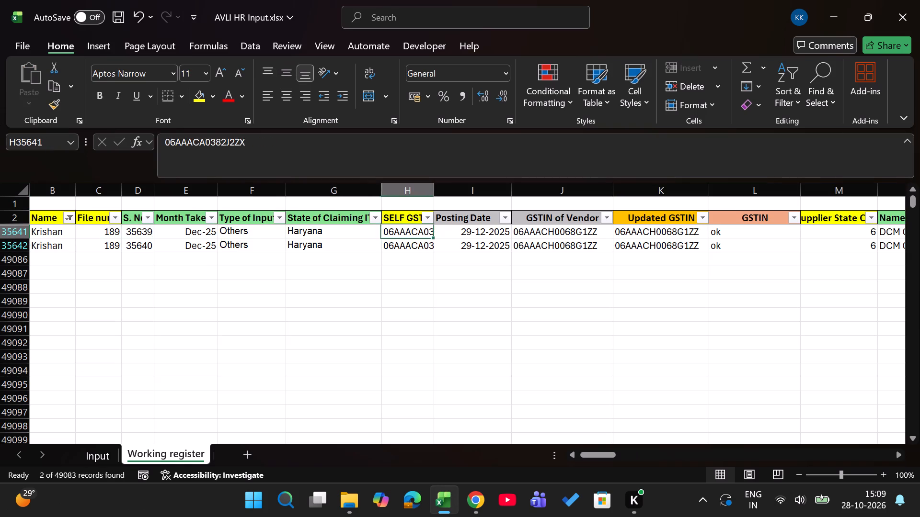
key("Right")
key("Right")
key("Right")
key("Right")
key("Right")
key("Right")
key("Right")
key("Right")
key("Right")
key("Right")
key("Right")
key("Right")
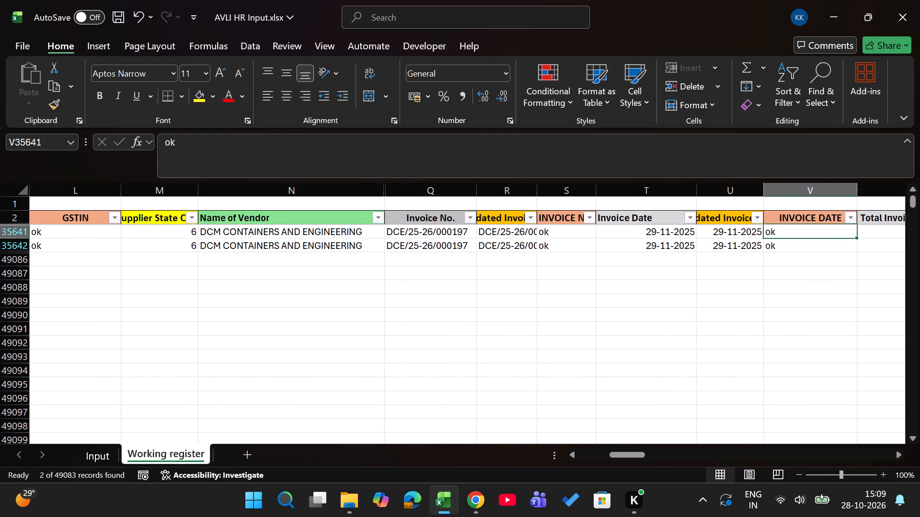
key("Right")
key("Right")
key("Right")
key("Right")
key("Right")
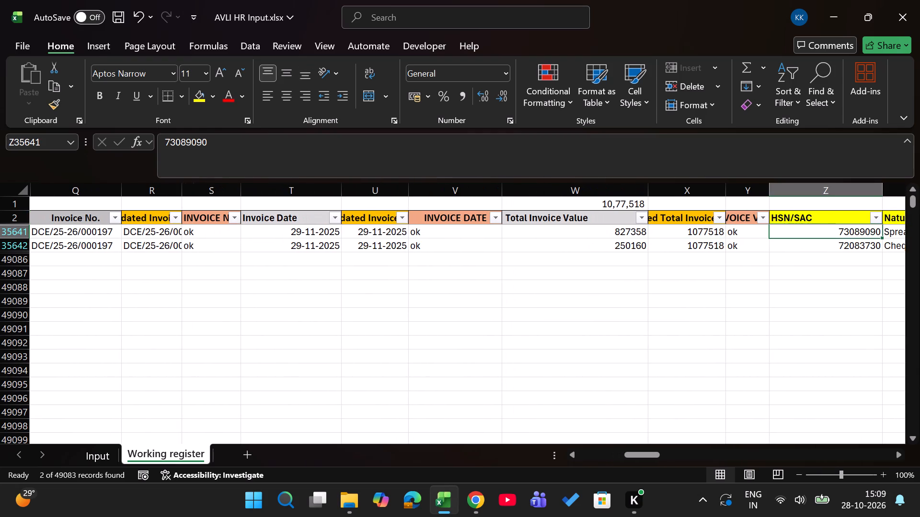
key("alt+Down")
key("Down")
key("Down")
key("Return")
key("ctrl+c")
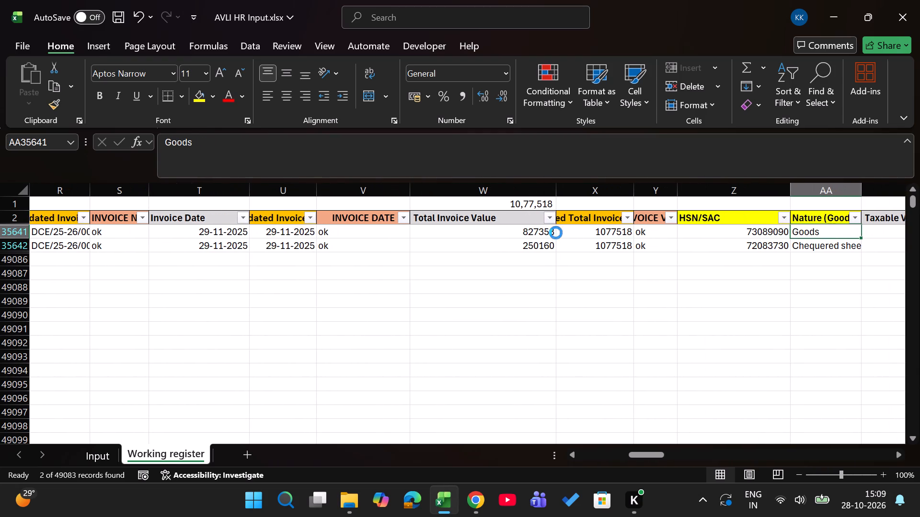
key("Down")
key("Return")
Set the Eligibility of ITC in AV35641 to INPUT and copy it into AV35642.
key("Right")
key("Right")
key("Right")
key("Up")
key("Up")
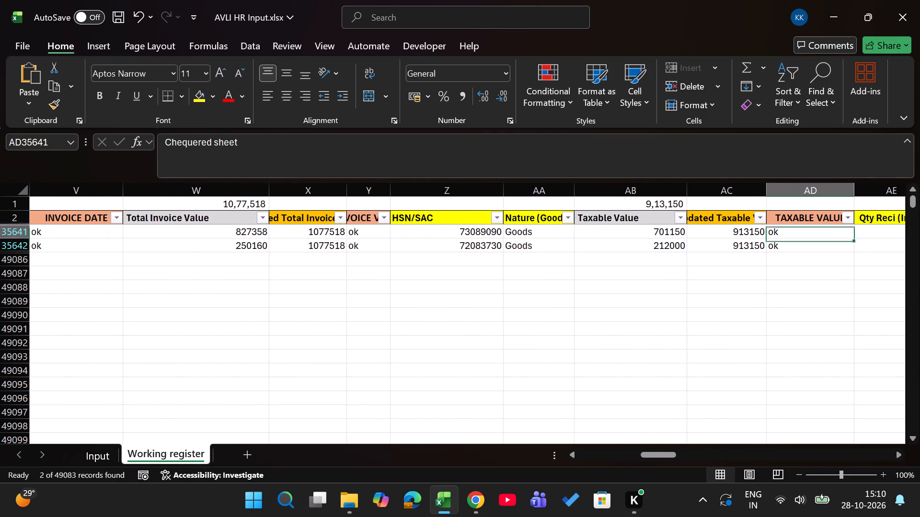
scroll(778, 208, "left", 8)
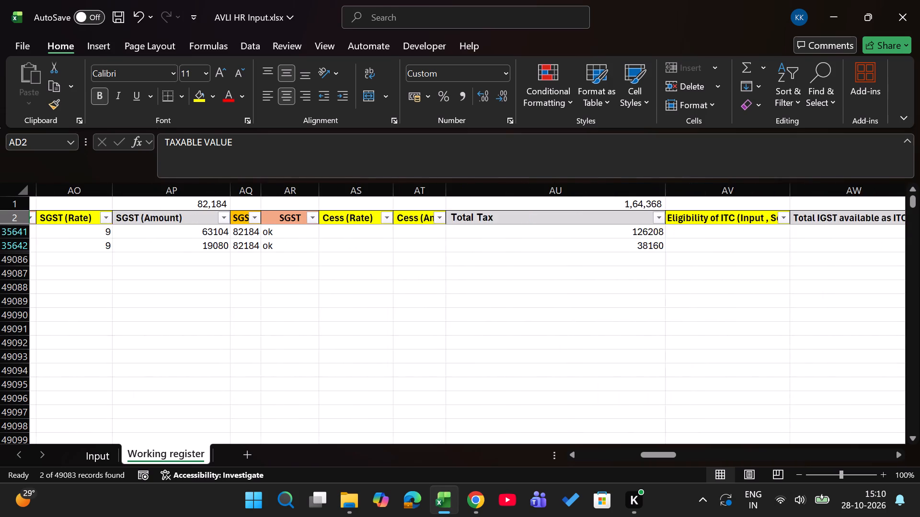
scroll(778, 208, "left", 1)
scroll(778, 208, "right", 3)
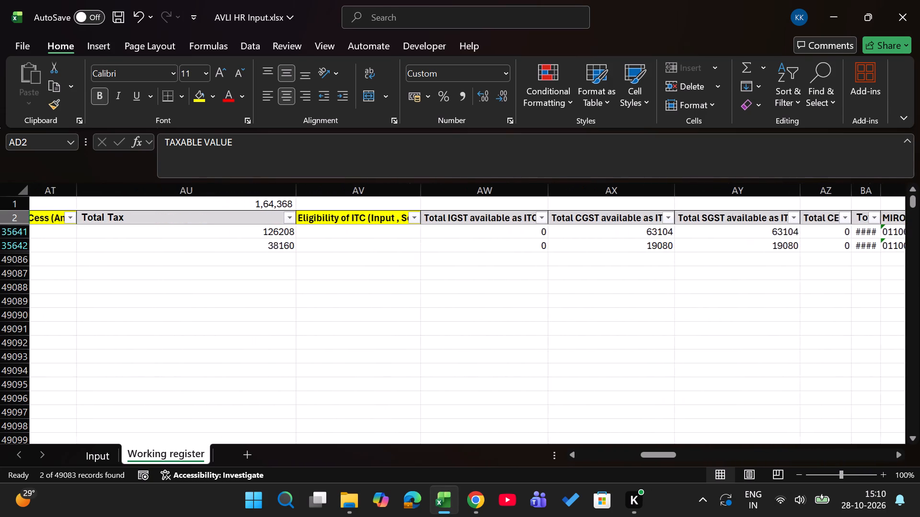
scroll(778, 208, "right", 1)
left_click(350, 213)
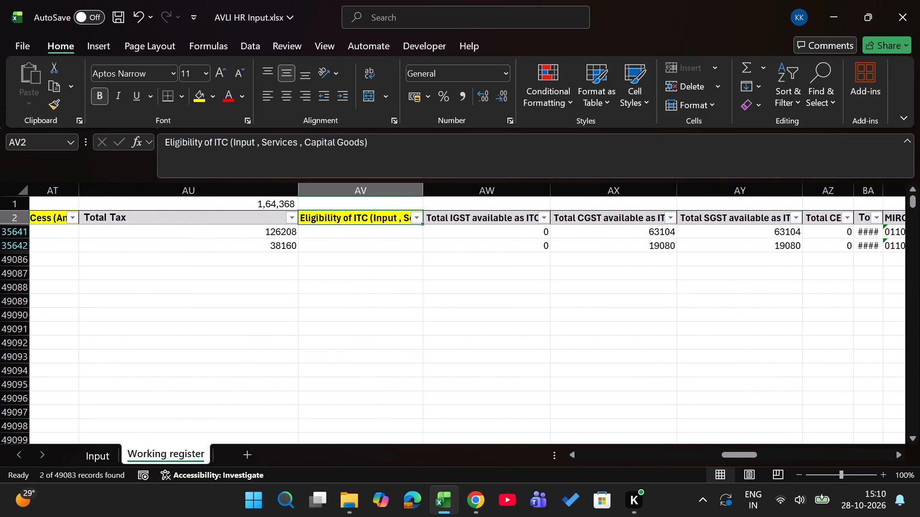
key("Down")
key("alt+Down")
key("Down")
key("Down")
key("Down")
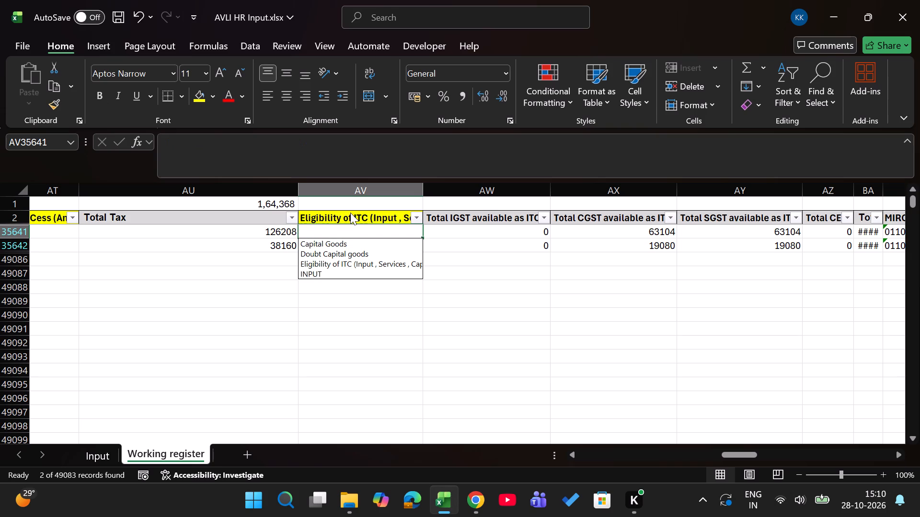
key("Down")
key("Return")
key("ctrl+c")
key("Down")
key("Return")
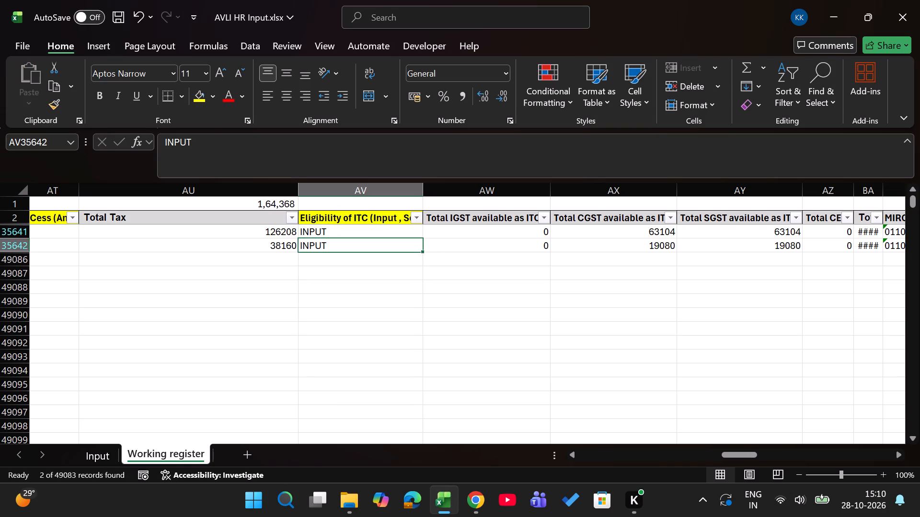
key("Up")
key("Up")
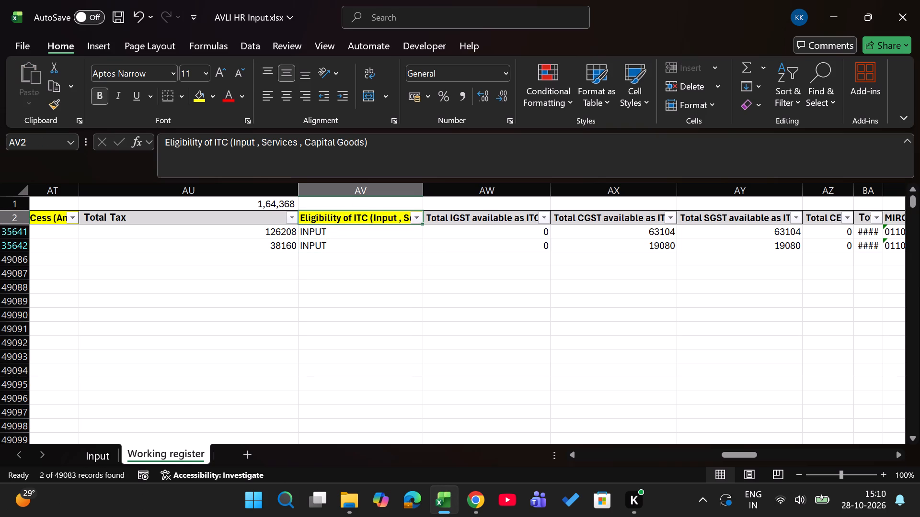
Set "Whether Invoice to be Checked?" in BP35641 to Yes and copy it into BP35642.
scroll(433, 276, "left", 6)
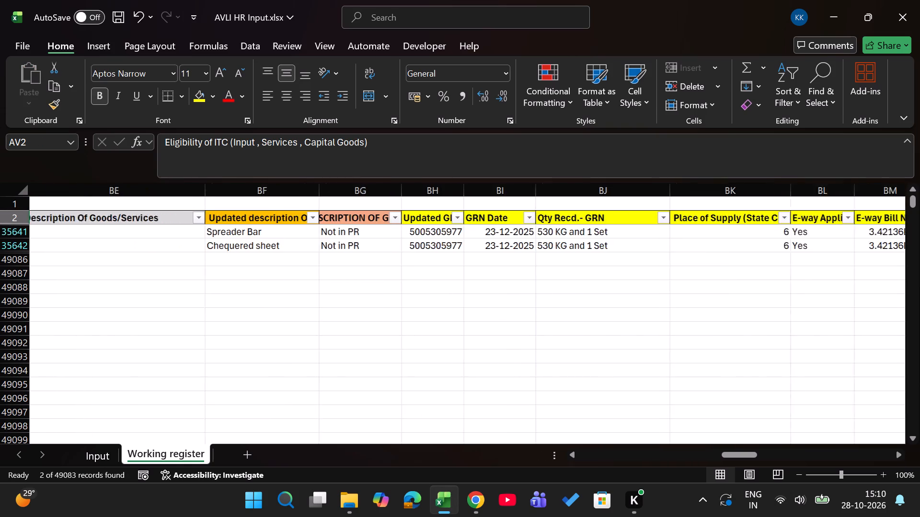
scroll(433, 276, "left", 3)
scroll(433, 276, "right", 1)
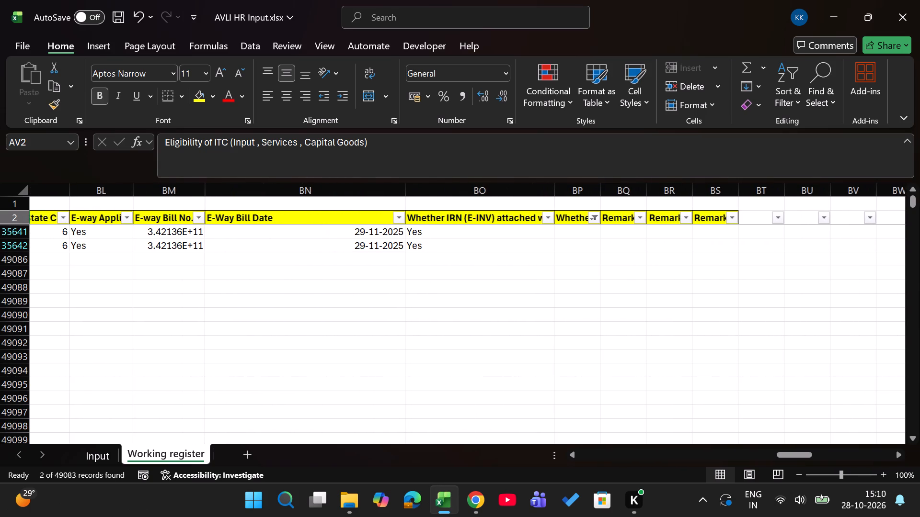
scroll(433, 276, "right", 1)
left_click(562, 225)
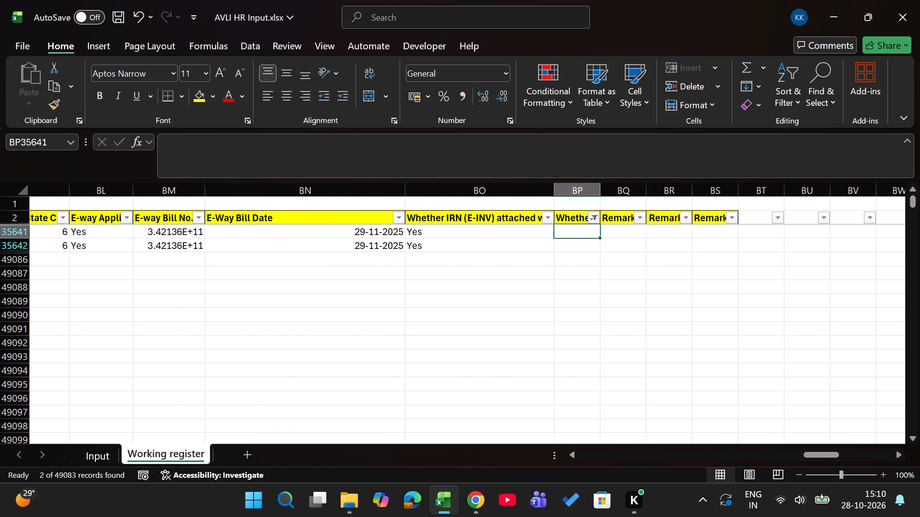
key("alt+Down")
key("Down")
key("Down")
key("Down")
key("Return")
key("ctrl+c")
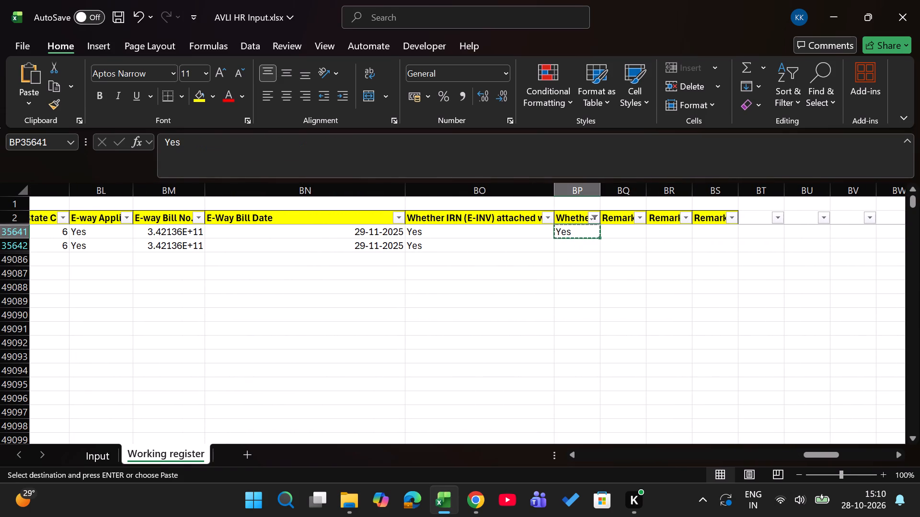
key("Down")
key("Return")
Return to the first columns of row 35641 to review the completed entries.
key("Up")
key("Up")
key("ctrl+Left")
key("Down")
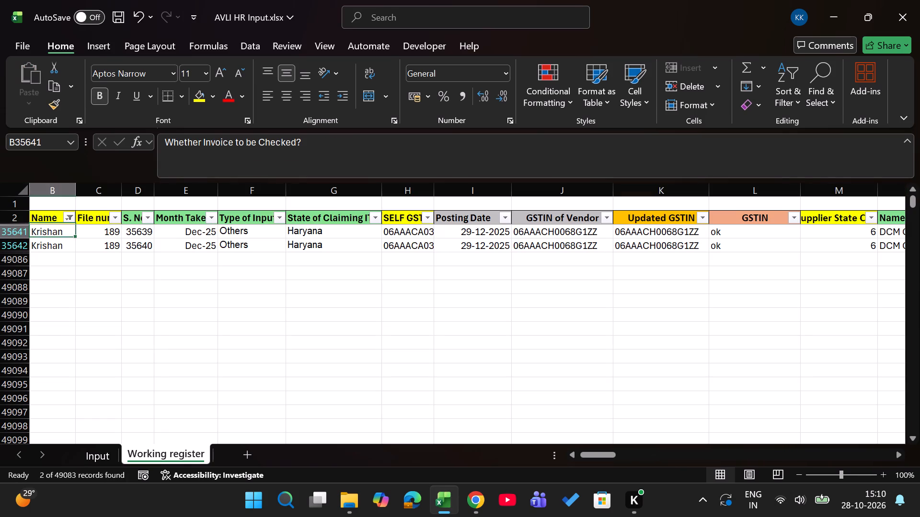
key("Right")
key("Right")
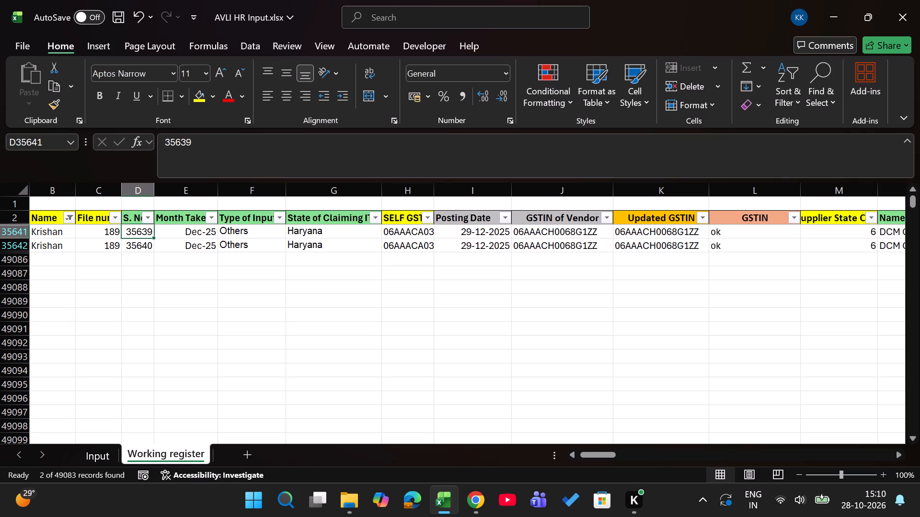
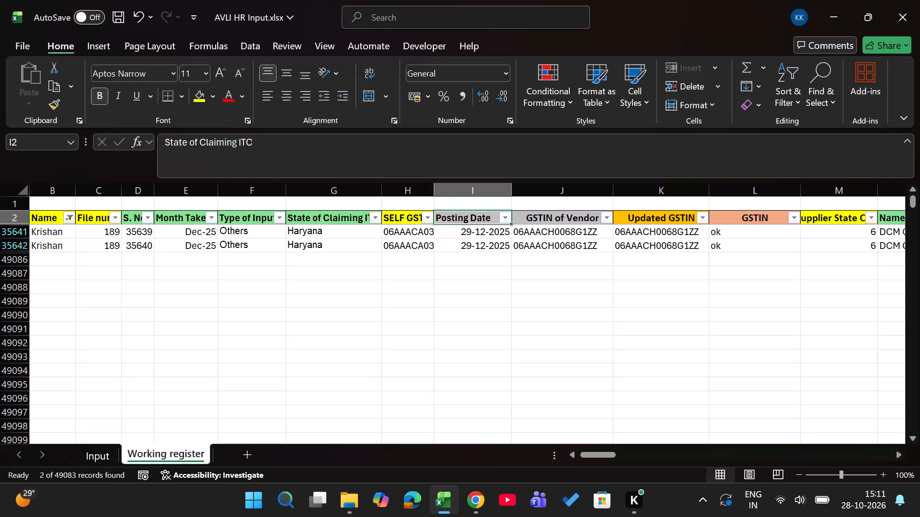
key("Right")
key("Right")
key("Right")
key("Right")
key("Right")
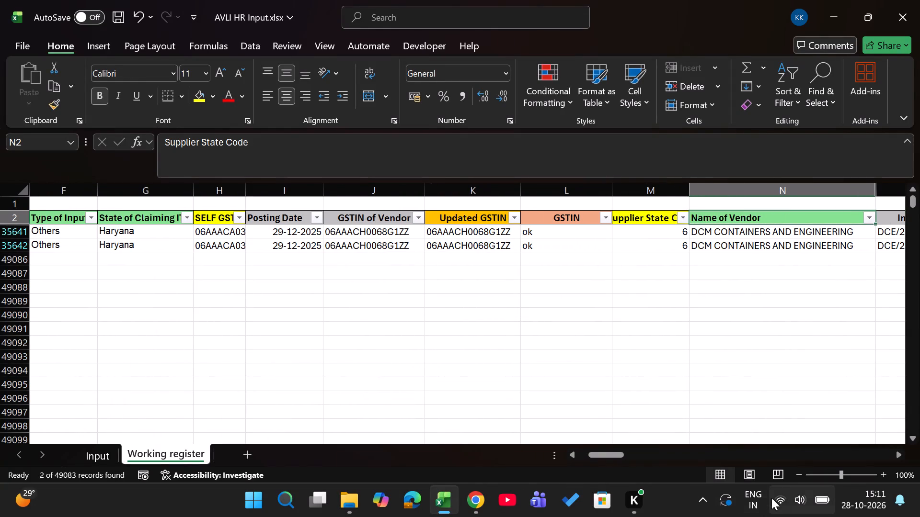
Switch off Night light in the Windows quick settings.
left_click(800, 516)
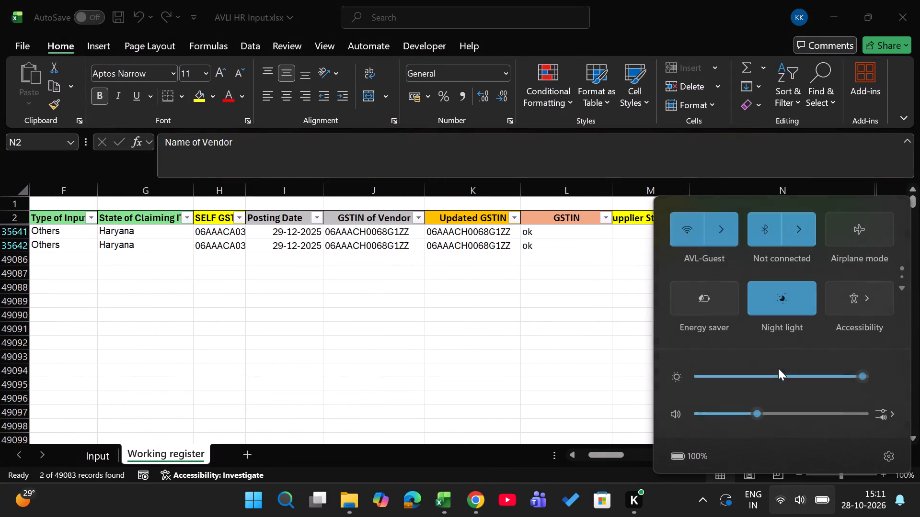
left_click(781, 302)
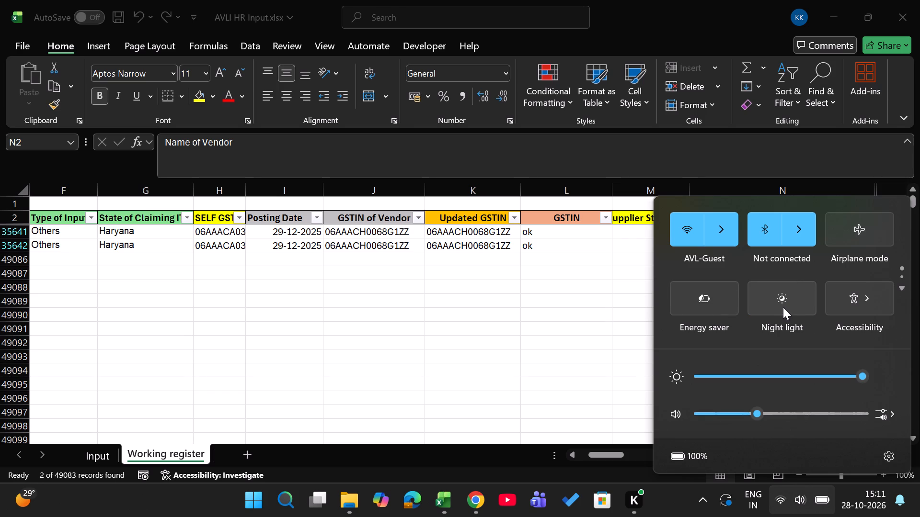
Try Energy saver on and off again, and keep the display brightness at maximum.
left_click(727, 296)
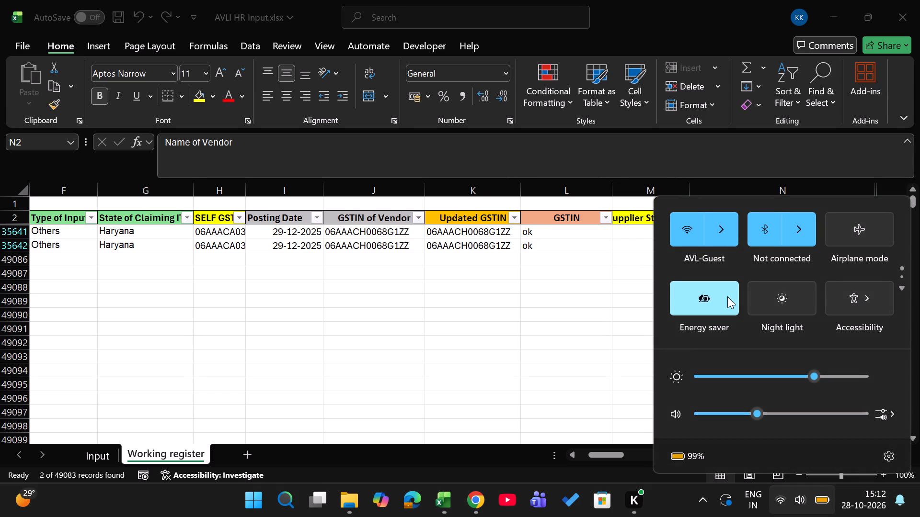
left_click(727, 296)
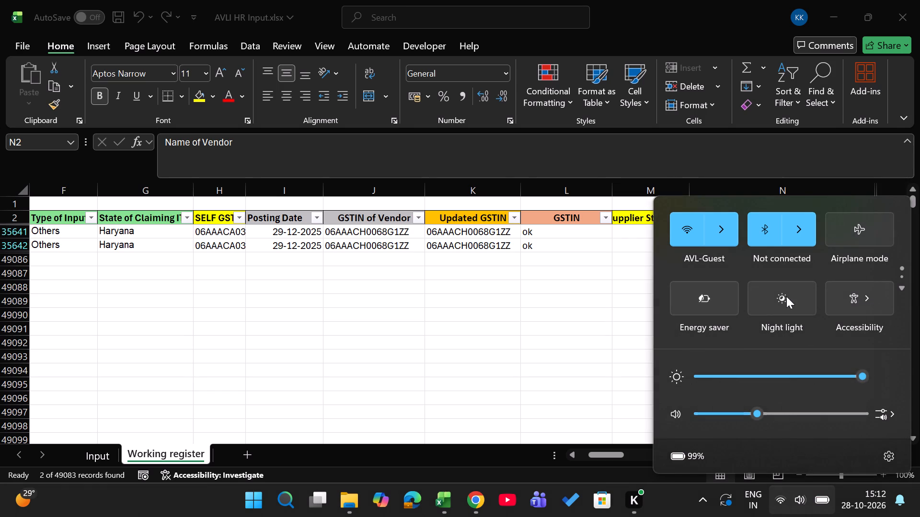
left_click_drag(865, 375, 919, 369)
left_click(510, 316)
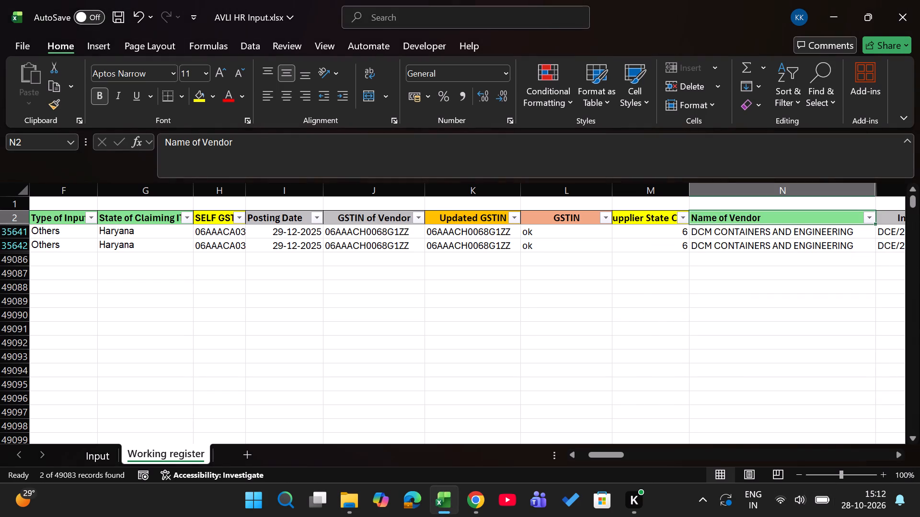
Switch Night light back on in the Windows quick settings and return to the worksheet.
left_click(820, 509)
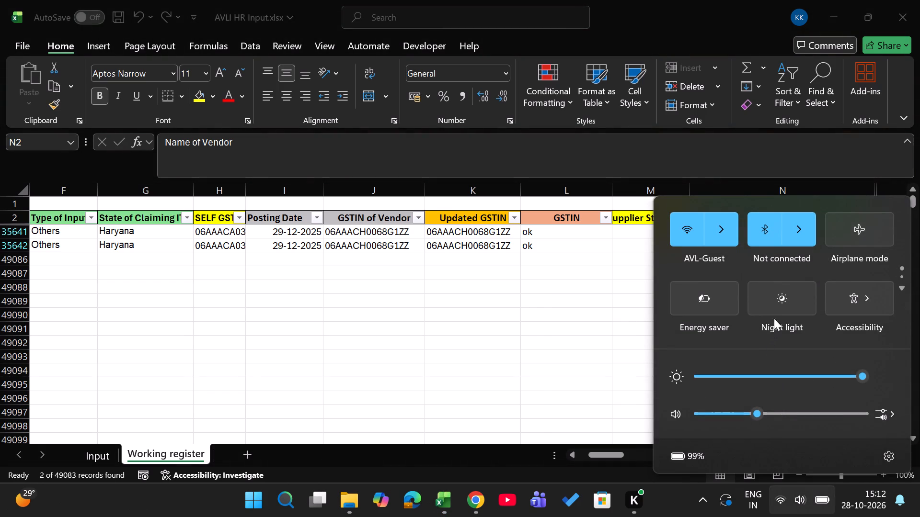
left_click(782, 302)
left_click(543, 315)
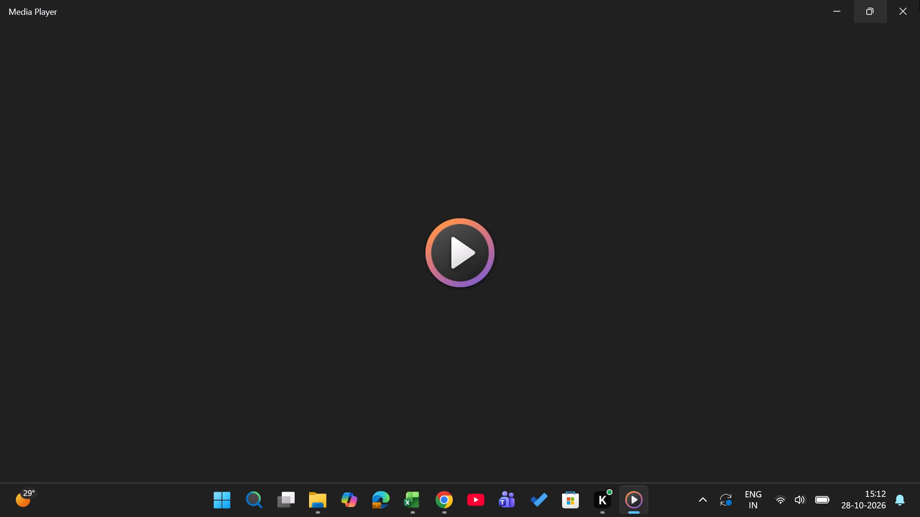
Close the Media Player window and return to the AVLI HR Input workbook in Excel.
left_click(919, 0)
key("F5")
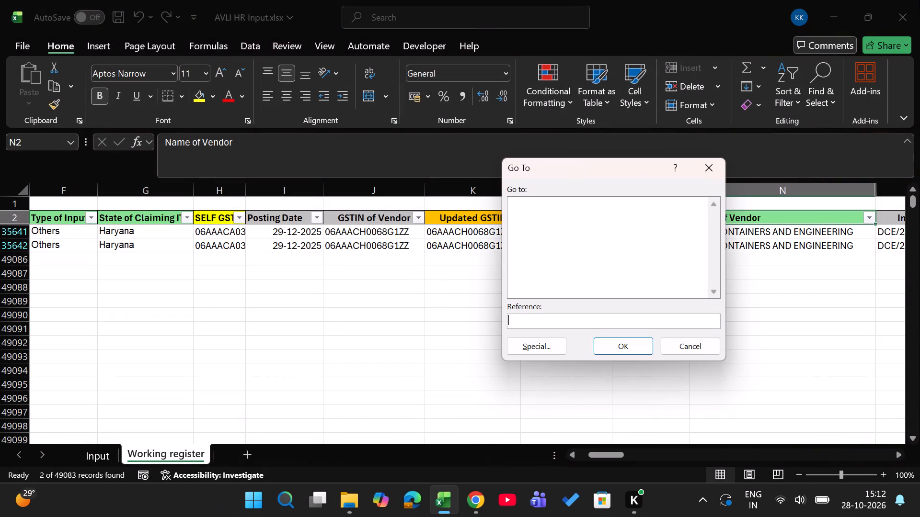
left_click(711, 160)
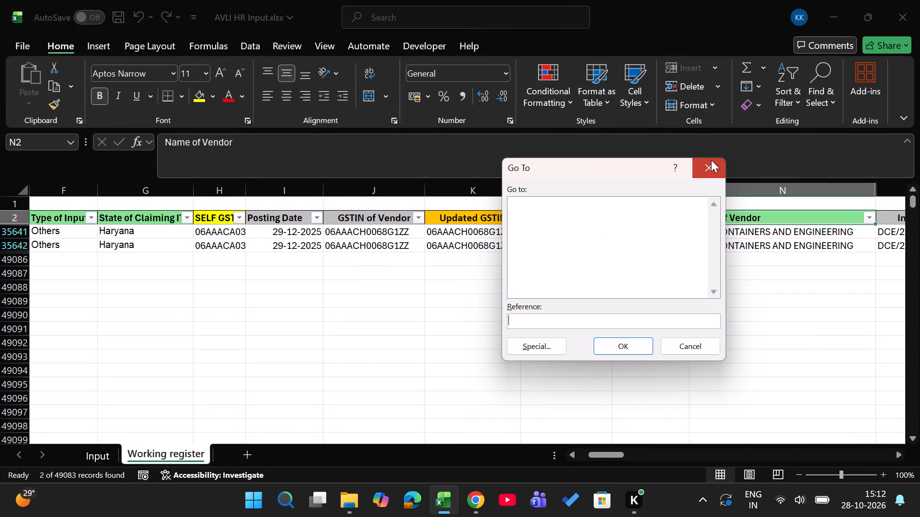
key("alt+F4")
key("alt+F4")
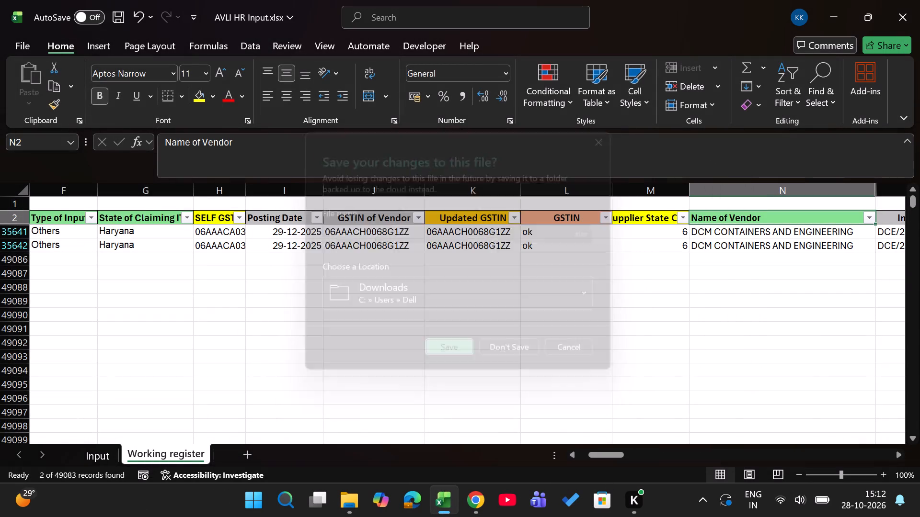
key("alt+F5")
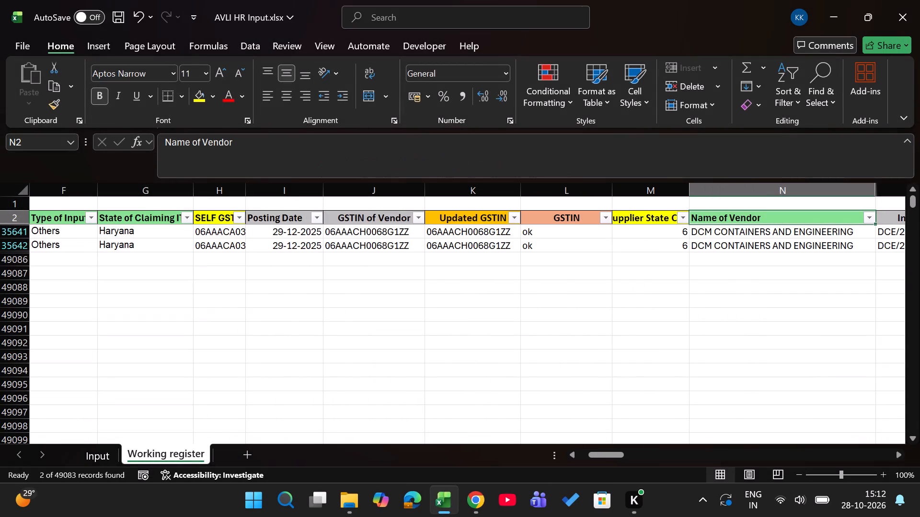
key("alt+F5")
Start a spelling check of the Working register sheet from the empty cell L49092.
left_click(595, 342)
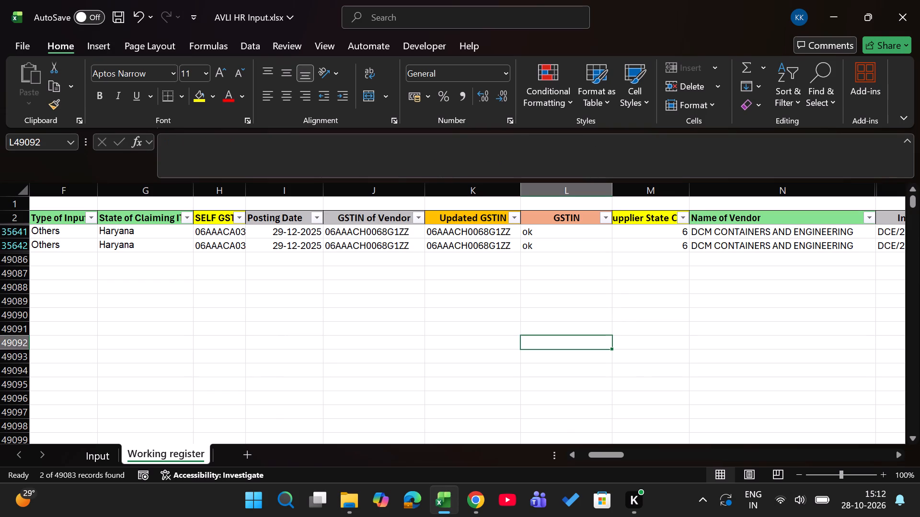
key("alt+F6")
key("F7")
key("F7")
key("F7")
key("F7")
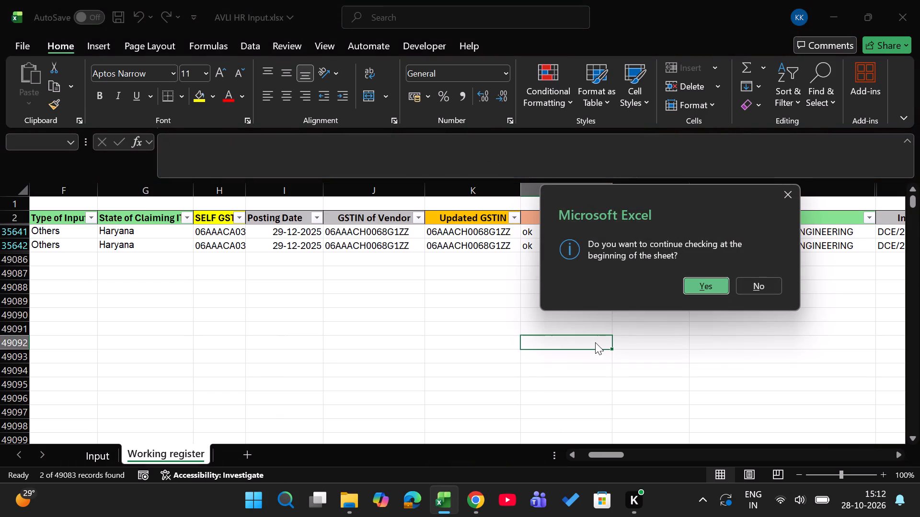
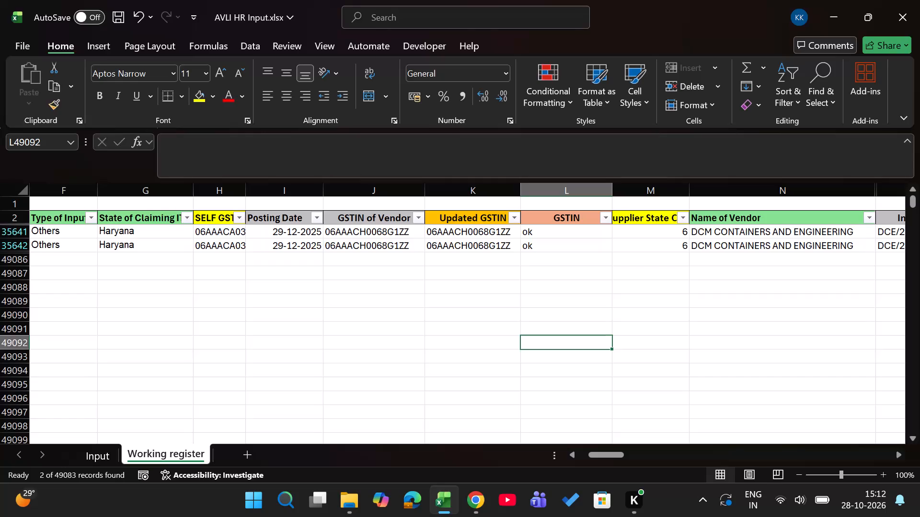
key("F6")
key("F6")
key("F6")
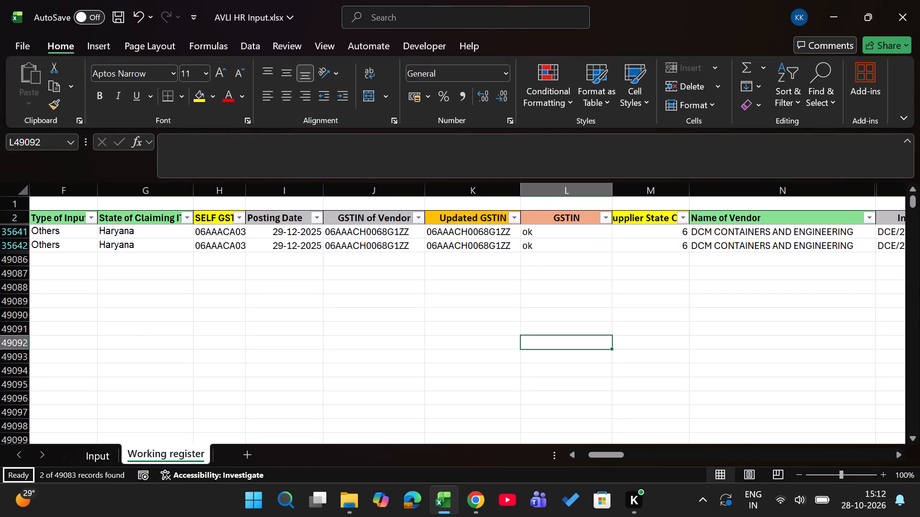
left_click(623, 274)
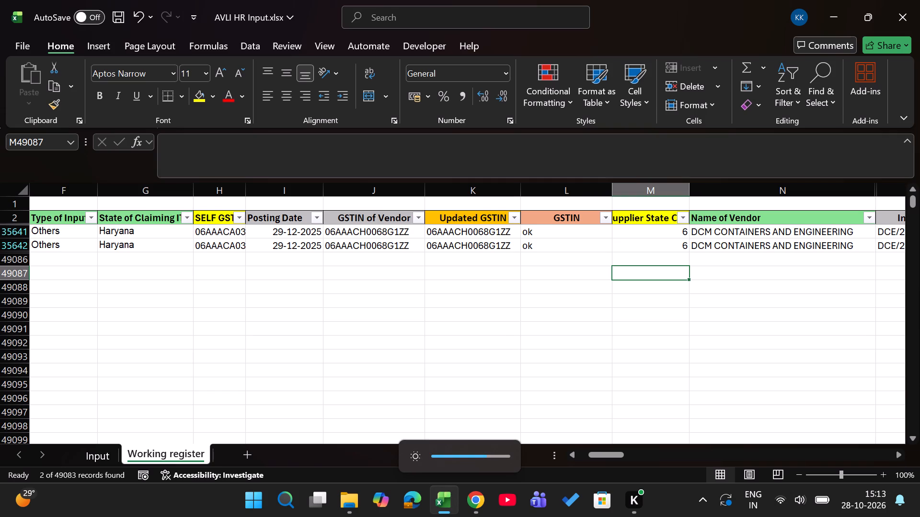
Raise the display brightness to 100 and return to the Working register sheet.
left_click(623, 274)
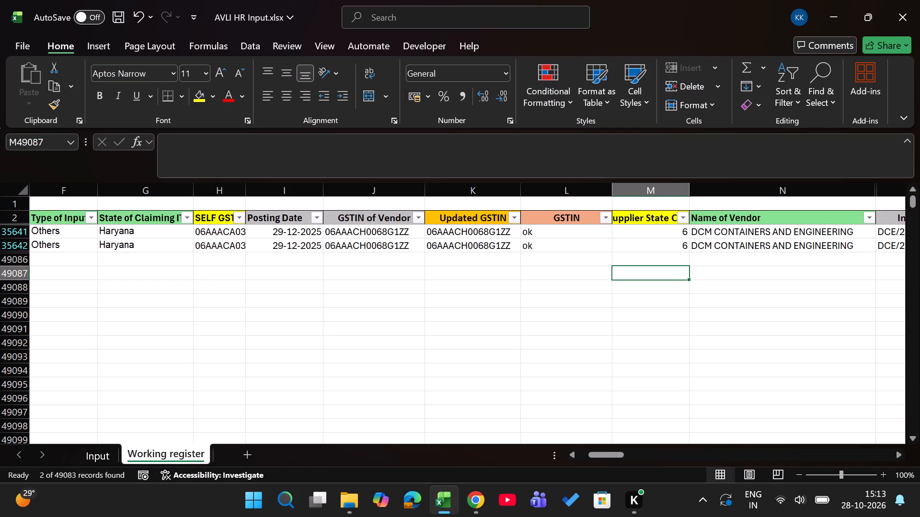
left_click(801, 516)
left_click_drag(783, 373, 908, 351)
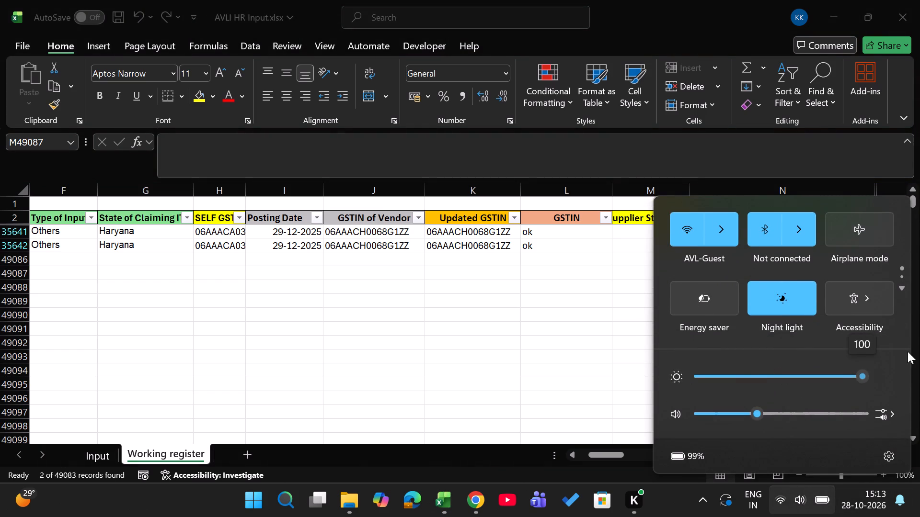
left_click_drag(908, 351, 919, 357)
left_click(437, 347)
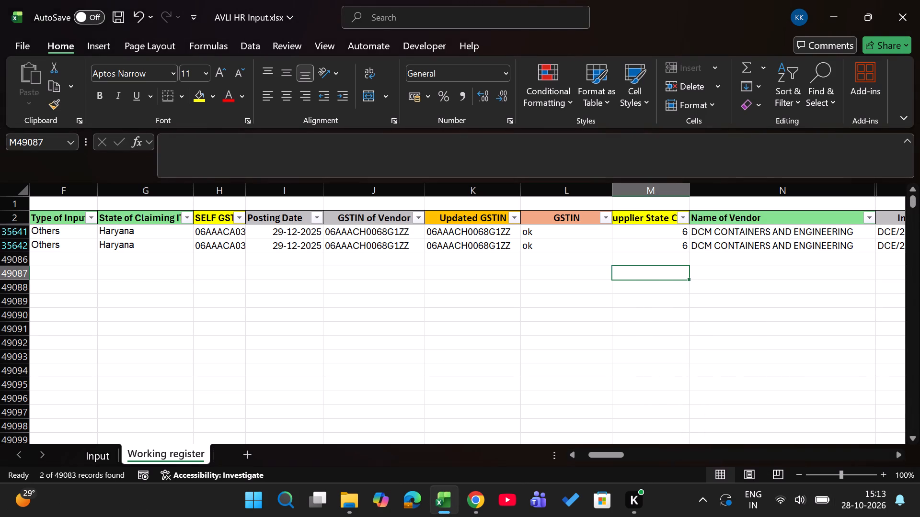
Review the vendor GSTIN, invoice number, invoice date, invoice value and taxable value columns of rows 35641 and 35642 along header row 2.
key("Up")
key("Up")
key("Up")
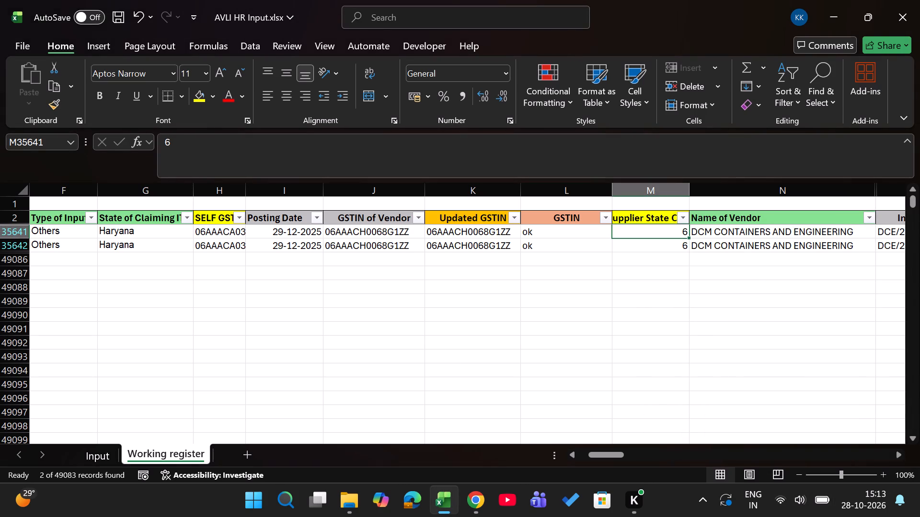
key("Left")
key("Left")
key("Left")
key("Left")
key("Up")
key("Right")
key("Right")
key("Right")
key("Right")
key("Right")
key("Right")
key("Right")
key("Right")
key("Right")
key("Right")
key("Right")
key("Right")
key("Right")
key("Right")
key("Right")
key("Right")
key("Right")
key("Right")
key("Right")
key("Right")
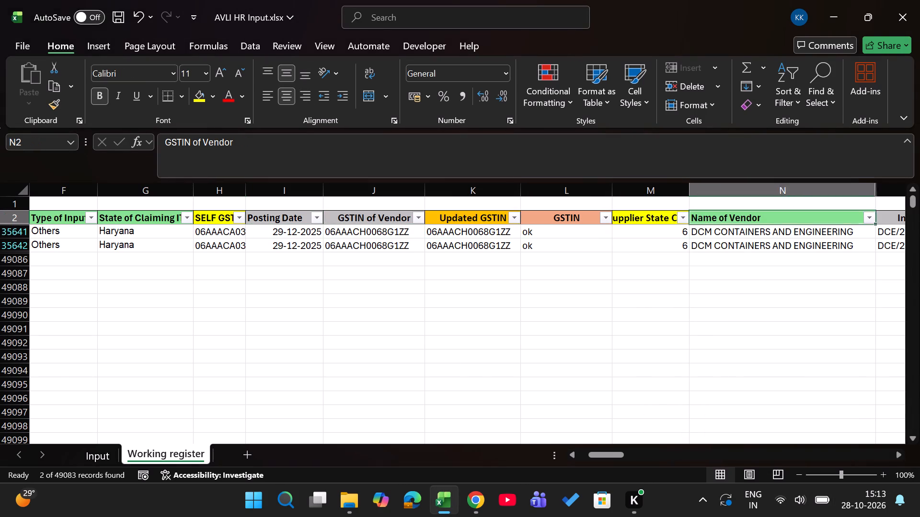
key("Right")
key("Right")
key("Right")
key("Right")
key("Right")
key("Right")
key("Right")
key("Right")
key("Right")
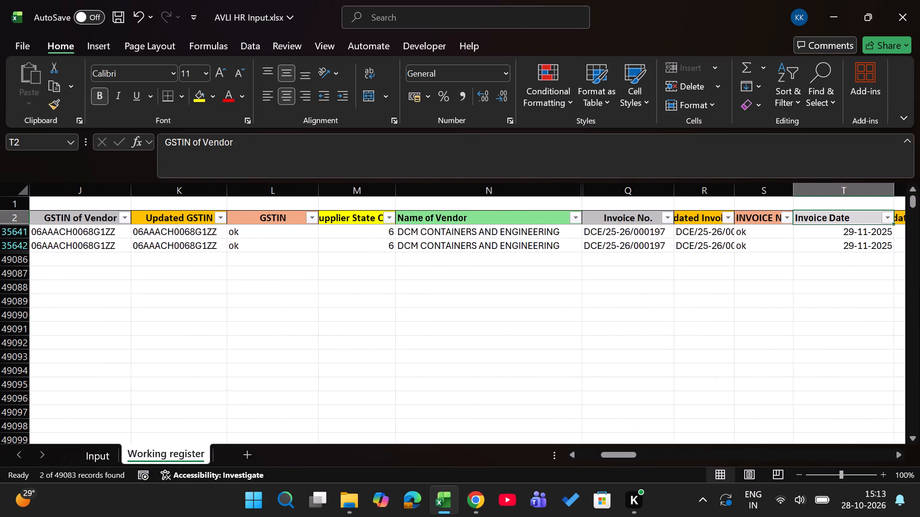
key("Right")
key("Right")
key("Right")
key("Right")
key("Right")
key("Right")
key("Right")
key("Right")
key("Right")
key("Right")
key("Right")
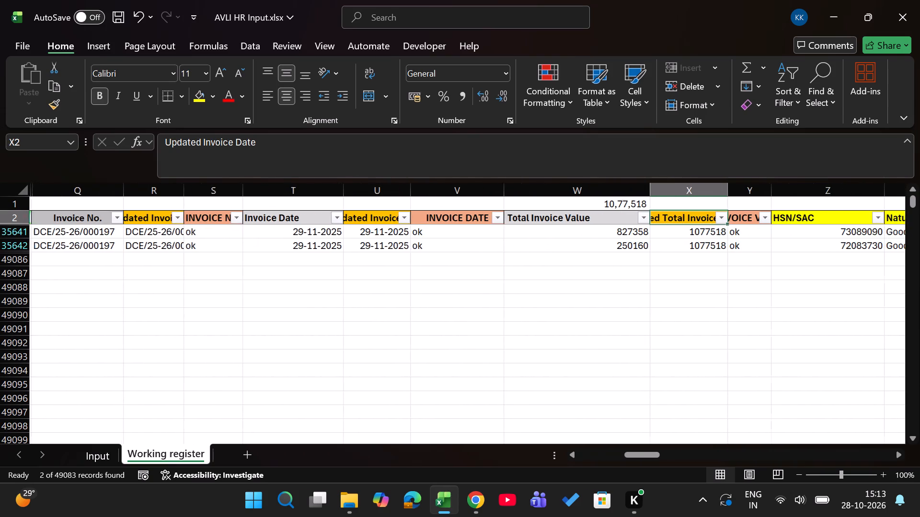
key("Right")
key("Right")
key("Right")
Examine the CGST, SGST, ITC and MIRO columns of rows 35641 and 35642, finishing at the Total Tax heading in AU2.
scroll(437, 347, "left", 2)
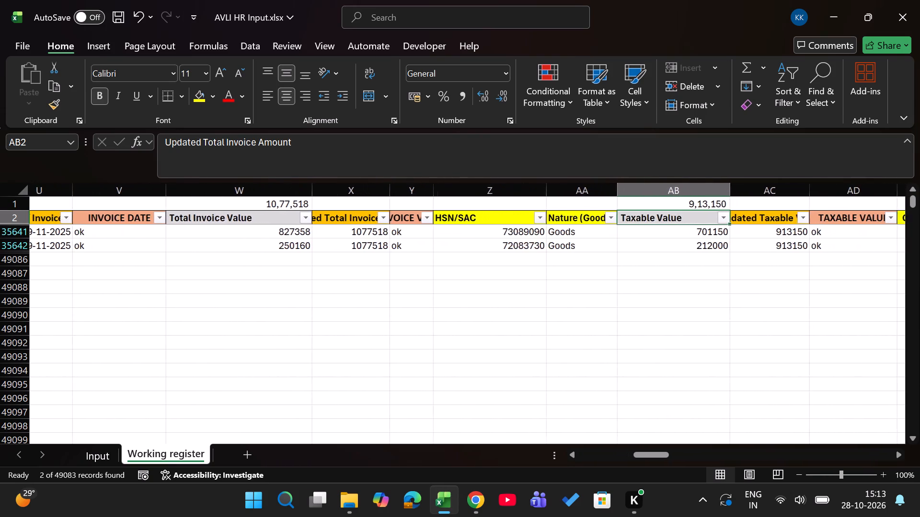
scroll(437, 347, "left", 8)
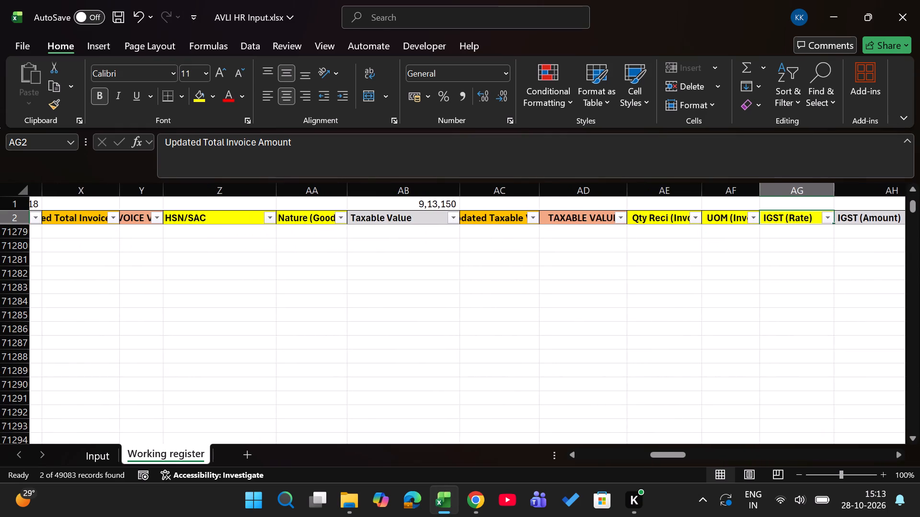
scroll(437, 347, "left", 3)
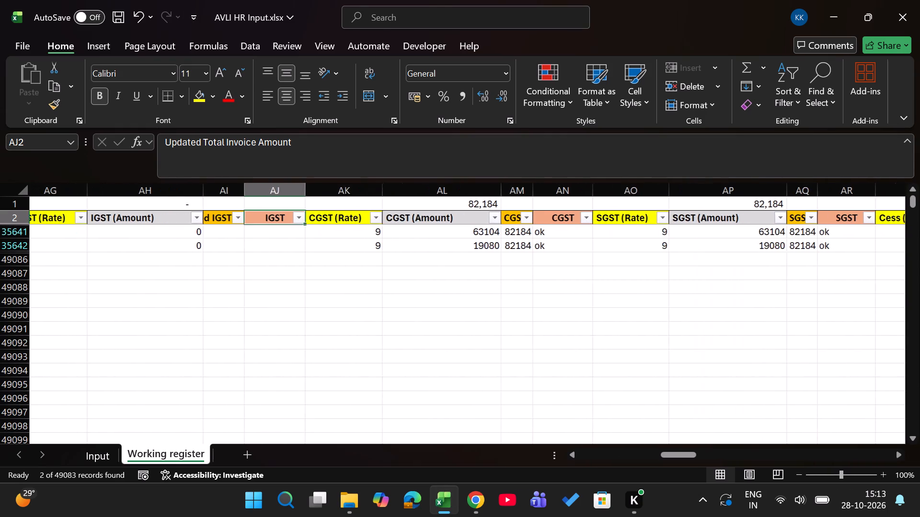
scroll(437, 347, "left", 1)
scroll(558, 313, "left", 4)
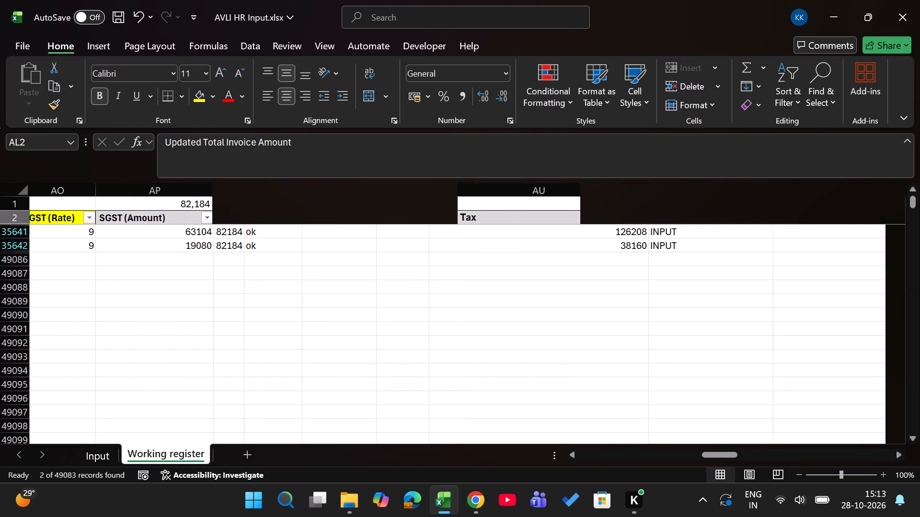
scroll(656, 238, "left", 5)
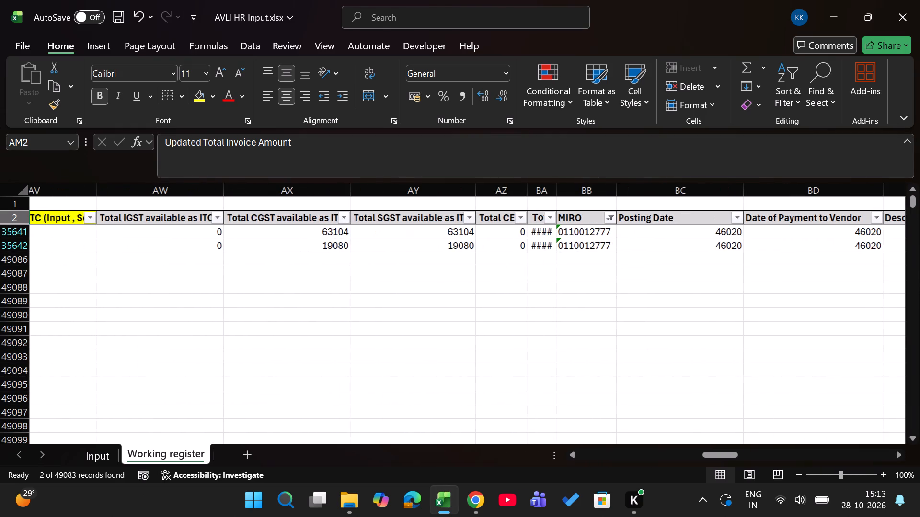
scroll(656, 238, "left", 1)
left_click(579, 216)
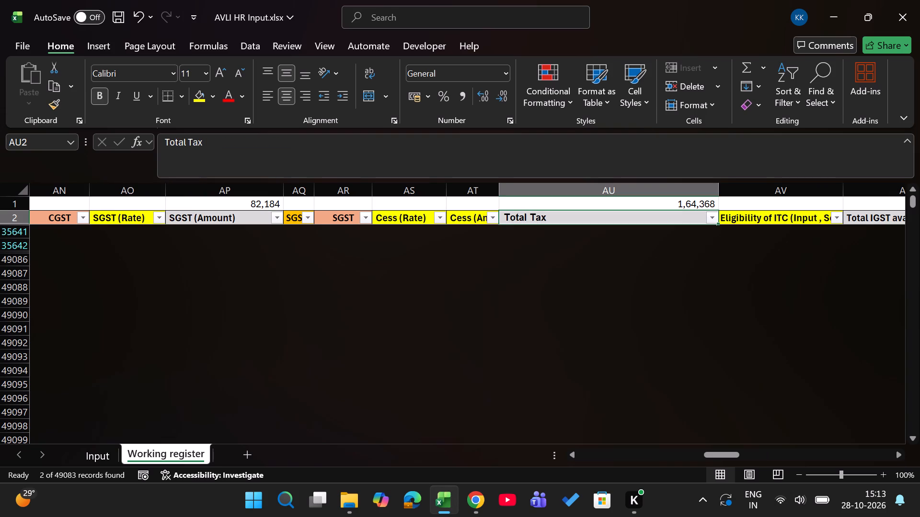
Filter the MIRO column of the Working register sheet to the records matching 12776.
key("Right")
key("Right")
key("Right")
key("Right")
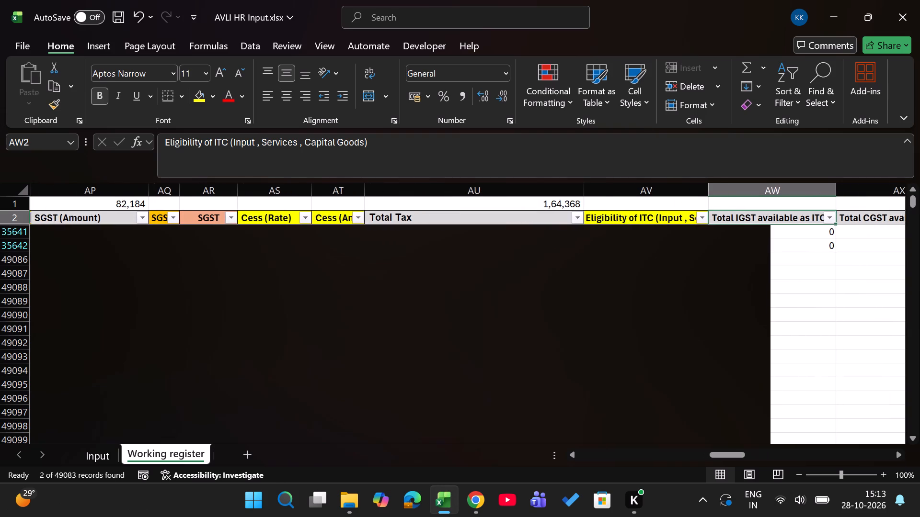
key("Right")
key("Right")
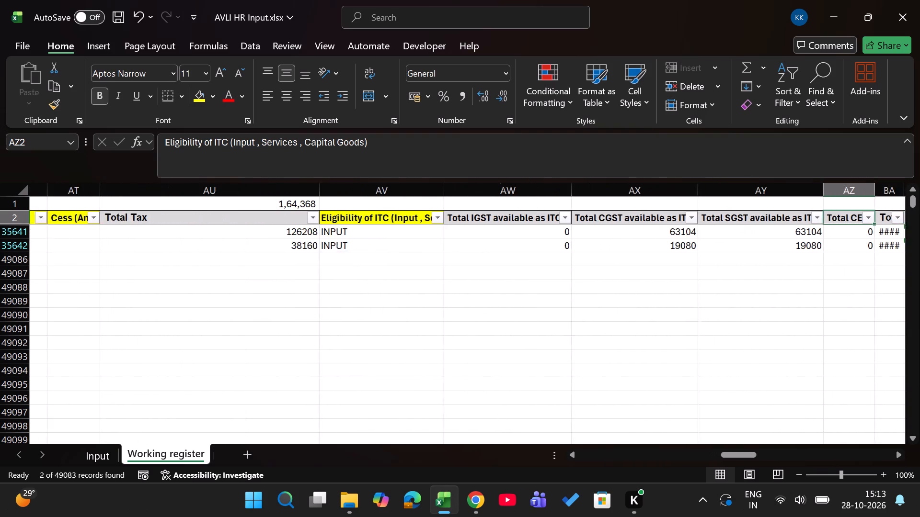
key("Right")
key("Right")
key("Left")
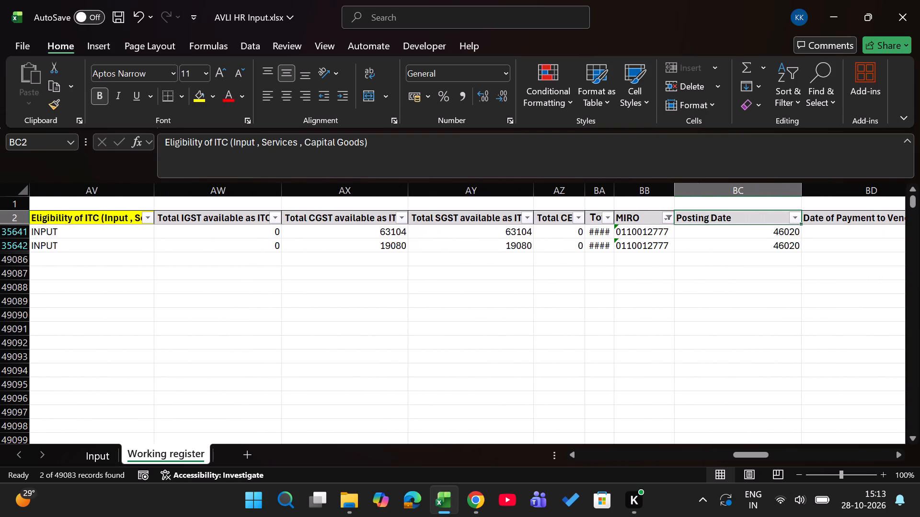
key("alt+Down")
key("alt+Down")
key("alt+Down")
key("alt+Down")
key("alt+Down")
key("alt+Down")
key("alt+Down")
key("alt+Down")
key("alt+Down")
key("alt+Down")
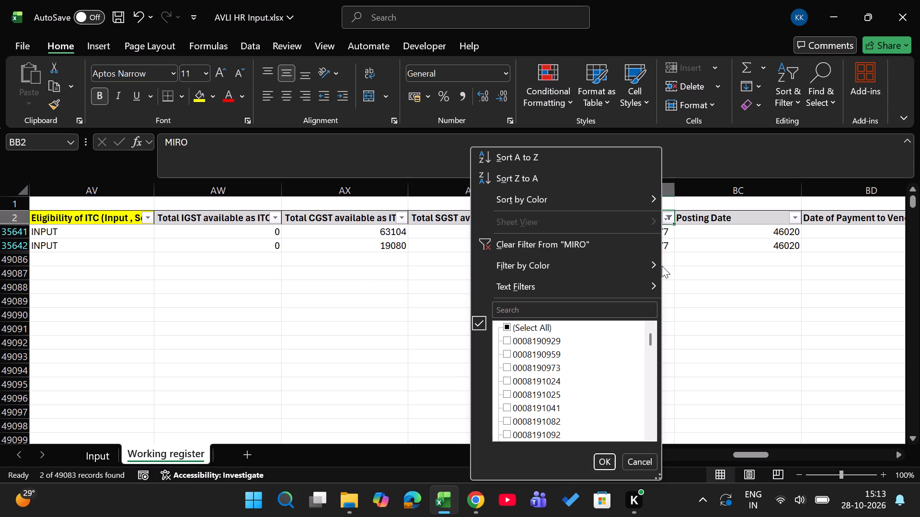
key("Down")
key("Down")
key("Down")
key("Down")
key("Down")
key("Down")
key("Down")
type("12776")
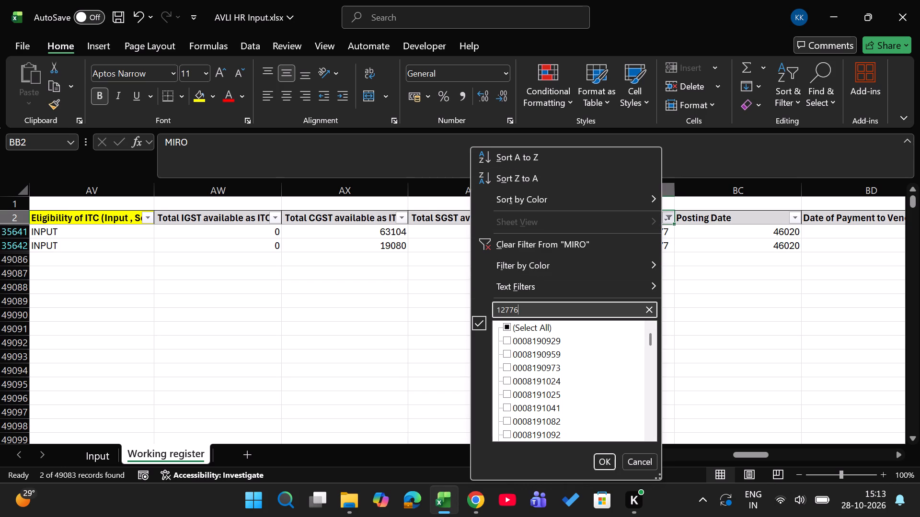
key("Return")
key("Down")
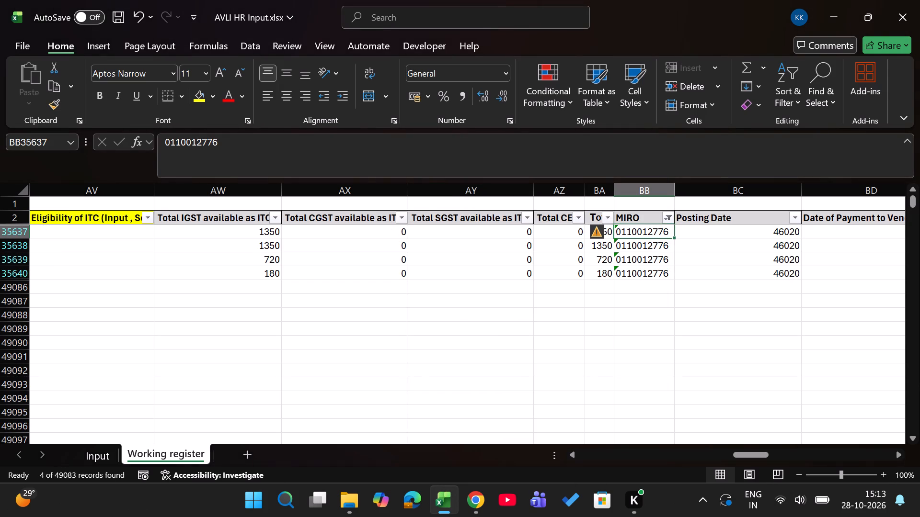
key("Up")
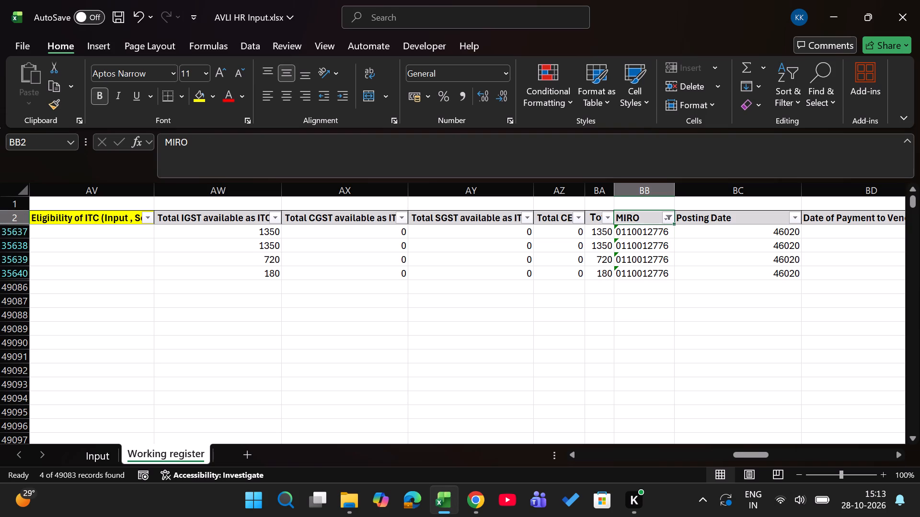
Examine the vendor, invoice value, taxable value, IGST and CGST amounts of the filtered records.
key("ctrl+Left")
key("Down")
key("Right")
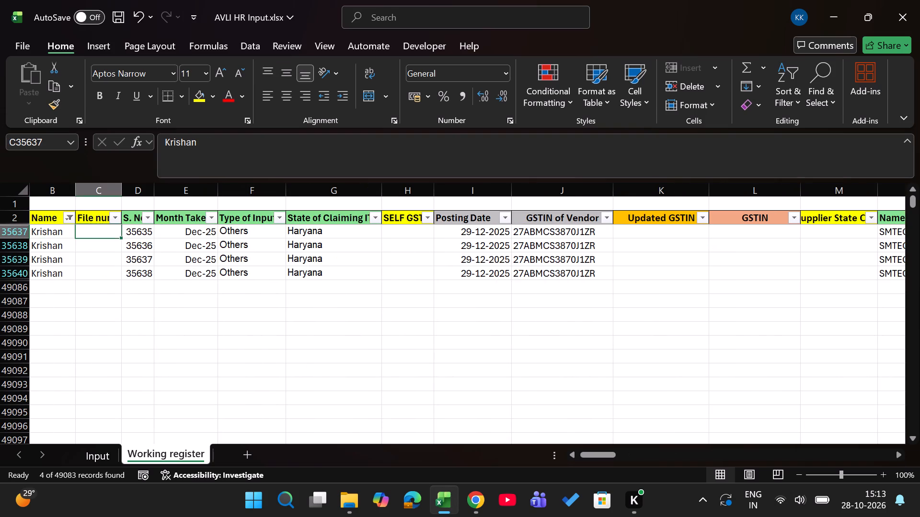
key("Right")
key("Up")
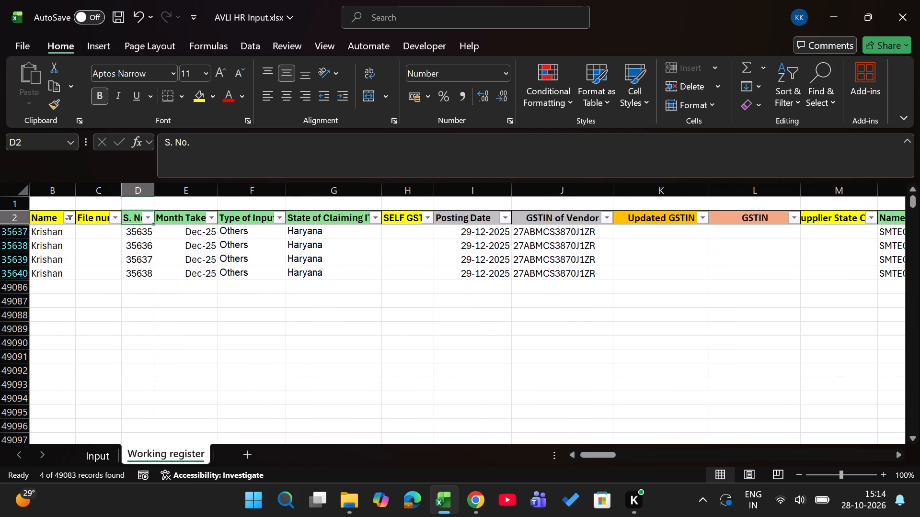
key("Right")
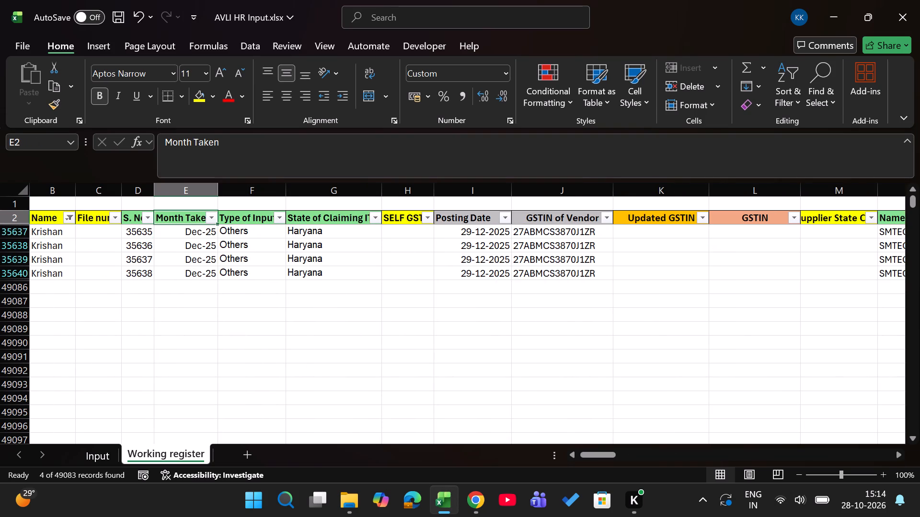
key("Up")
key("ctrl+Right")
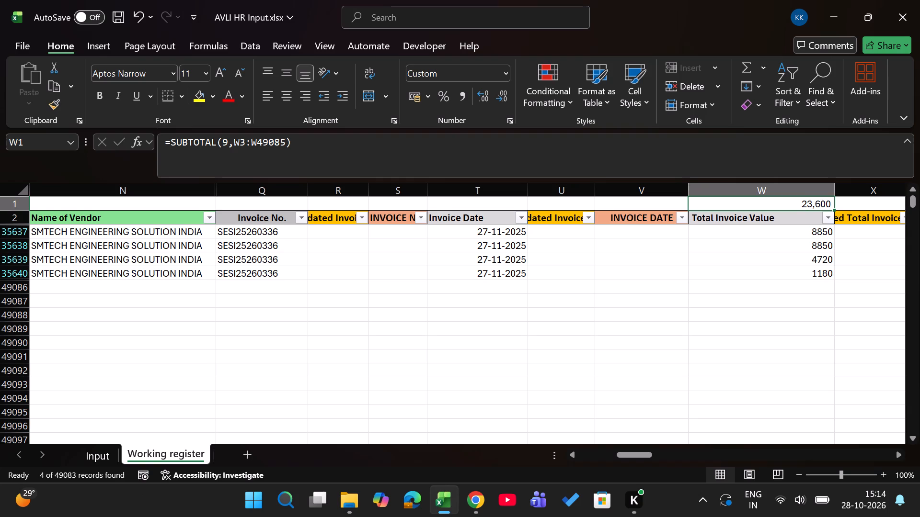
key("Left")
key("Down")
key("Right")
key("Up")
key("ctrl+Right")
key("ctrl+Right")
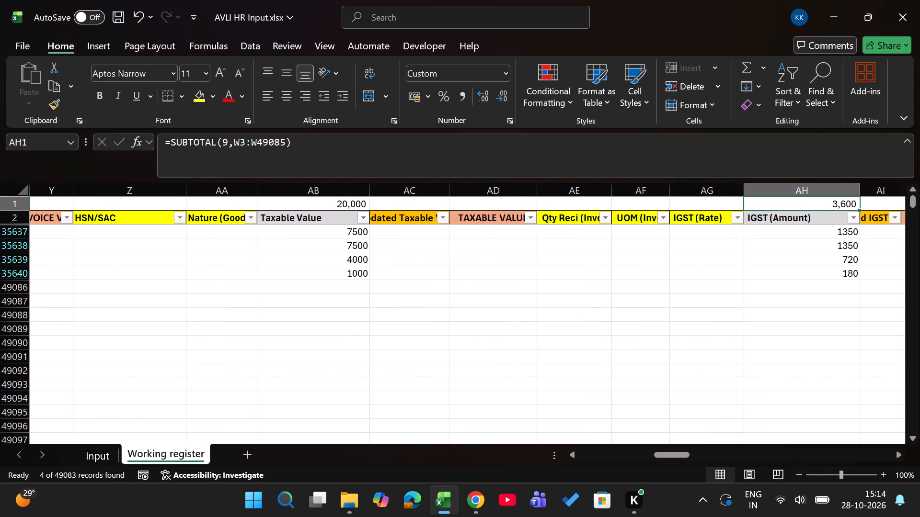
key("ctrl+Left")
key("ctrl+Left")
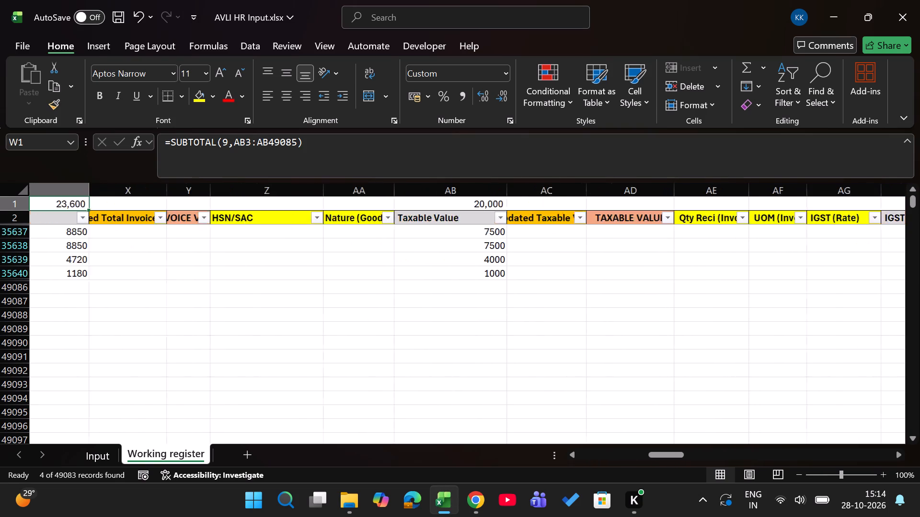
key("ctrl+Right")
key("ctrl+Right")
key("ctrl+Right")
key("Down")
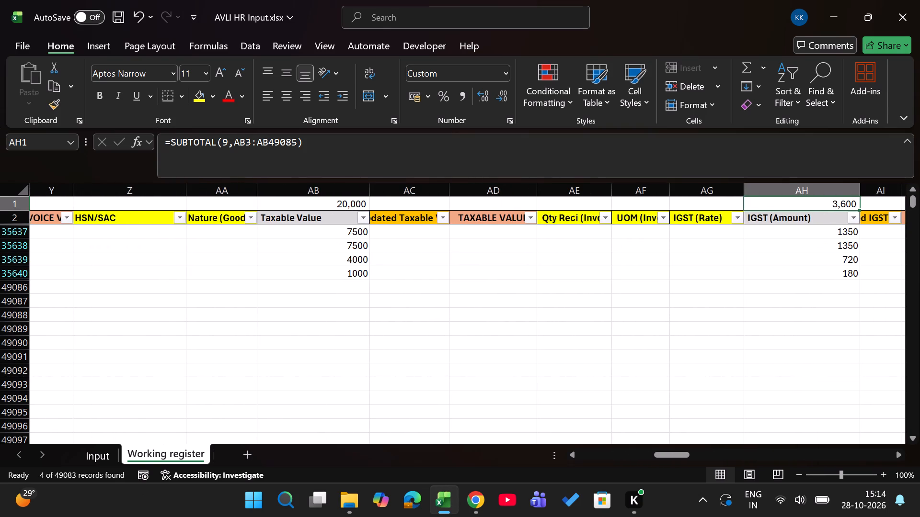
key("Down")
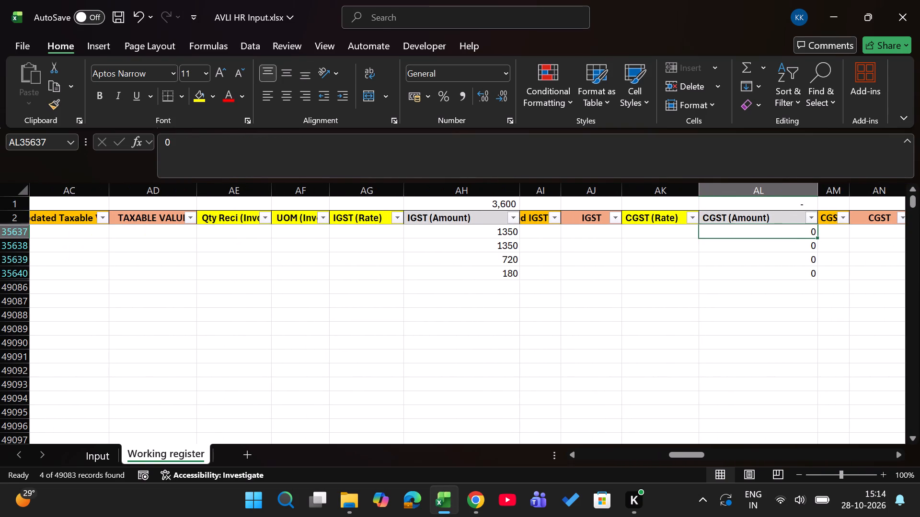
Enter "Tax amount" in the "Whether Invoice to be Checked?" column for the first filtered record, row 35637.
key("Up")
key("ctrl+Right")
key("Down")
key("Left")
key("Left")
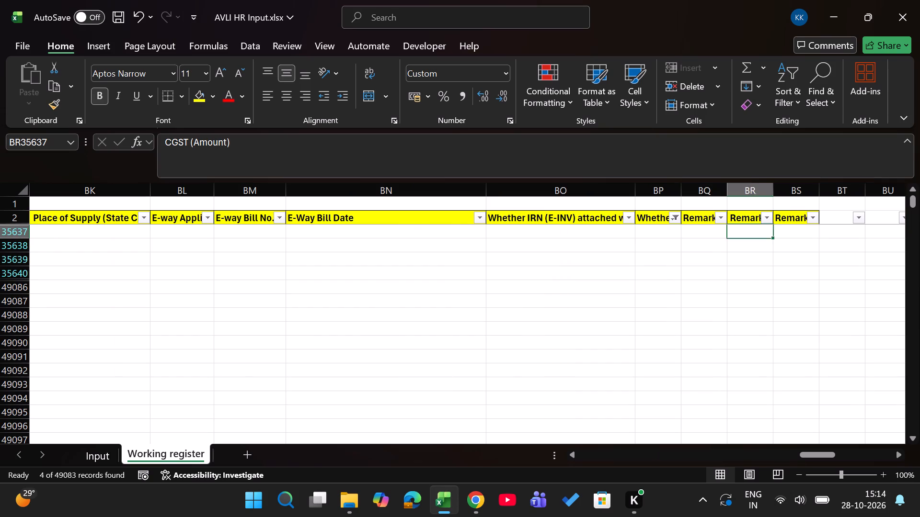
key("Left")
key("alt+Down")
key("Down")
key("Down")
key("Return")
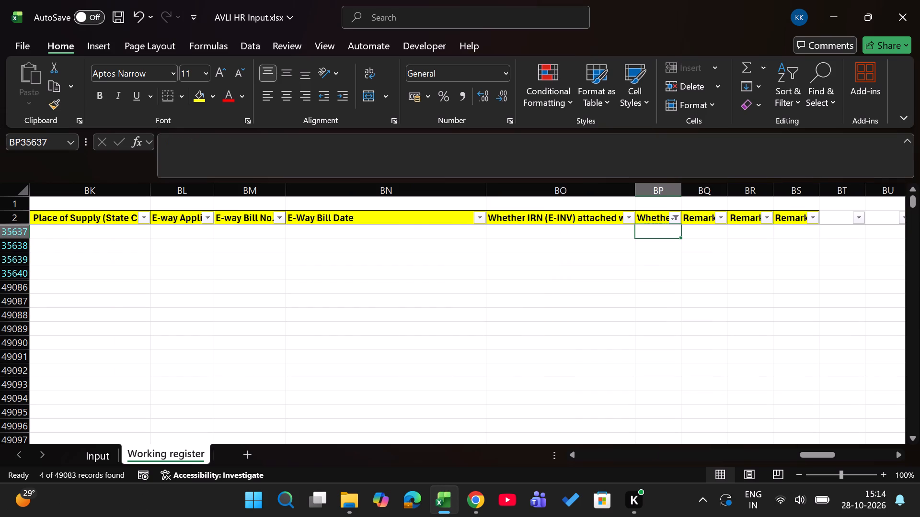
type("Ta")
type("x amount")
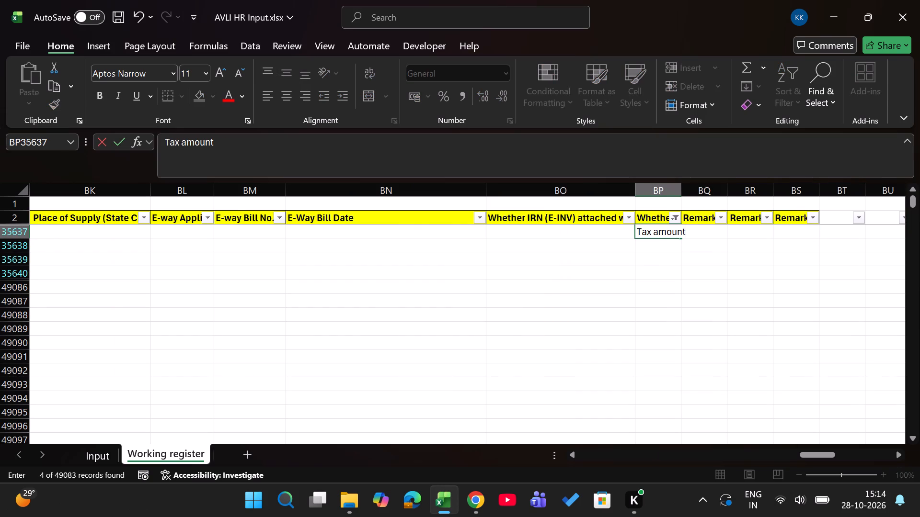
key("Return")
Enter file number 189 for row 35637 and fill it down through row 35640.
key("Up")
key("Up")
key("ctrl+Left")
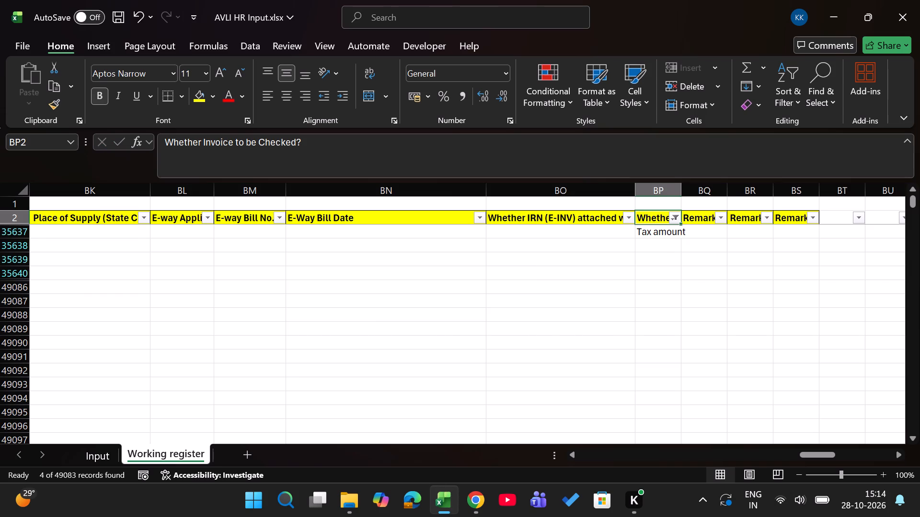
key("Down")
key("Right")
type("189")
key("Return")
key("Up")
key("shift+Down")
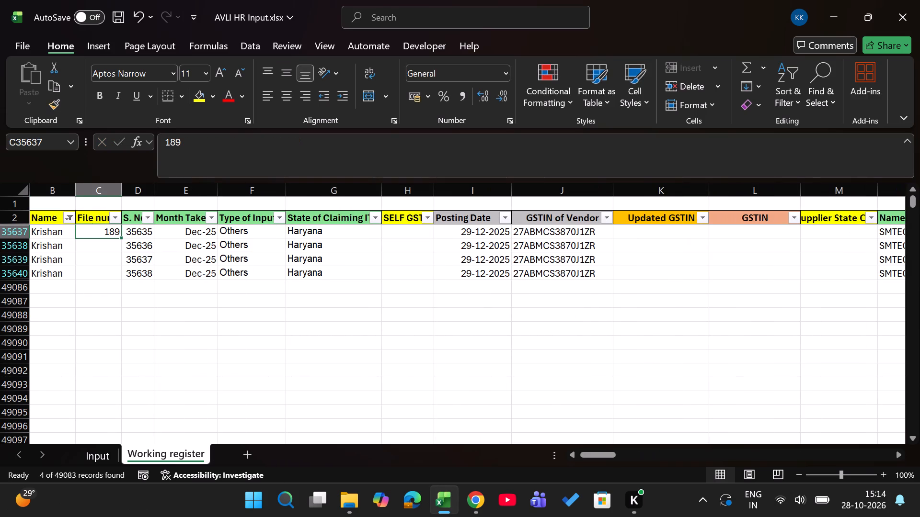
key("shift+Down")
key("shift+Down")
key("ctrl+d")
key("Up")
key("Up")
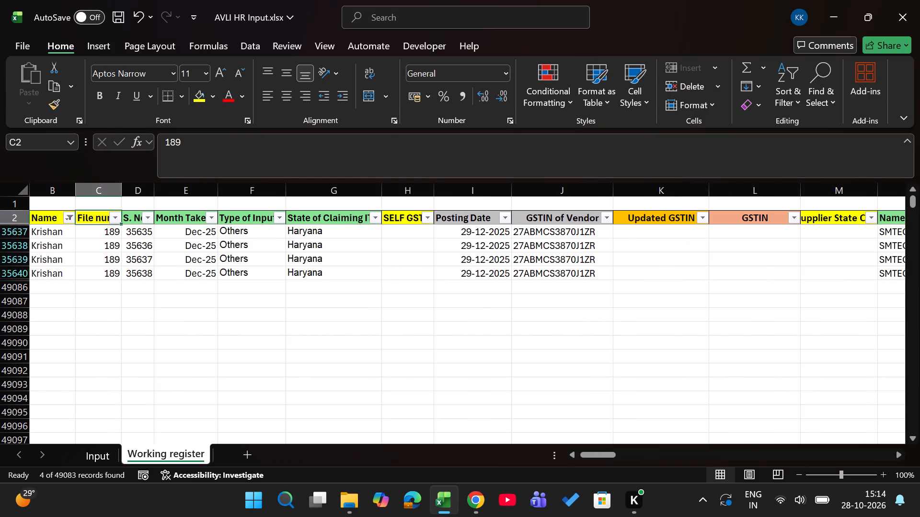
Extend the "Whether Invoice to be Checked?" entry in row 35637 to read "Tax amount less than 5000".
key("Down")
key("ctrl+Right")
key("Right")
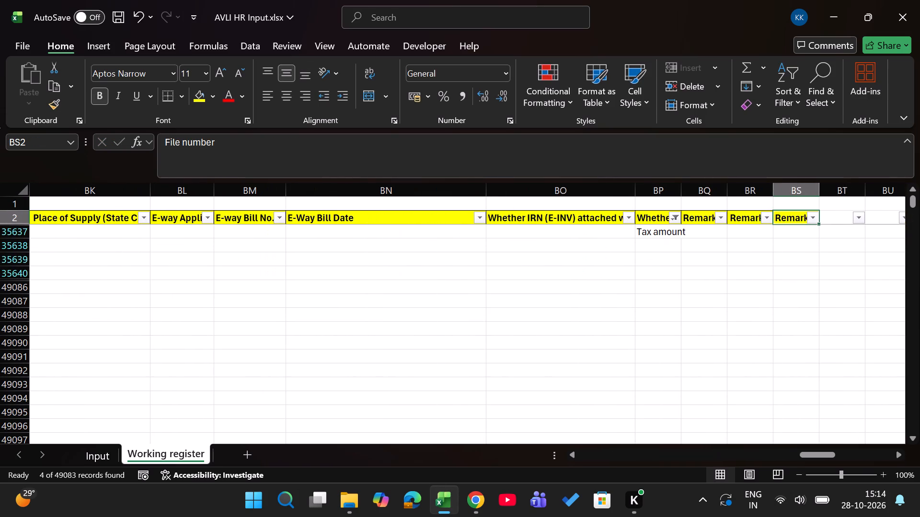
key("Left")
key("Left")
key("Left")
key("Left")
key("Down")
key("alt+Down")
key("alt+Down")
key("Down")
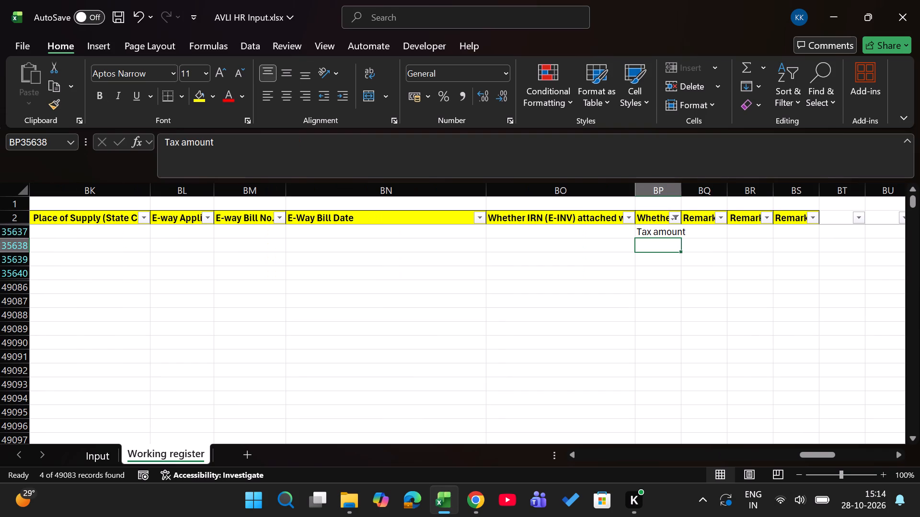
key("Return")
key("Up")
key("Up")
key("F2")
key("space")
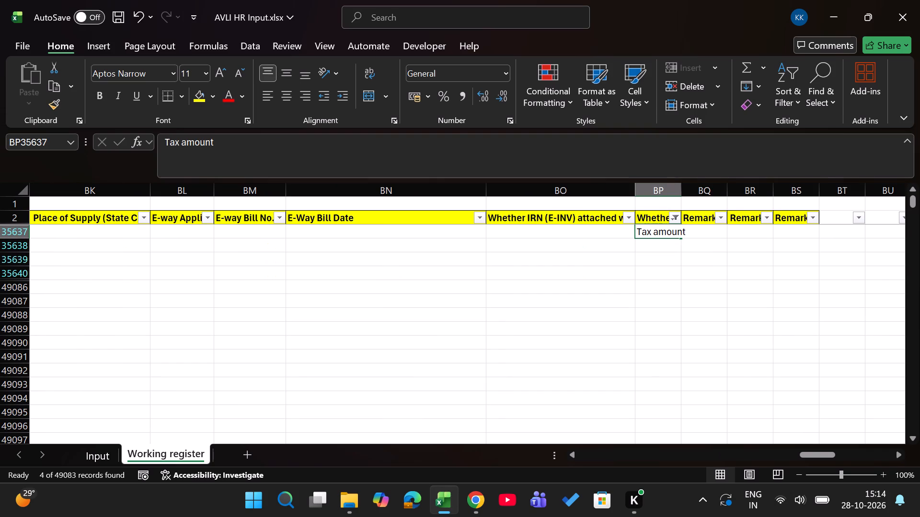
type("less than")
key("space")
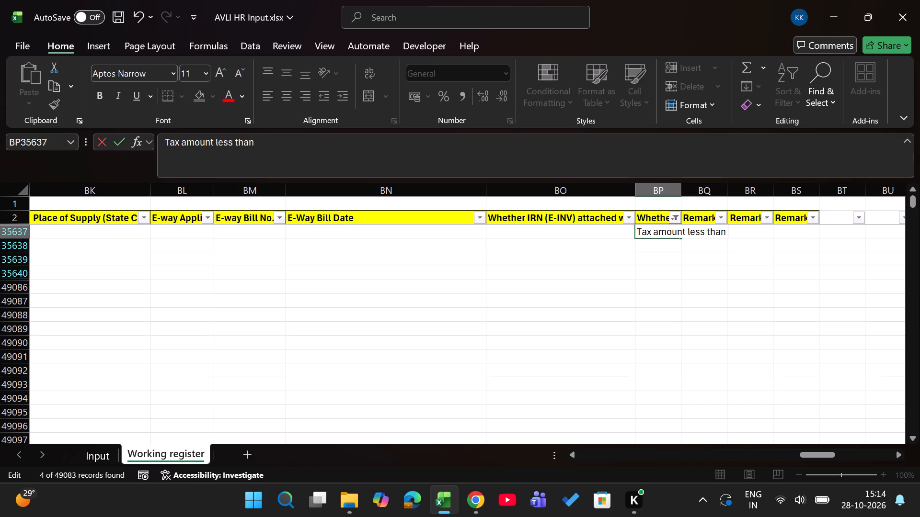
type("500")
key("0")
key("Return")
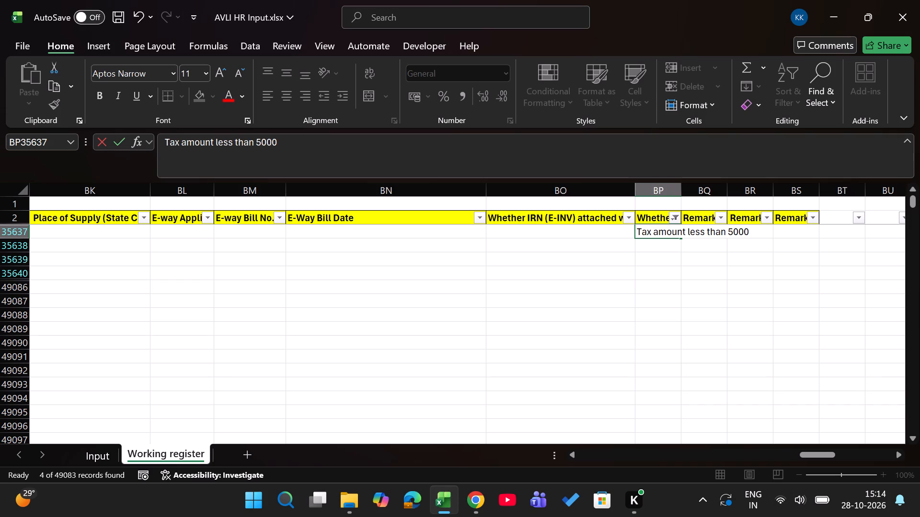
Fill the "Tax amount less than 5000" entry down from row 35637 through row 35640.
key("Up")
key("shift+Down")
key("shift+Down")
key("shift+Down")
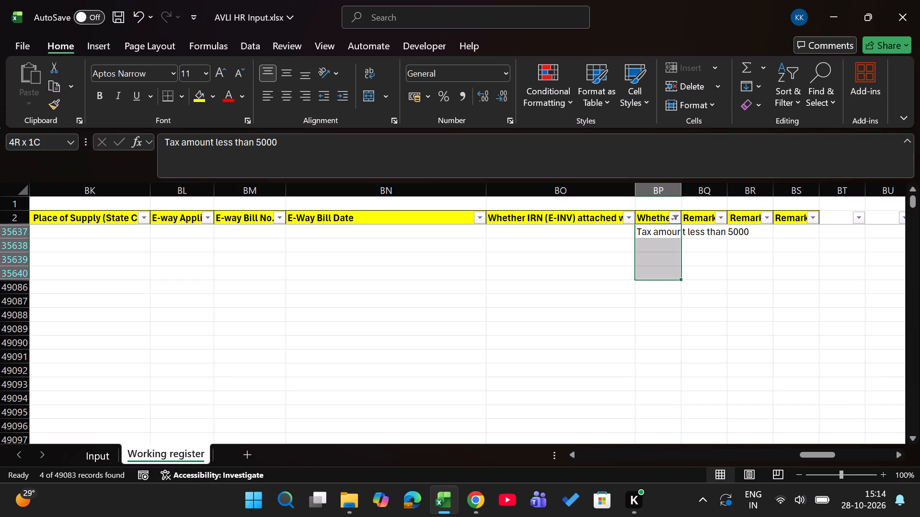
key("ctrl+d")
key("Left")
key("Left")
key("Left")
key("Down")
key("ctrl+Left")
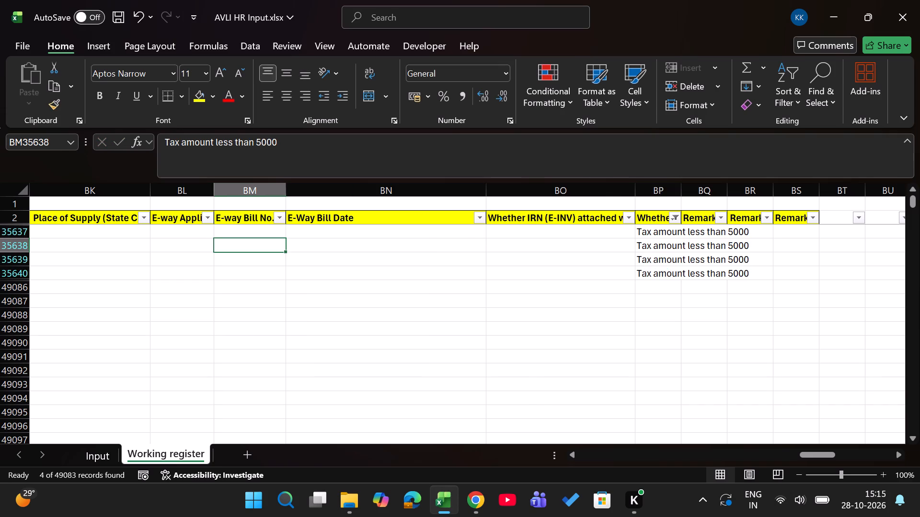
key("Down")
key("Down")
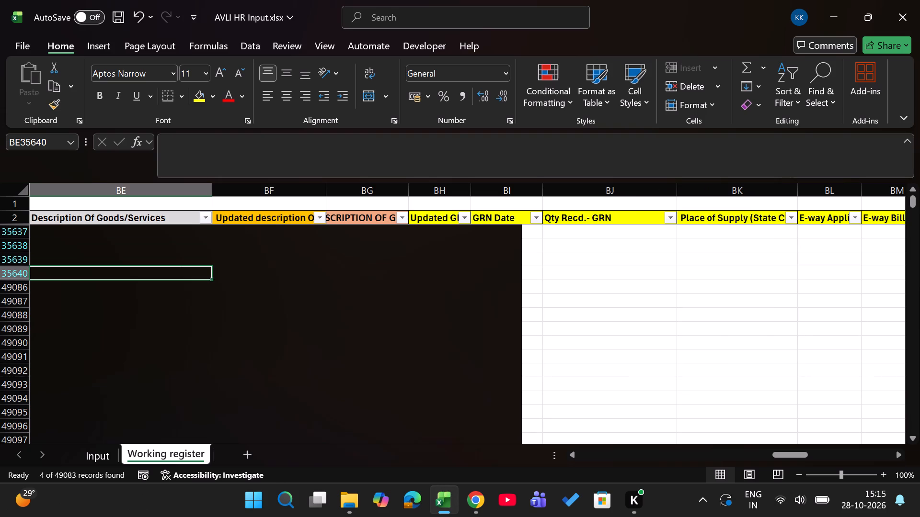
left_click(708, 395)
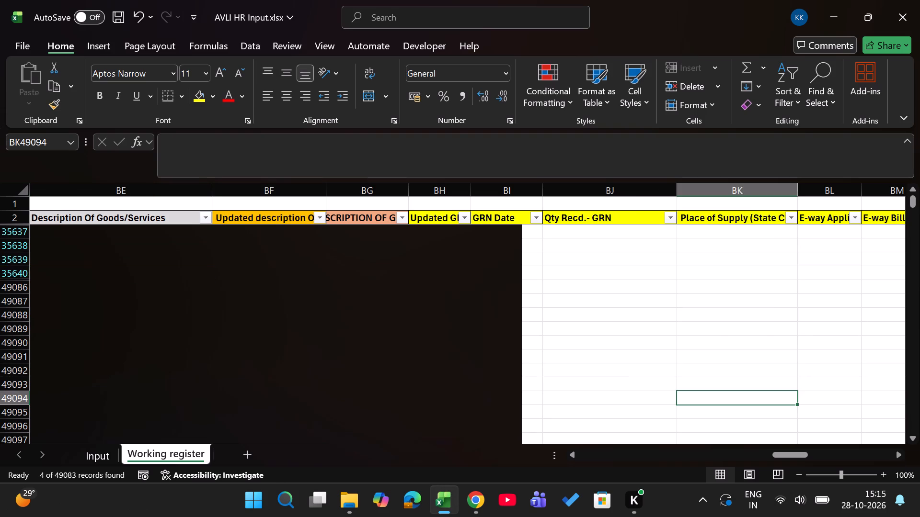
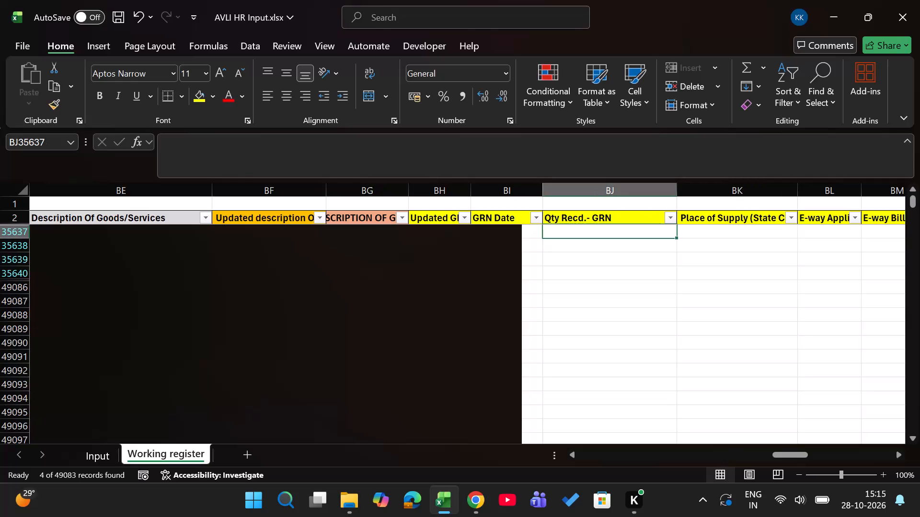
Filter the MIRO column to the records matching 12775.
key("Up")
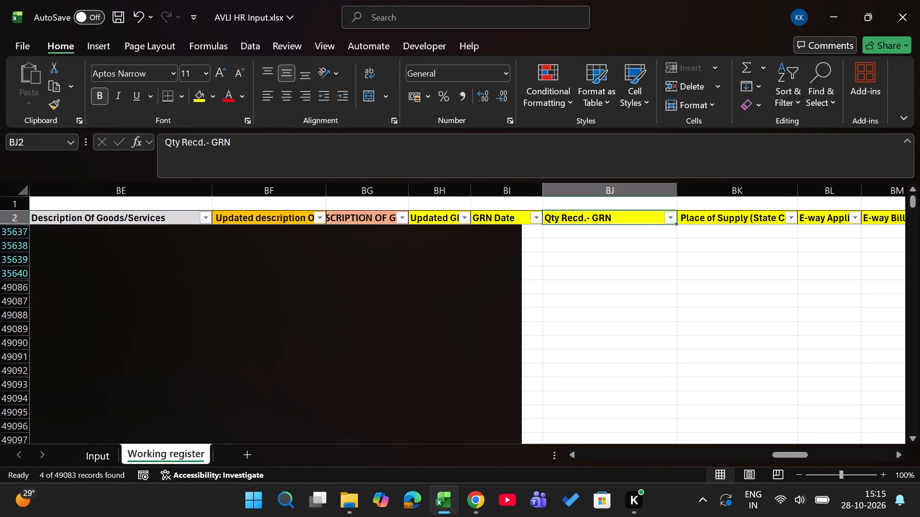
key("ctrl+Right")
key("Right")
key("Down")
key("Left")
key("Left")
key("Left")
key("Left")
key("Left")
key("Left")
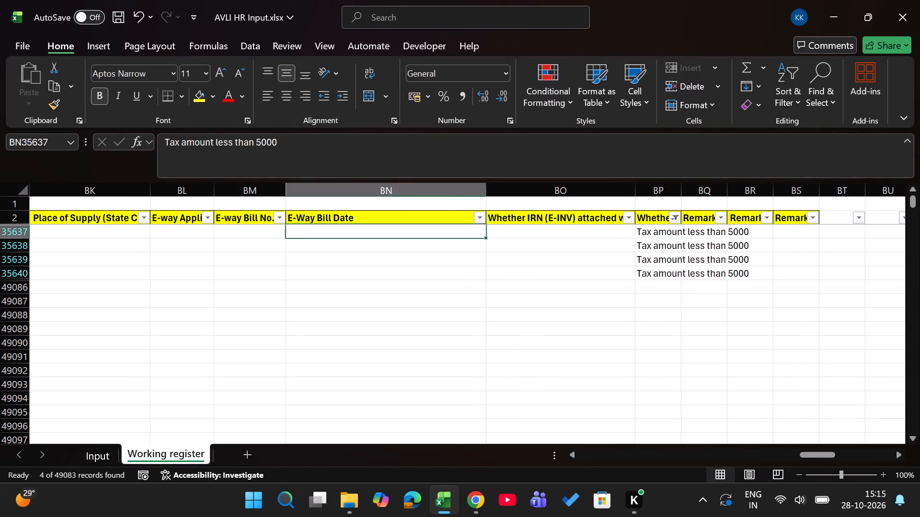
key("Left")
key("Left")
key("Up")
key("Right")
key("Right")
key("Right")
key("ctrl+Left")
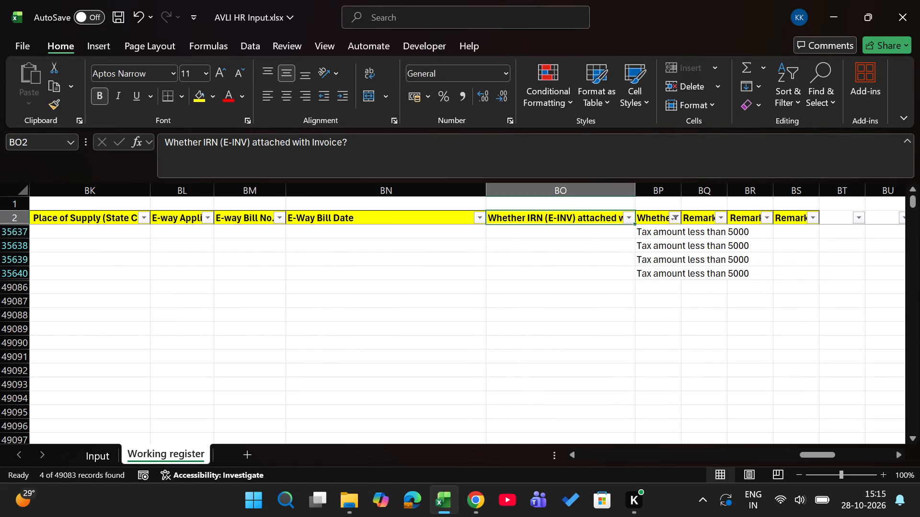
key("Right")
key("Right")
key("Right")
key("Right")
key("Right")
key("Right")
key("Right")
key("Right")
key("Right")
scroll(562, 275, "left", 2)
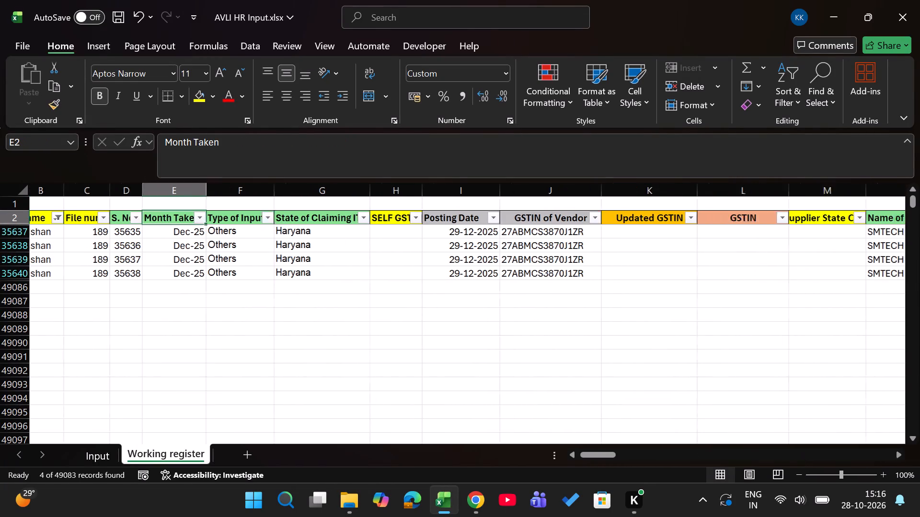
scroll(562, 275, "left", 9)
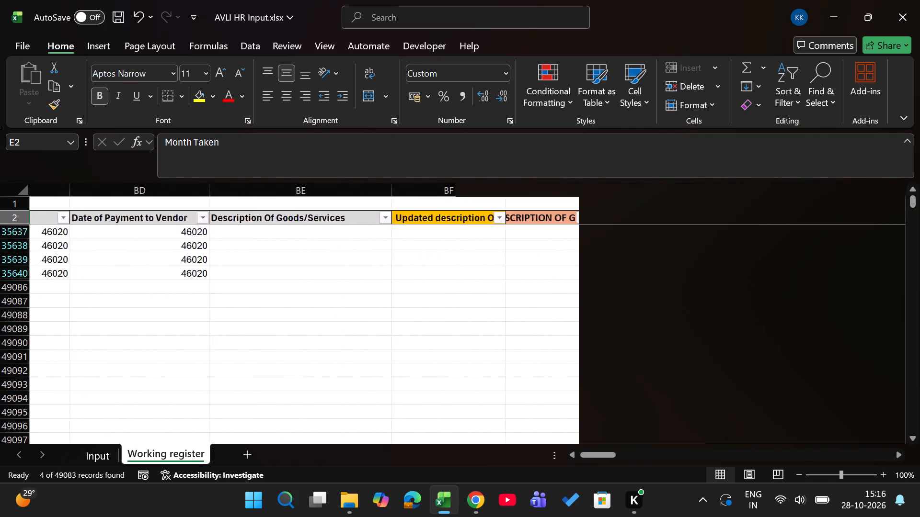
scroll(562, 275, "right", 3)
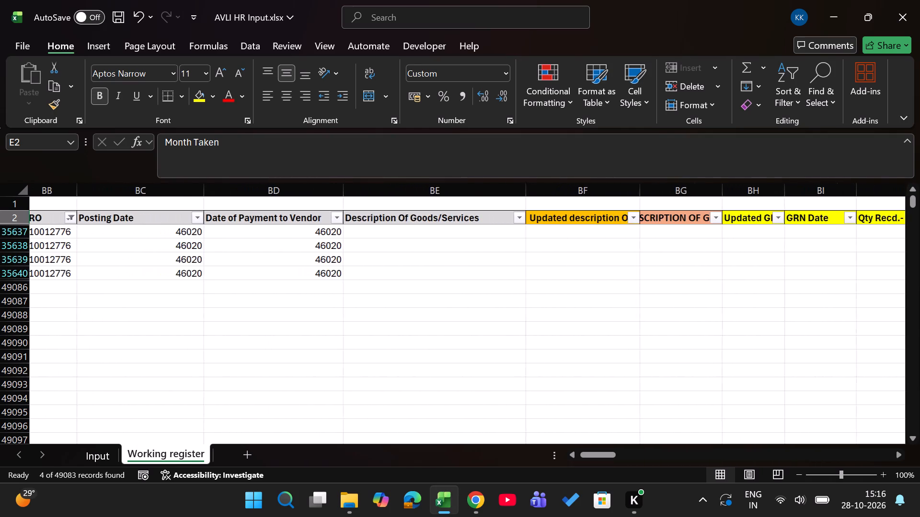
left_click(60, 214)
key("Down")
key("Up")
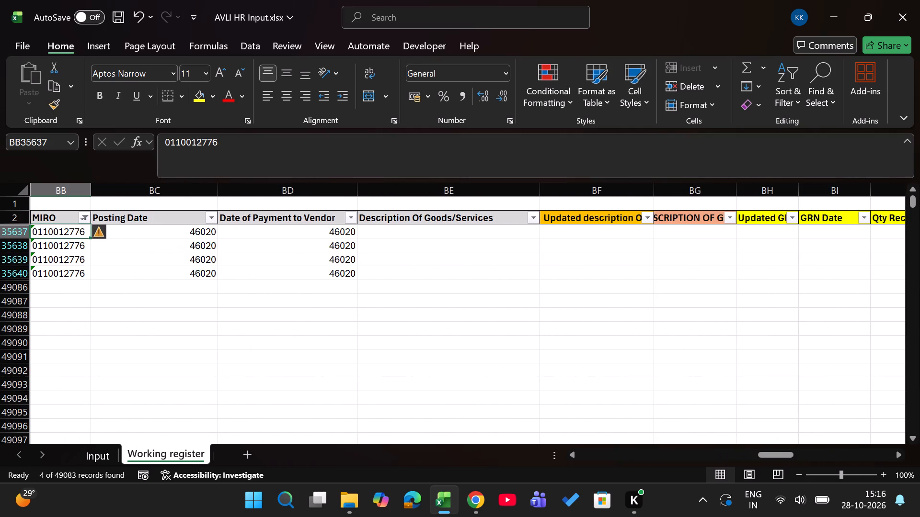
key("alt+Down")
key("alt+Down")
key("alt+Down")
key("alt+Down")
key("alt+Down")
key("alt+Down")
key("alt+Down")
key("alt+Down")
key("alt+Down")
key("alt+Down")
key("alt+Down")
key("Down")
key("Down")
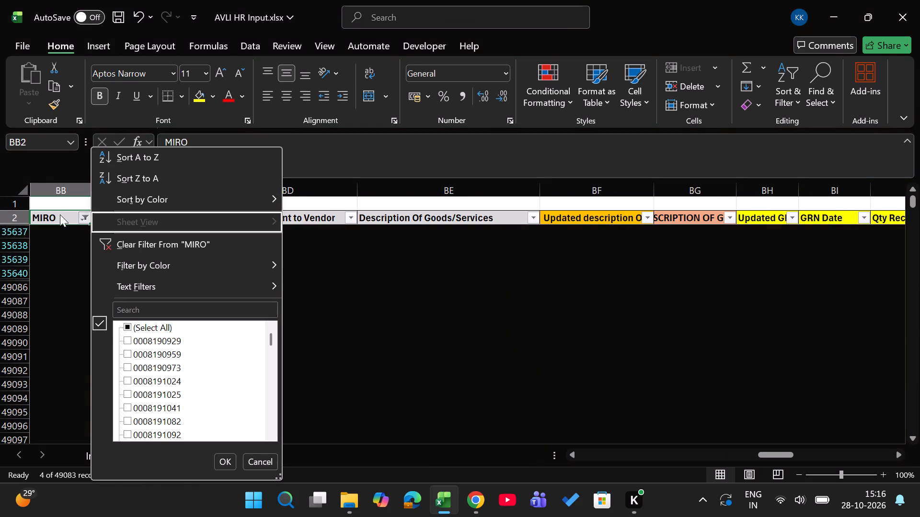
key("Down")
key("Down")
key("Down")
key("Down")
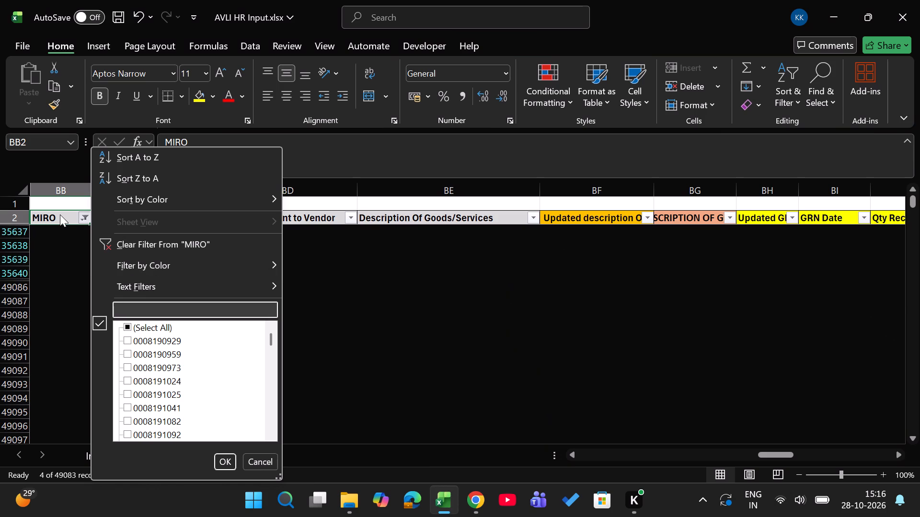
type("12775")
key("Return")
Enter file number 189 for row 35633 and fill it down through row 35636.
key("Down")
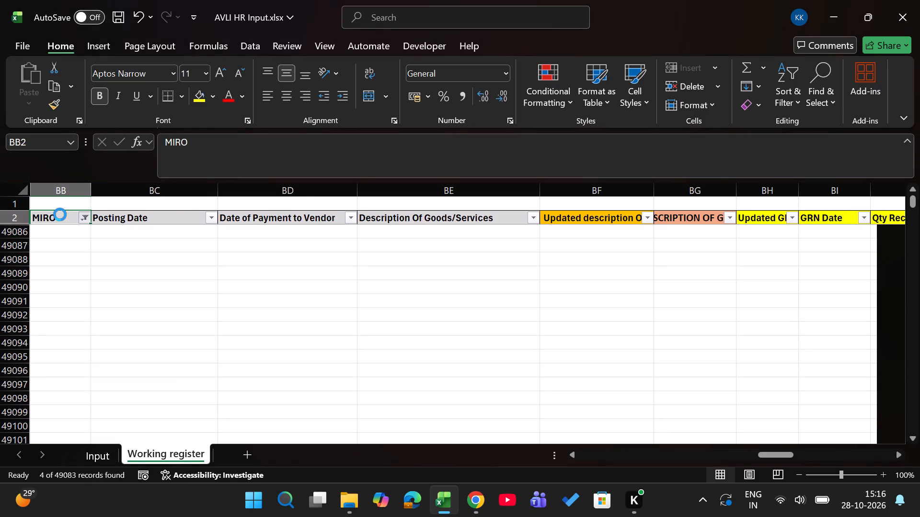
key("Down")
key("Down")
key("Down")
key("Down")
key("Up")
key("Up")
key("Up")
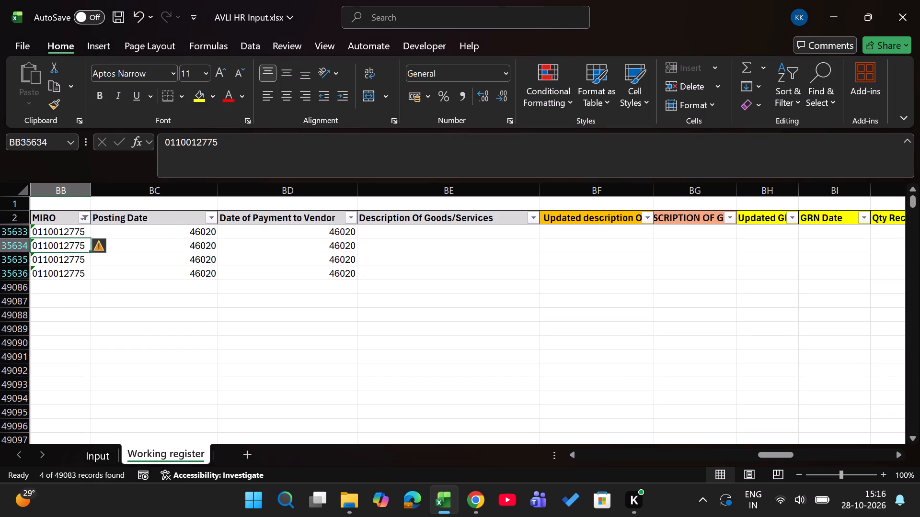
key("Up")
key("Up")
key("ctrl+Left")
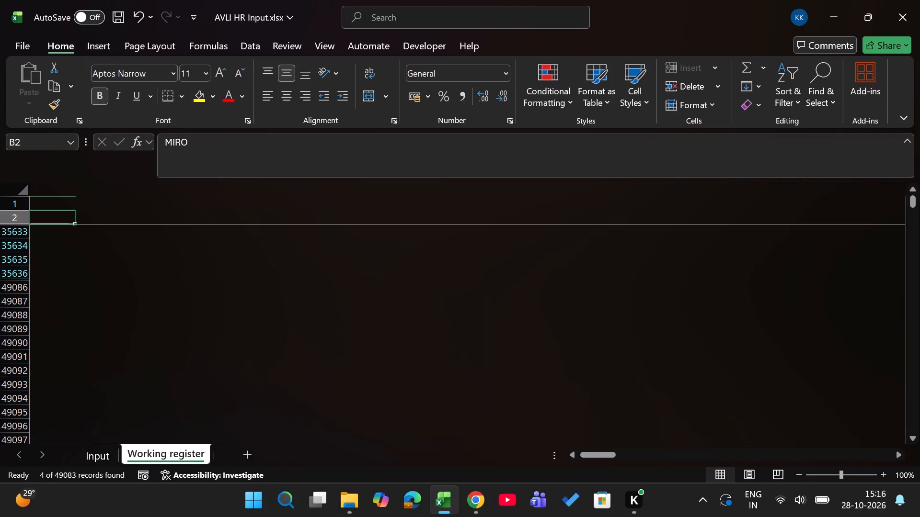
key("Down")
key("Right")
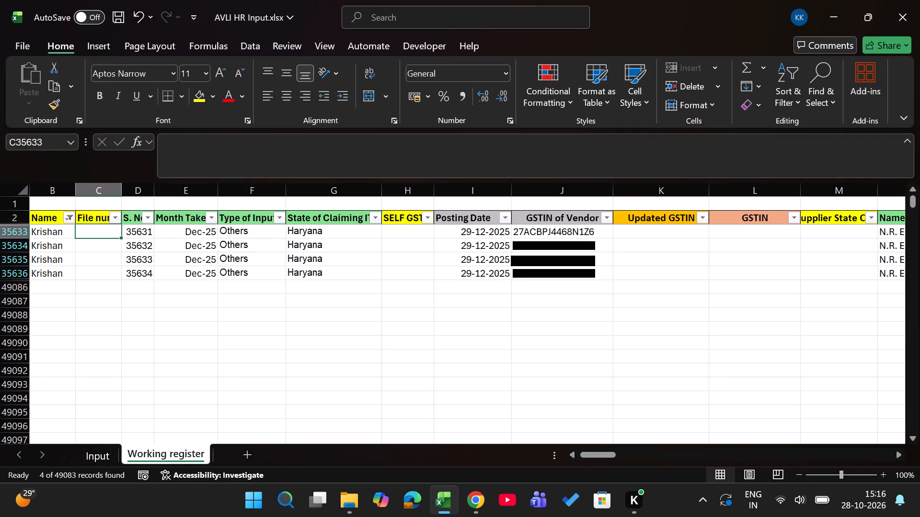
type("189")
key("Return")
key("Right")
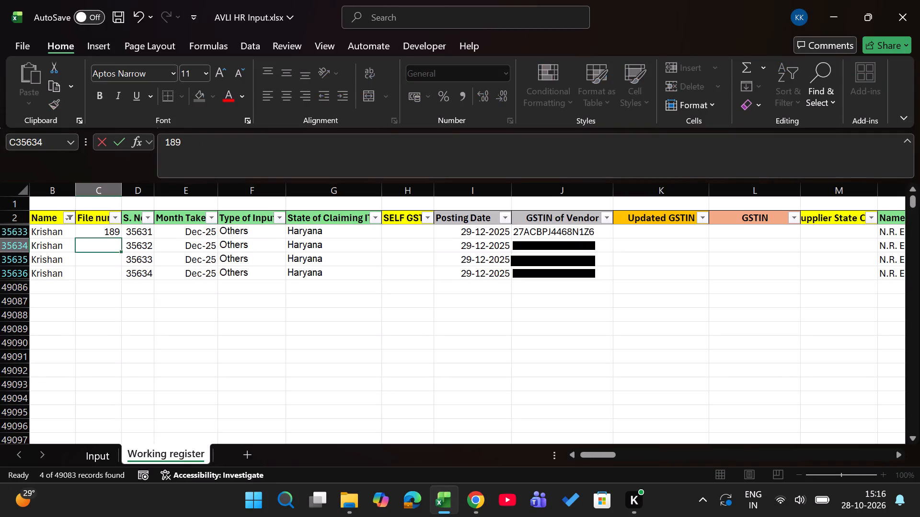
key("ctrl+Down")
key("Left")
key("ctrl+shift+Up")
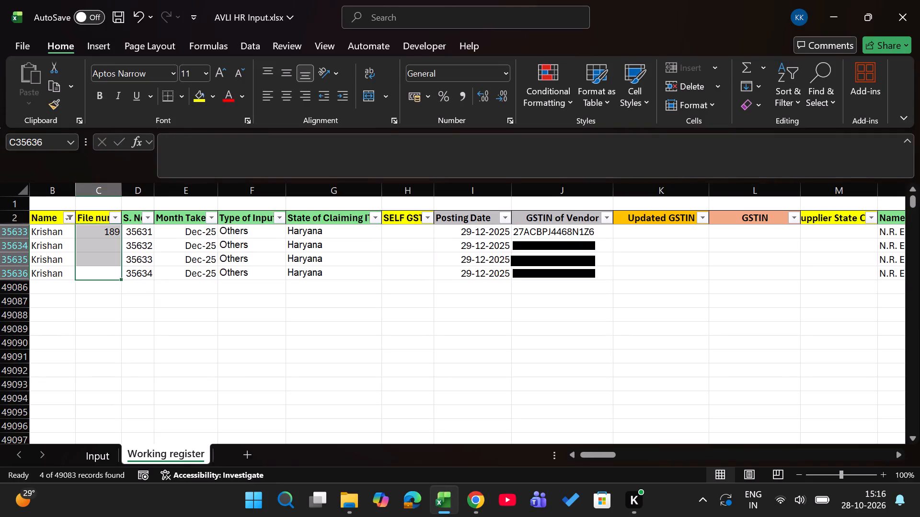
key("ctrl+d")
Examine the details across row 35633, the first record filtered for MIRO number 12775.
key("Up")
key("Right")
key("Right")
key("Right")
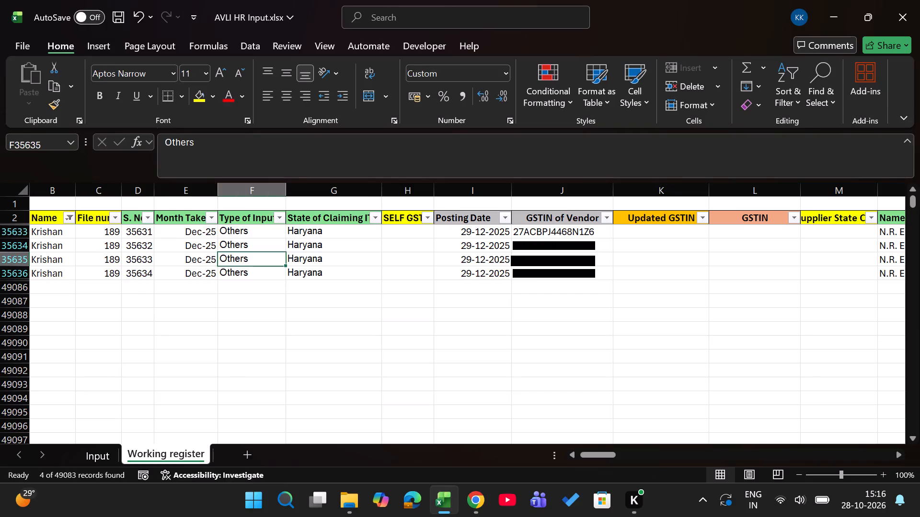
key("Right")
key("Right")
key("Up")
key("Up")
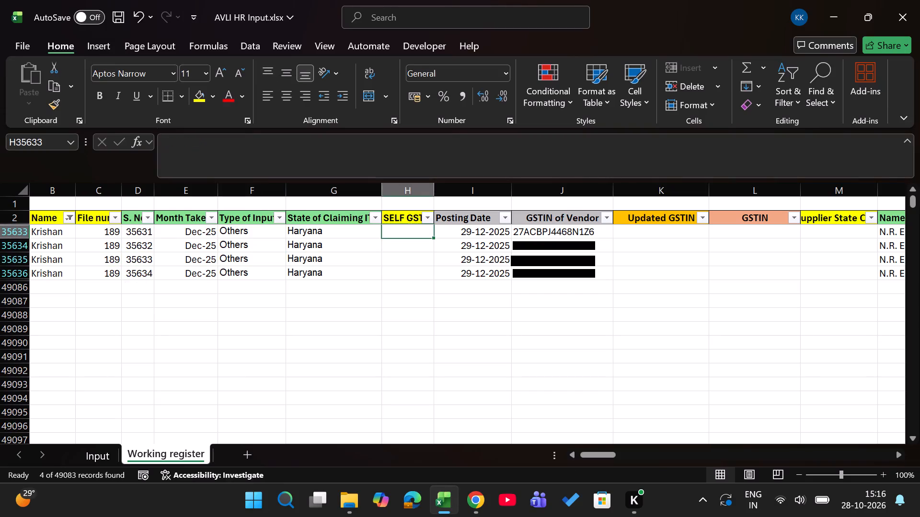
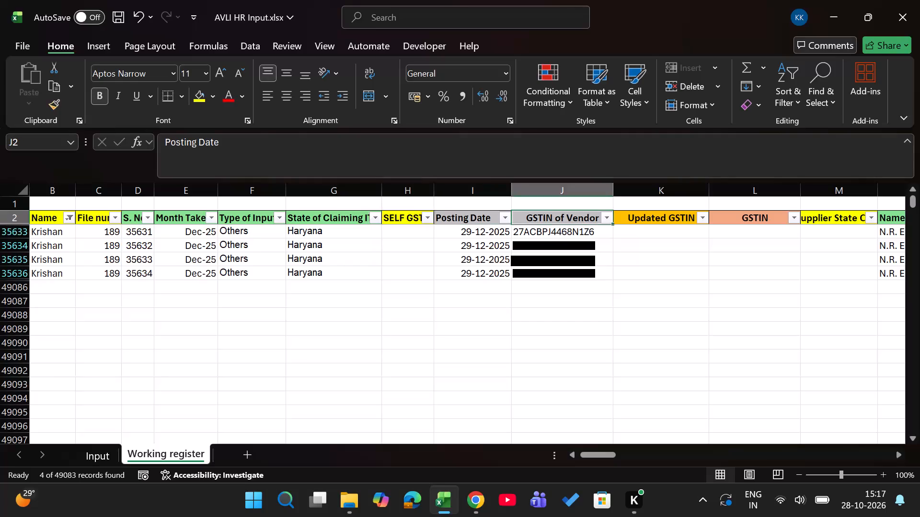
Clear all active filters from the Working register so every record is shown.
key("Left")
key("Left")
key("Left")
key("Left")
key("Left")
key("Left")
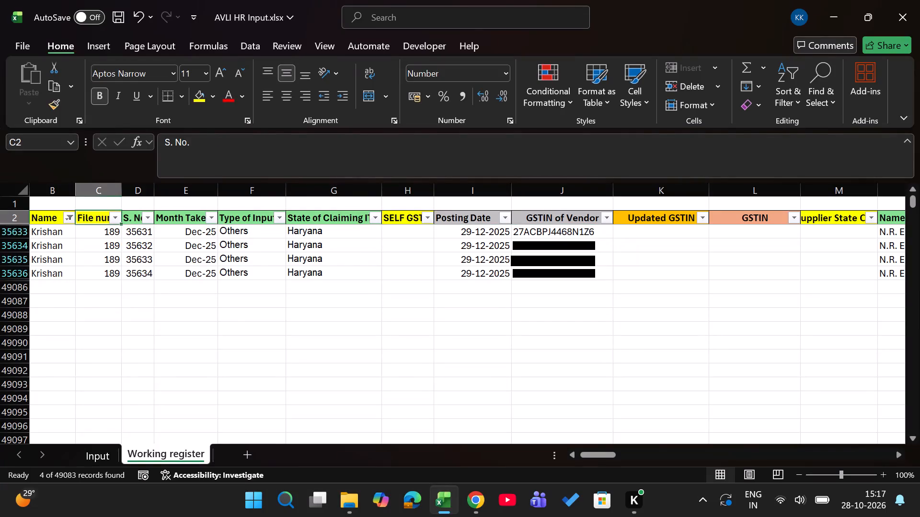
key("Left")
key("Right")
key("Right")
key("Right")
key("Right")
key("Right")
key("Right")
key("Right")
key("Right")
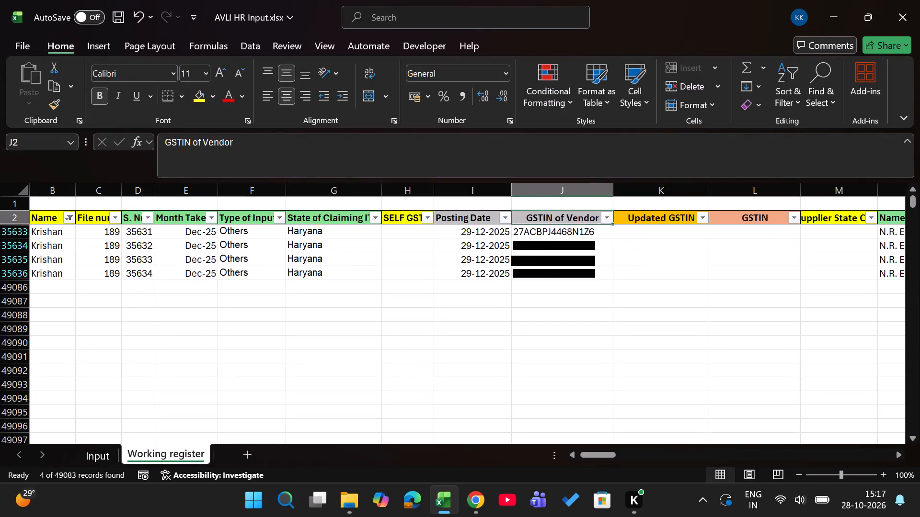
type("ac")
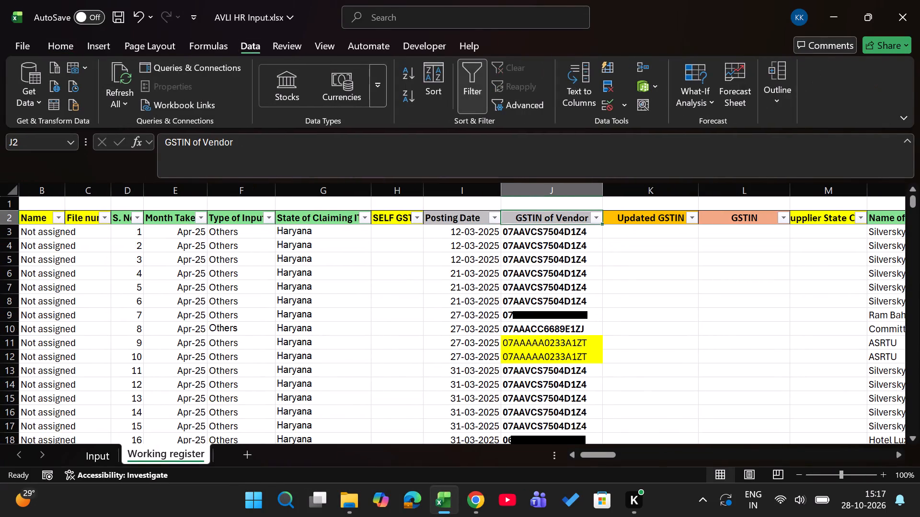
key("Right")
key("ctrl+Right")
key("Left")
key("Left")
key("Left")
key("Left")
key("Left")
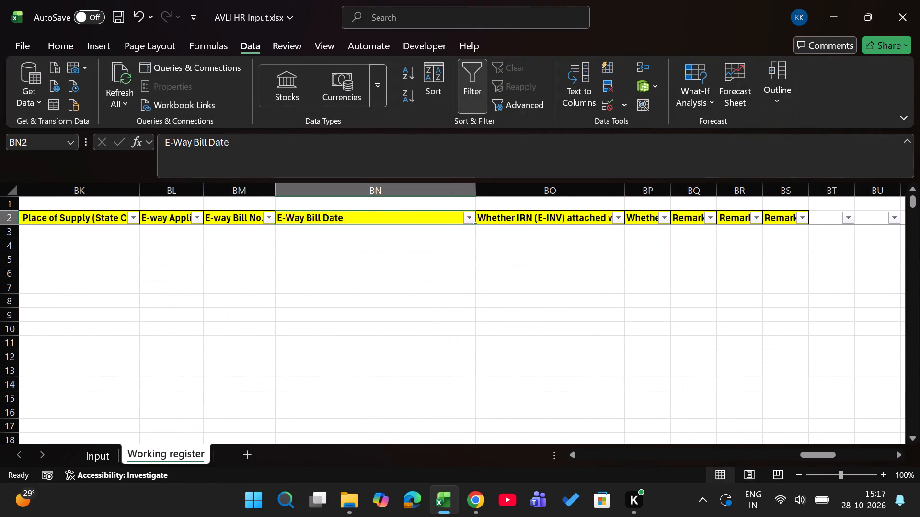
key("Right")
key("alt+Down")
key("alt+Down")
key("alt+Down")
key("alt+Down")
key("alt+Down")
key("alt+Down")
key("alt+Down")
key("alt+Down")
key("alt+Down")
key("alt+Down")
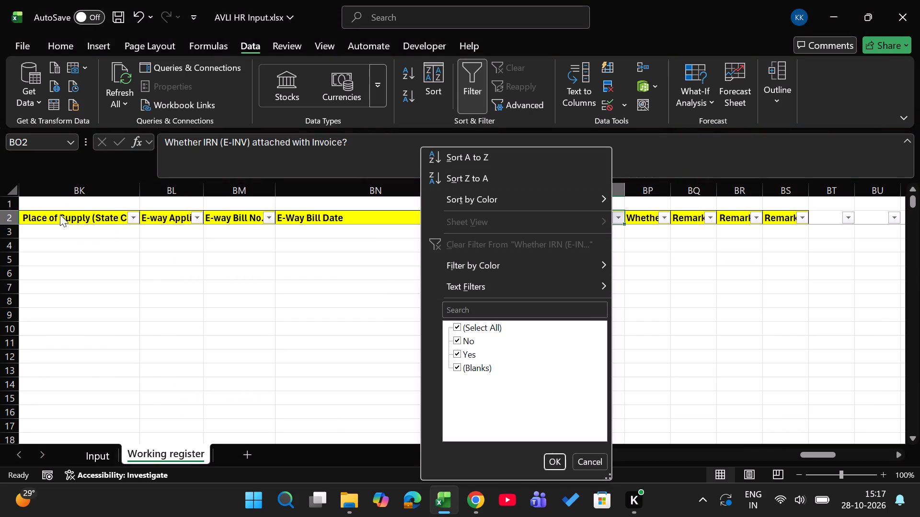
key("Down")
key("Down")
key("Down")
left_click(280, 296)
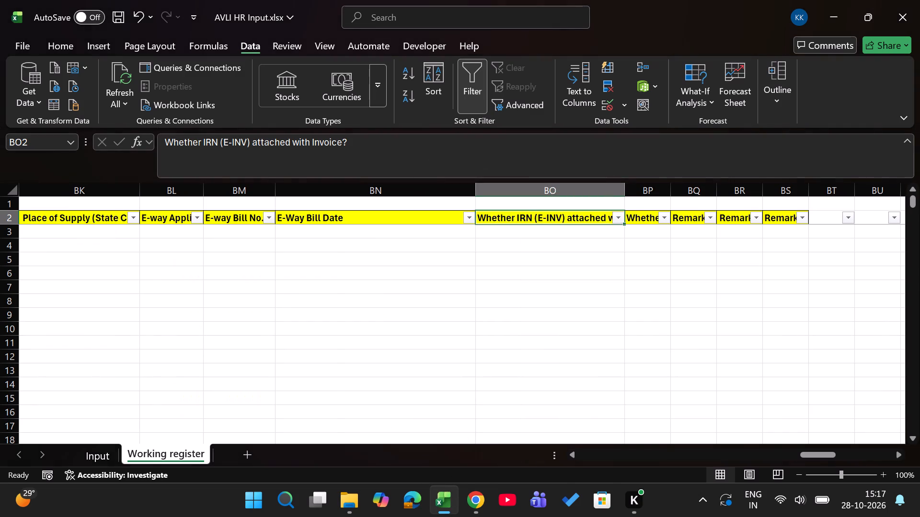
Filter the "Whether Invoice to be Checked?" column to exclude blanks.
key("Right")
key("alt+Down")
key("alt+Down")
key("alt+Down")
key("alt+Down")
key("alt+Down")
key("alt+Down")
key("alt+Down")
key("alt+Down")
key("alt+Down")
key("alt+Down")
key("alt+Down")
key("alt+Down")
key("Down")
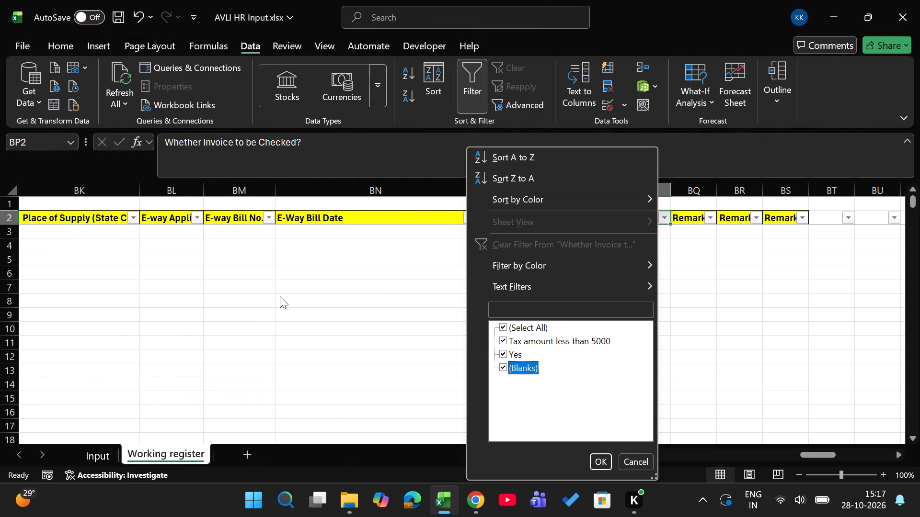
key("space")
key("Return")
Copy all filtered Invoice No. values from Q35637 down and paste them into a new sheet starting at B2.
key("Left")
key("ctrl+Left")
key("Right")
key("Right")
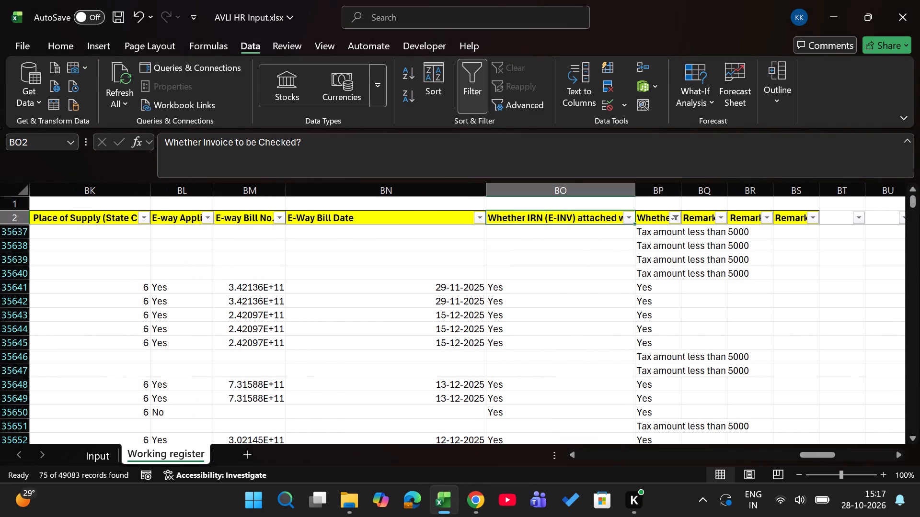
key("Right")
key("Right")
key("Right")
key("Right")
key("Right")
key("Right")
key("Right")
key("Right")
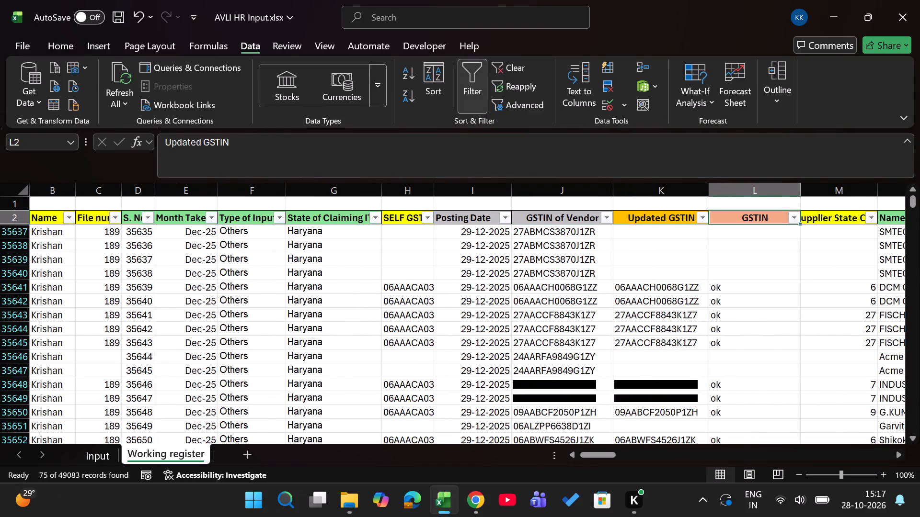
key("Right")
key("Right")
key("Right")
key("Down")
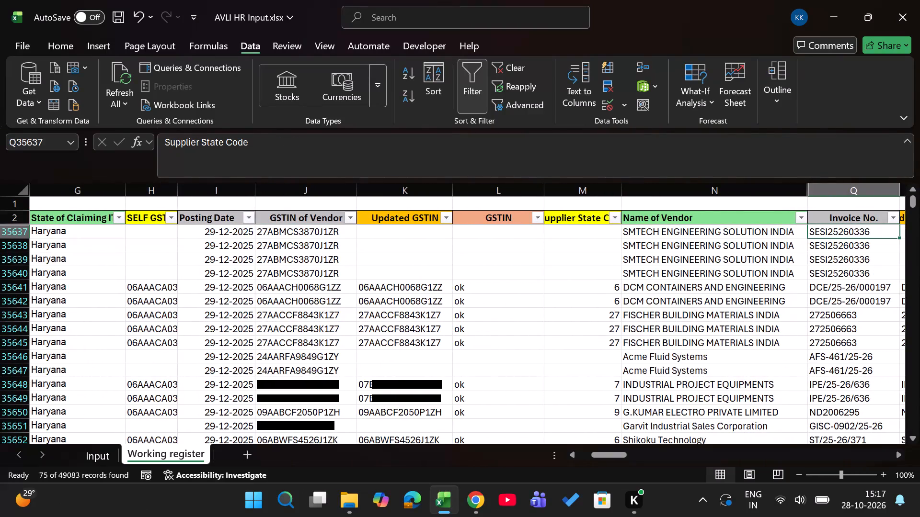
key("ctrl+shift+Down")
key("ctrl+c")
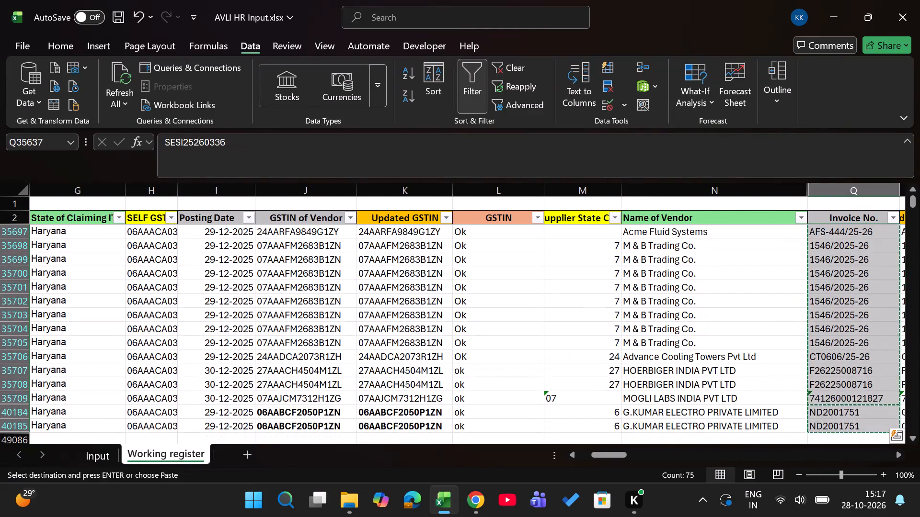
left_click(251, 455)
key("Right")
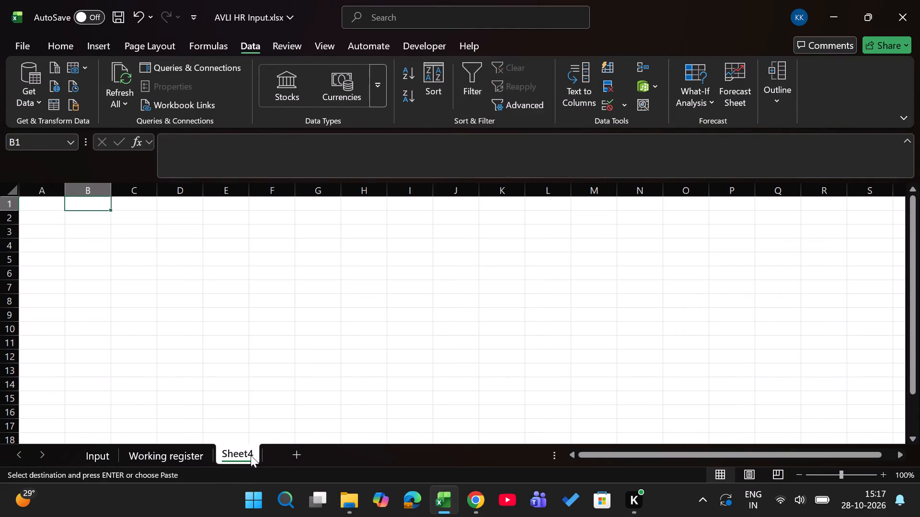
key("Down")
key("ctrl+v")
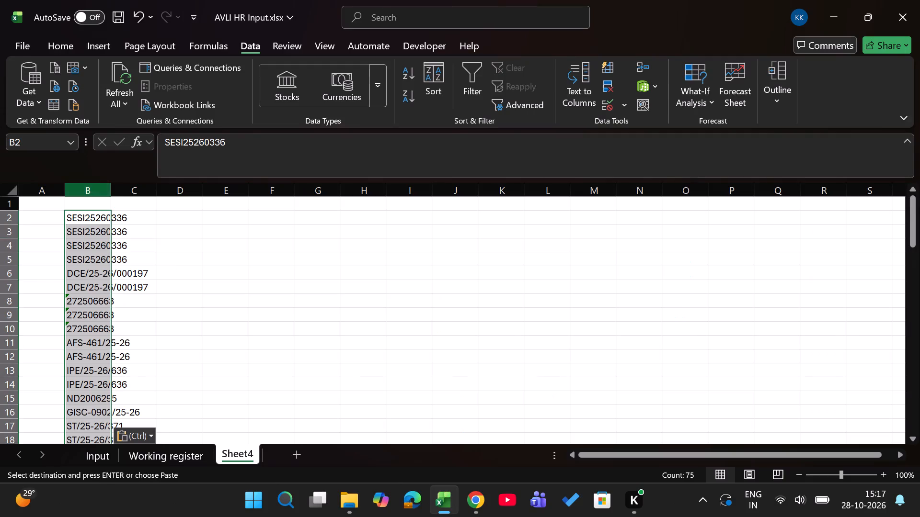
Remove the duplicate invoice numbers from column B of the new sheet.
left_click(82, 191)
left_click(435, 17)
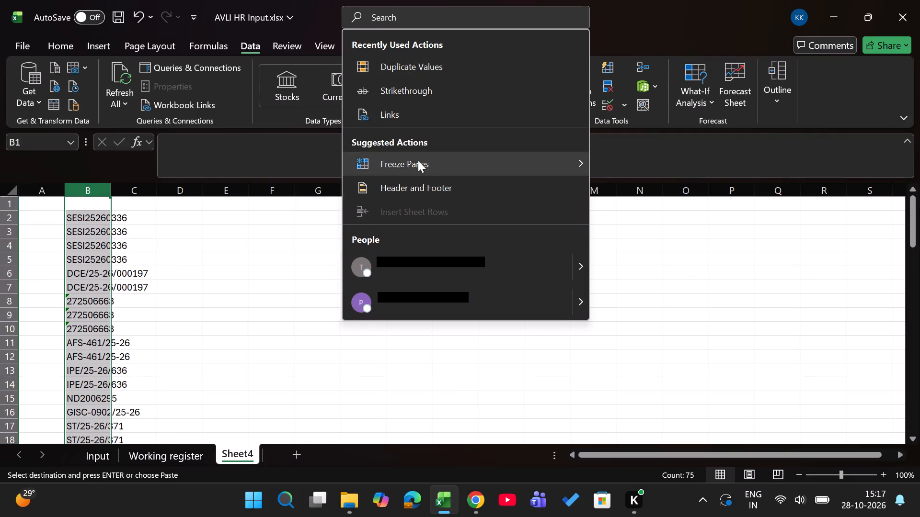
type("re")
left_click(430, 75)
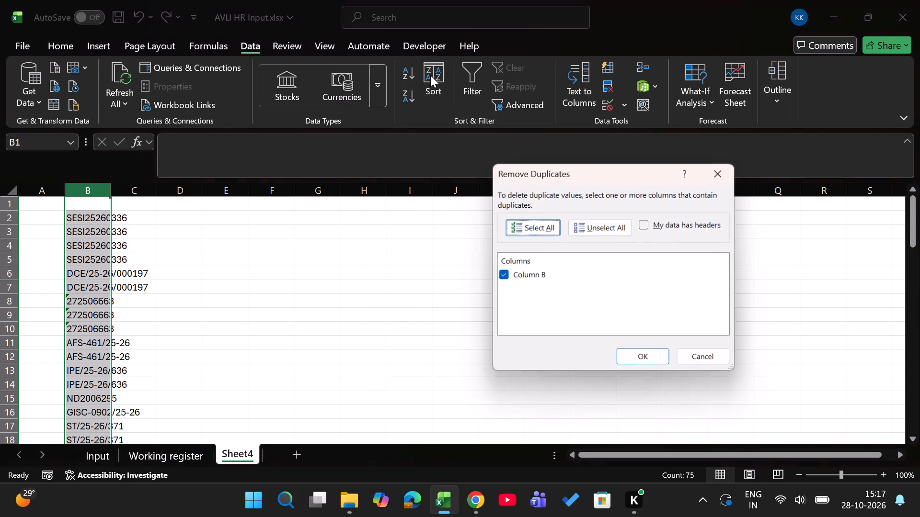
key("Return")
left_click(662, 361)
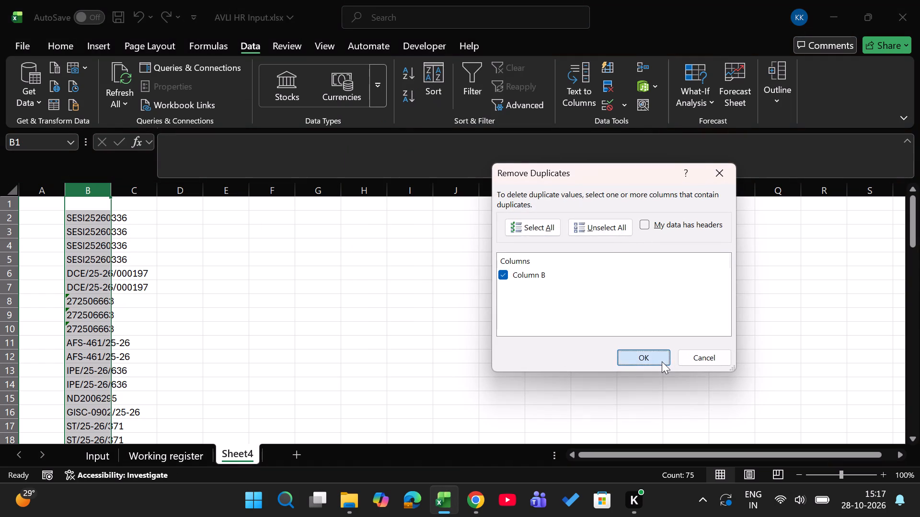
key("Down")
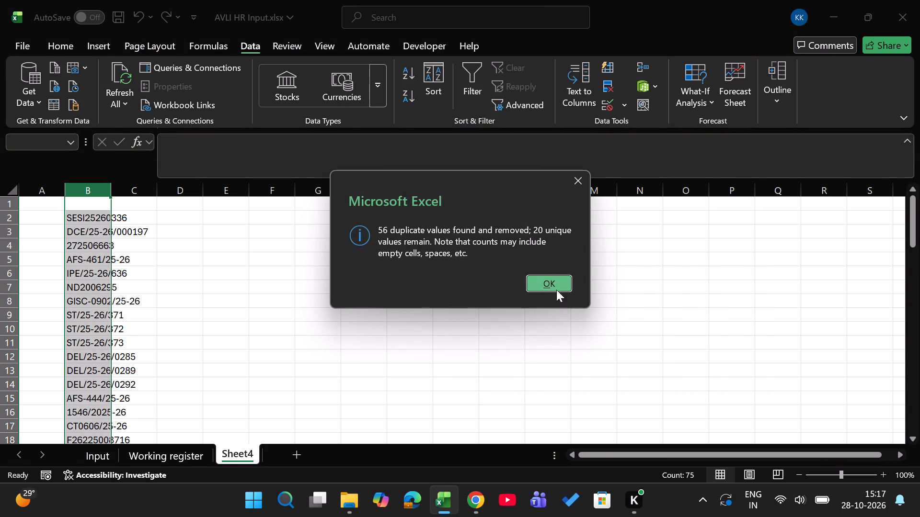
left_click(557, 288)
Select the unique invoice numbers from B2 down to check how many there are.
key("Down")
key("ctrl+shift+Down")
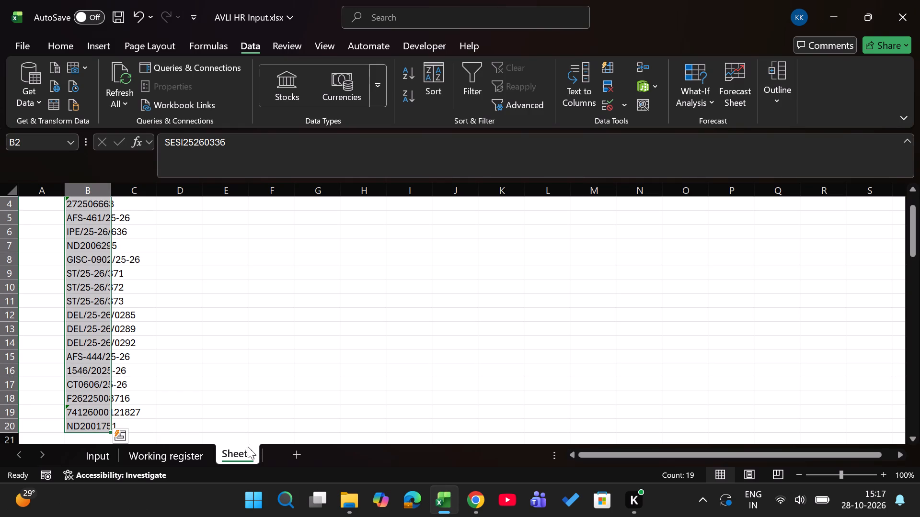
left_click(286, 413)
key("ctrl+Up")
key("ctrl+Up")
key("ctrl+Left")
key("ctrl+Left")
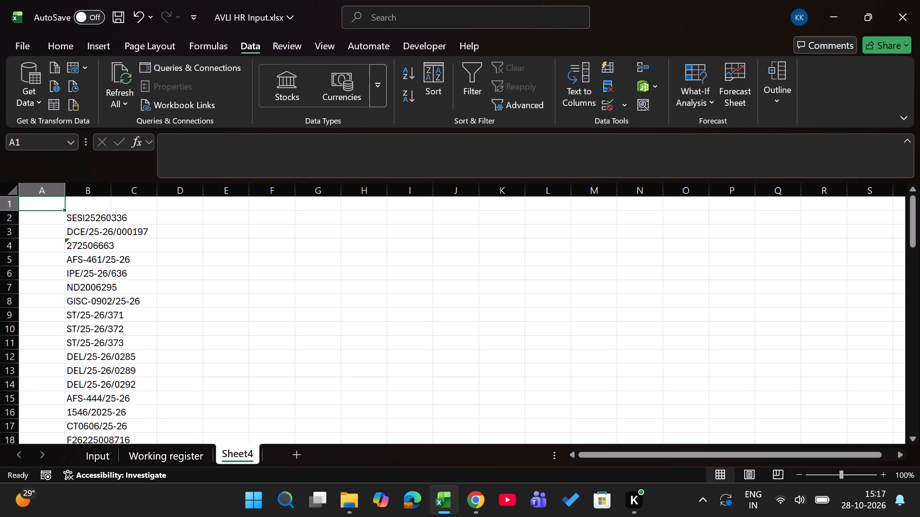
key("Down")
key("Right")
key("ctrl+Left")
key("Up")
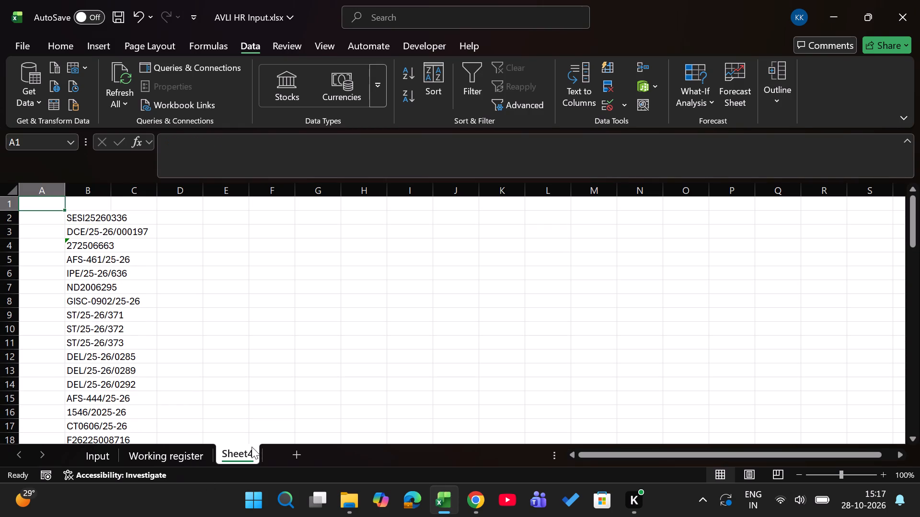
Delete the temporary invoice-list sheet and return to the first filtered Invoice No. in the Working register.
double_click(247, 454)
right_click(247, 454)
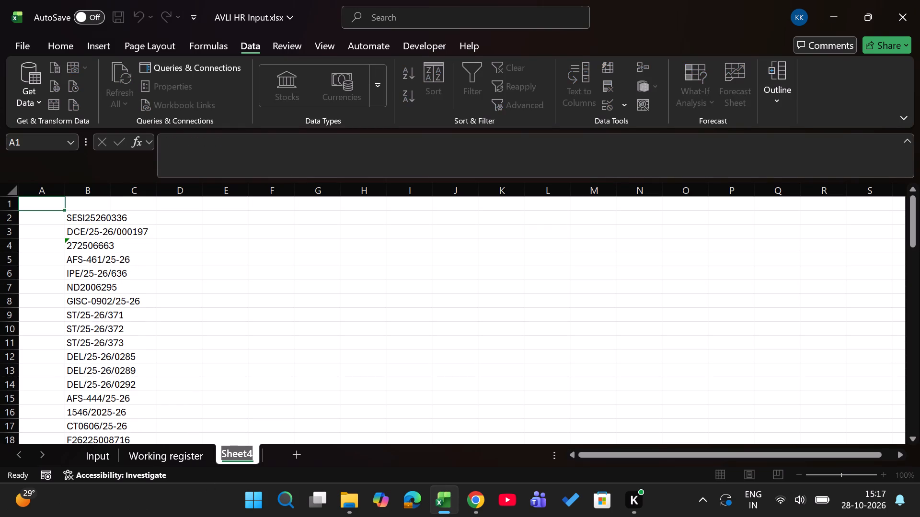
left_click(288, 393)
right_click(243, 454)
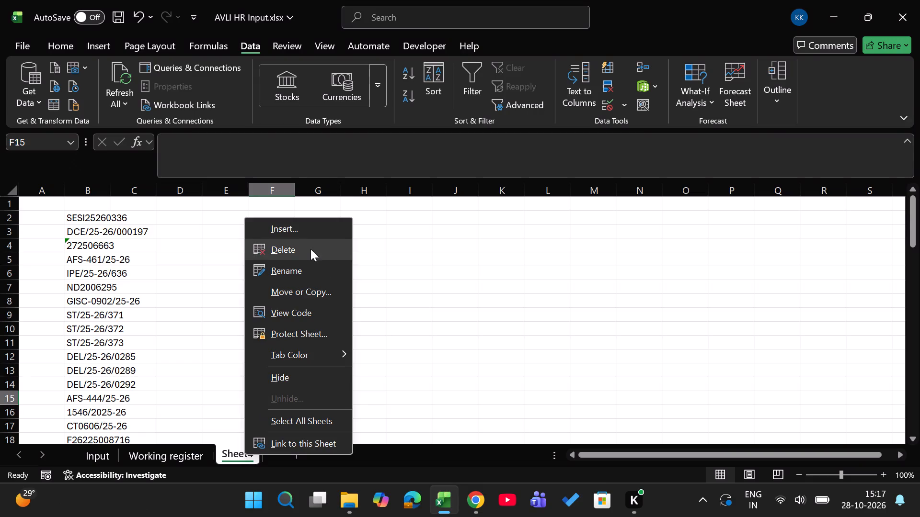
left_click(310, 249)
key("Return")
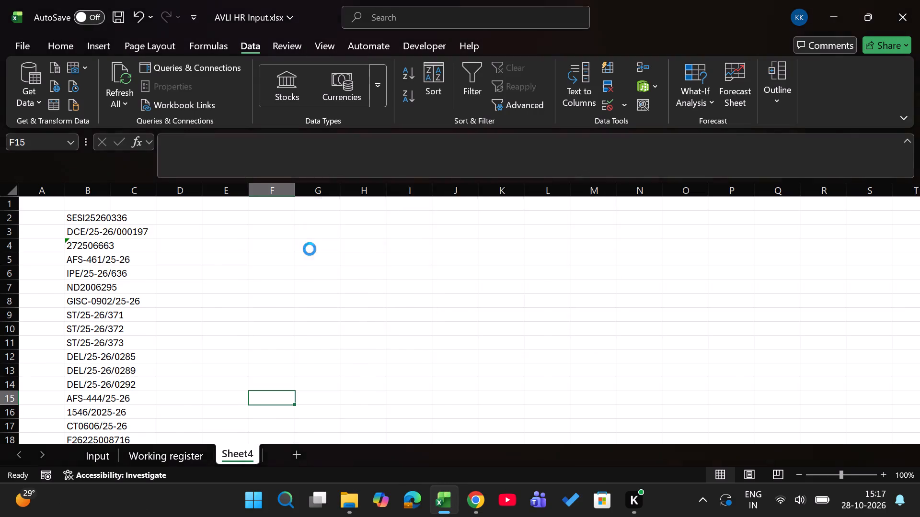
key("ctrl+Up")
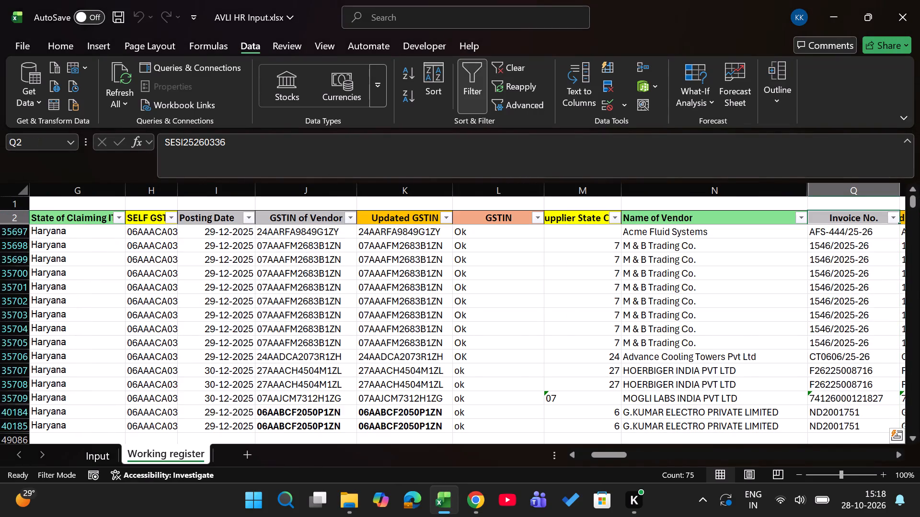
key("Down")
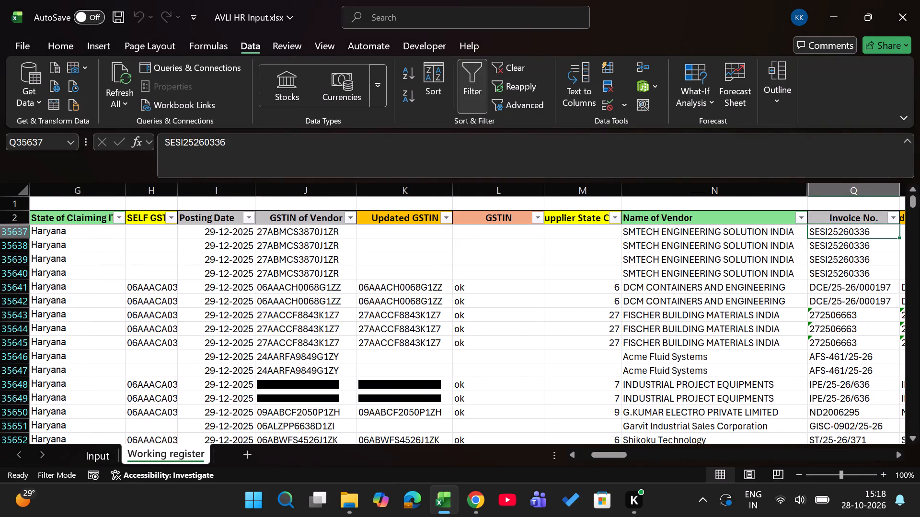
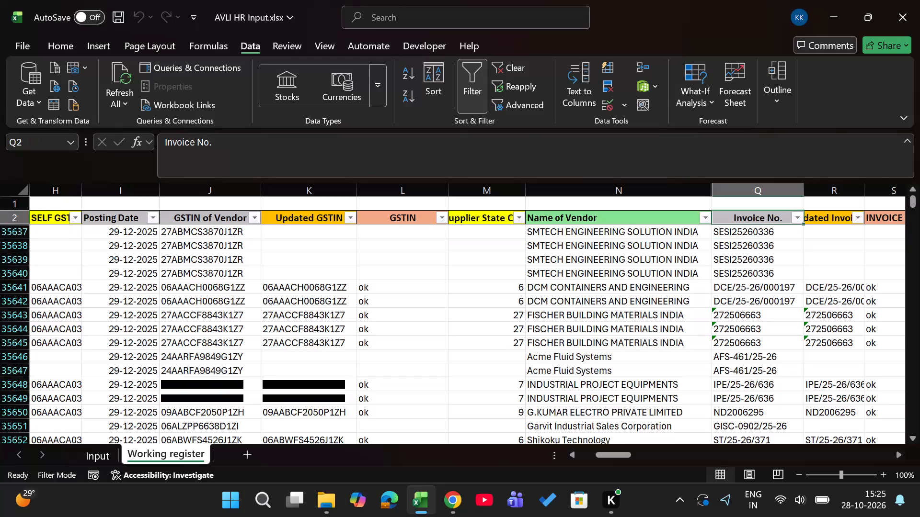
Filter the Whether Invoice to be Checked? column to show only blank entries.
key("ctrl+Right")
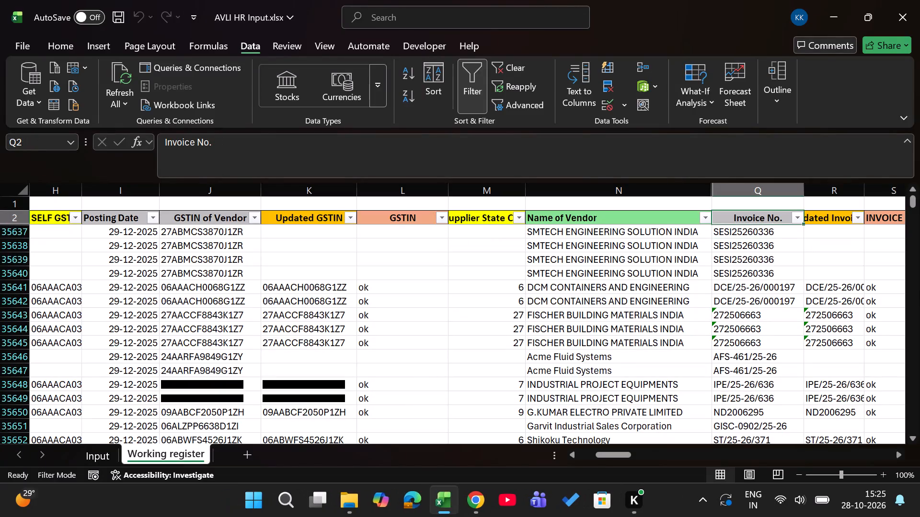
key("Left")
key("Left")
key("Left")
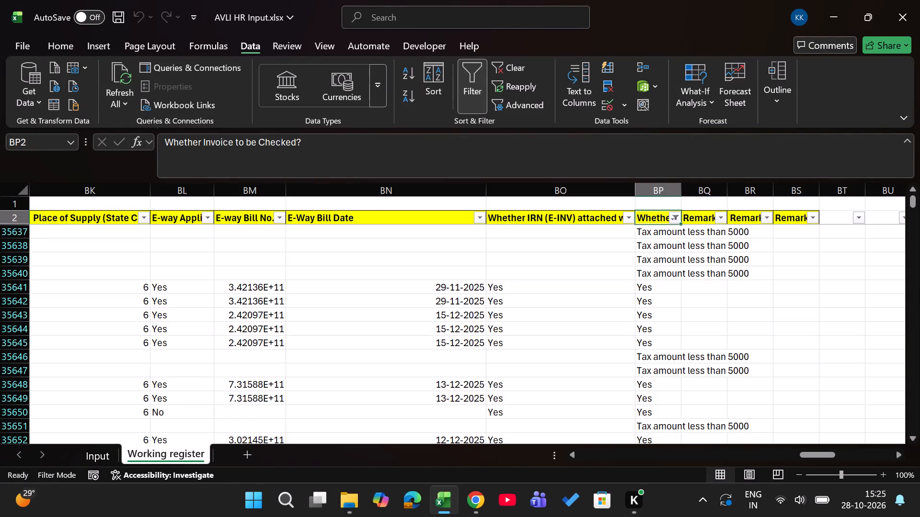
key("alt+Down")
key("alt+Down")
key("alt+Down")
key("alt+Down")
key("alt+Down")
key("alt+Down")
key("alt+Down")
key("alt+Down")
key("alt+Down")
key("alt+Down")
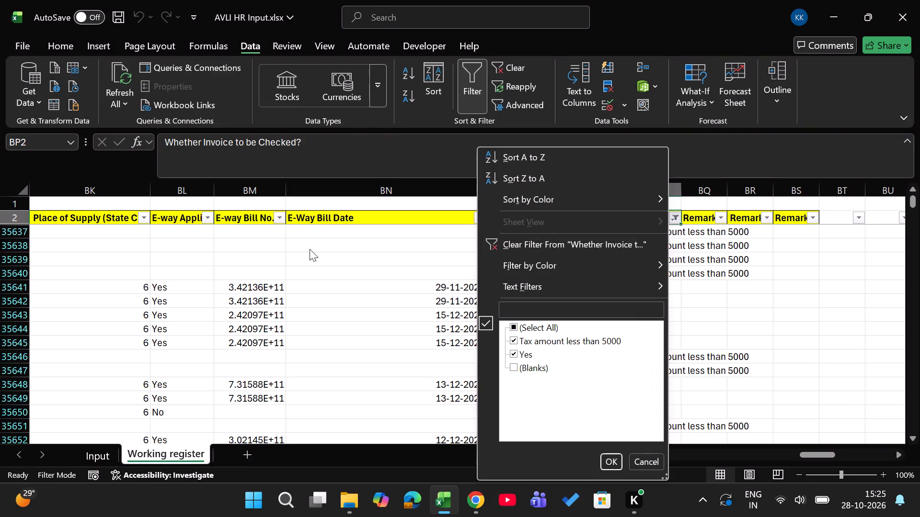
key("Down")
key("space")
key("Down")
key("space")
key("Down")
key("space")
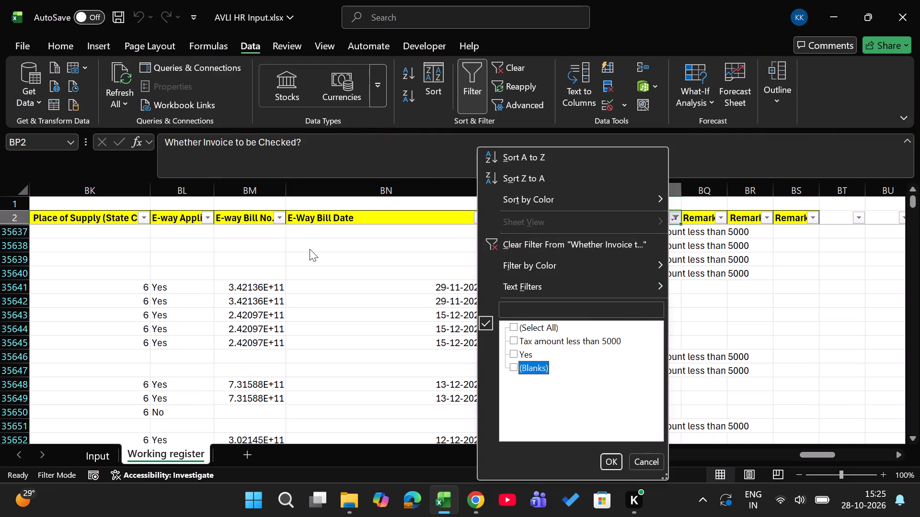
key("Return")
Look across the filtered register's column headings and row 1 subtotals, through to the Remarks columns, to locate the MIRO column.
key("Left")
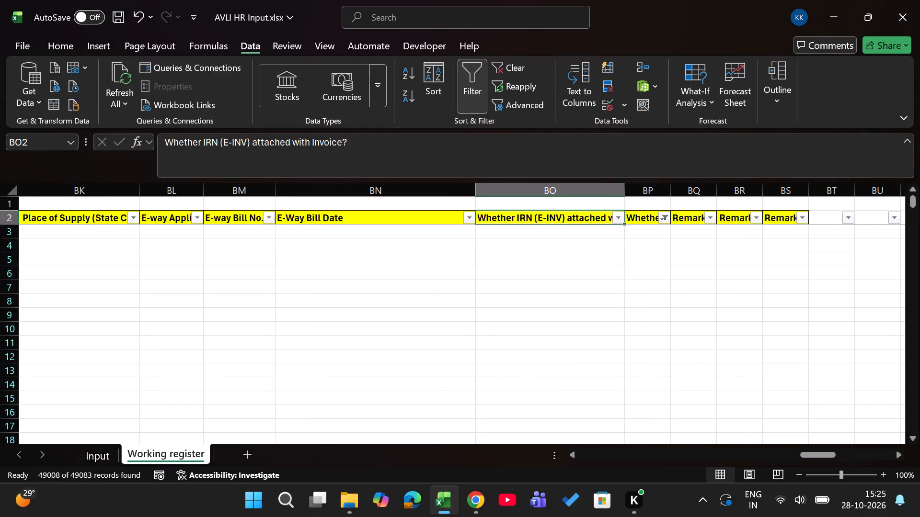
key("Down")
key("Up")
key("ctrl+Left")
key("Down")
key("Right")
key("Right")
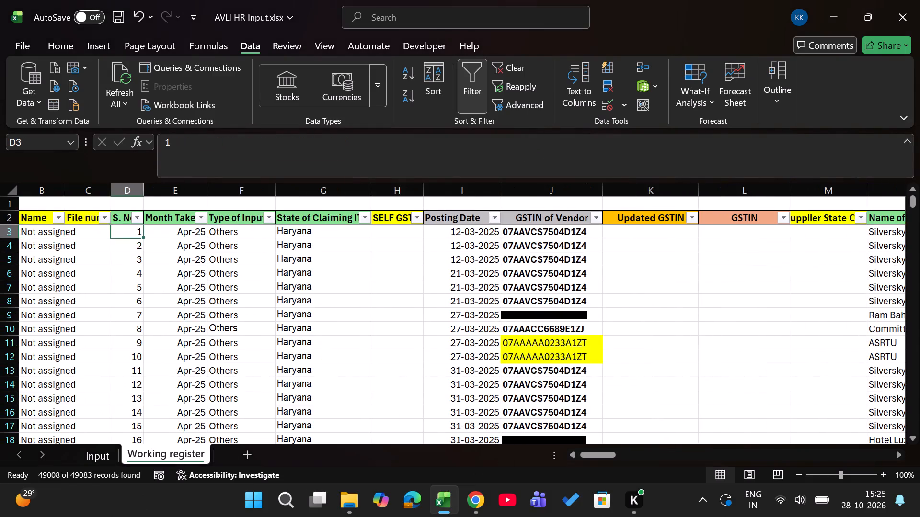
key("Up")
key("Right")
key("Right")
key("Right")
key("Right")
key("Right")
key("Right")
key("Right")
key("Right")
key("Right")
key("Right")
key("Right")
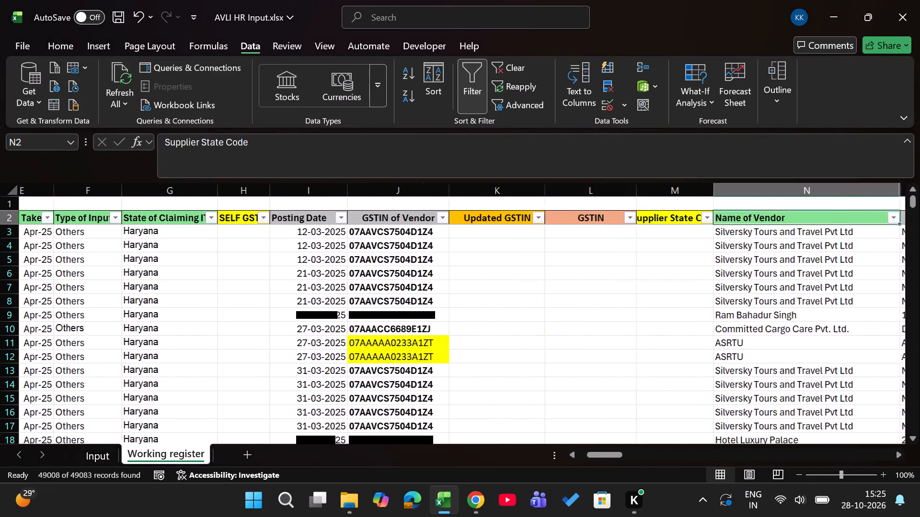
key("Right")
key("Right")
key("Right")
key("Right")
key("Right")
key("Right")
key("Right")
key("Right")
key("Right")
key("Right")
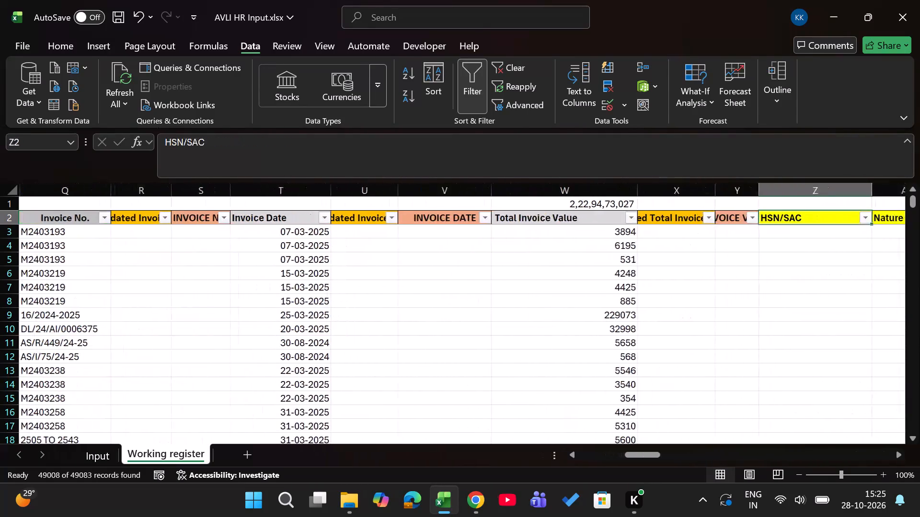
key("Right")
key("Right")
key("Right")
key("Right")
key("Right")
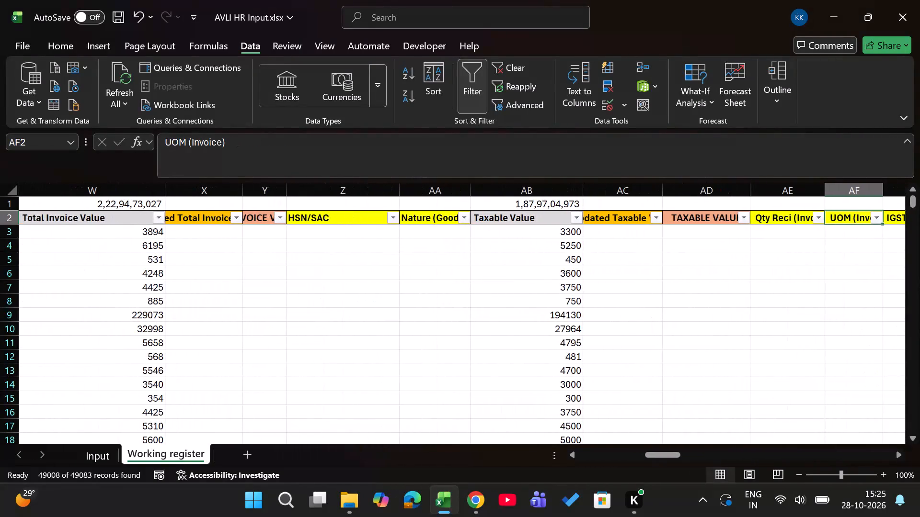
key("Left")
key("Left")
key("Left")
key("Left")
key("Up")
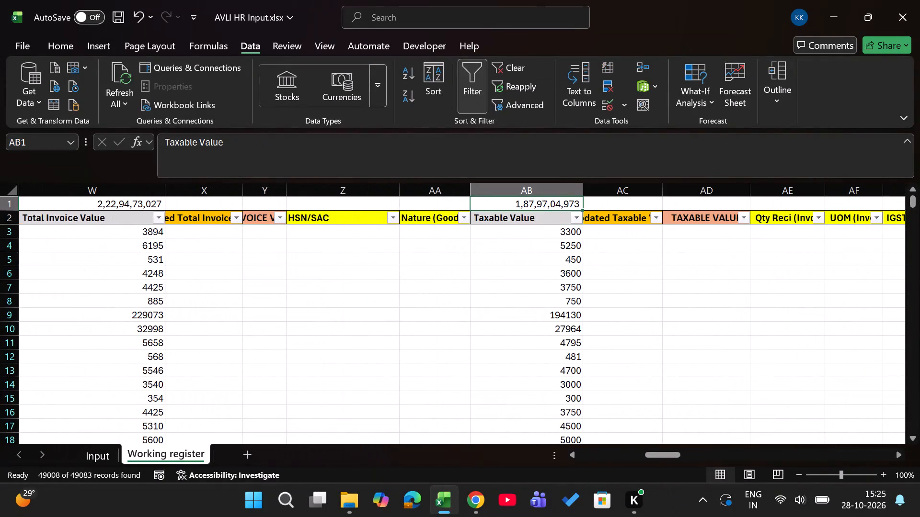
key("Right")
key("ctrl+Right")
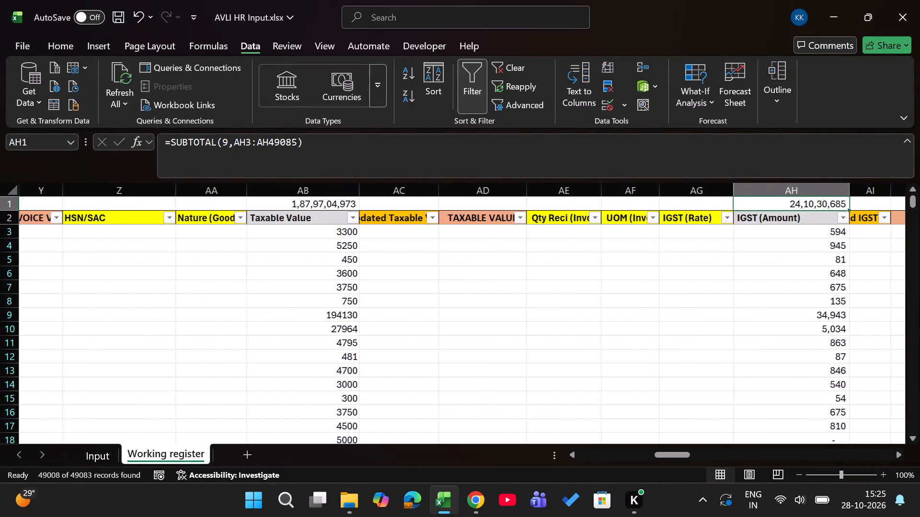
key("Down")
key("Right")
key("Right")
key("Right")
key("Right")
key("Right")
key("Right")
key("Right")
key("Right")
key("Right")
key("Right")
key("Right")
key("Right")
key("Right")
key("Right")
key("Right")
key("Right")
key("Right")
key("Right")
key("Right")
key("Right")
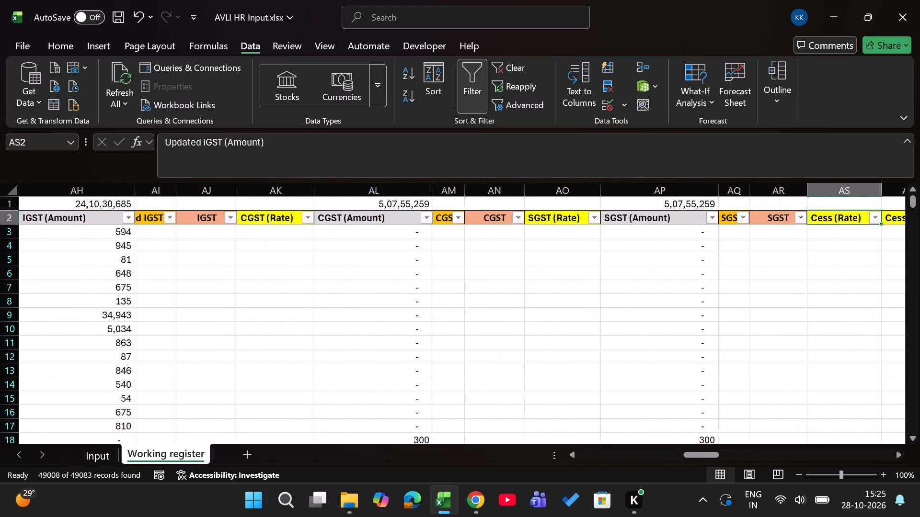
key("Right")
key("Right")
key("Right")
key("Right")
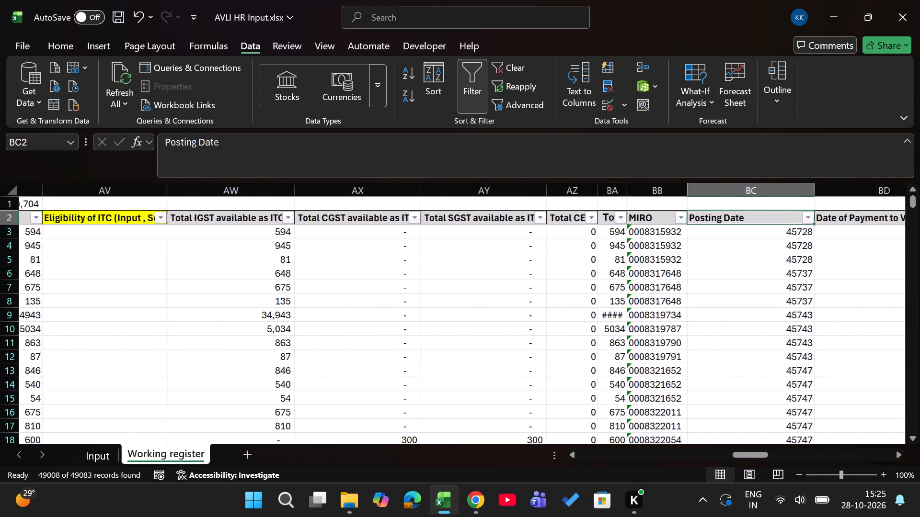
key("Right")
key("Right")
key("Right")
key("Right")
key("Right")
key("Right")
key("Right")
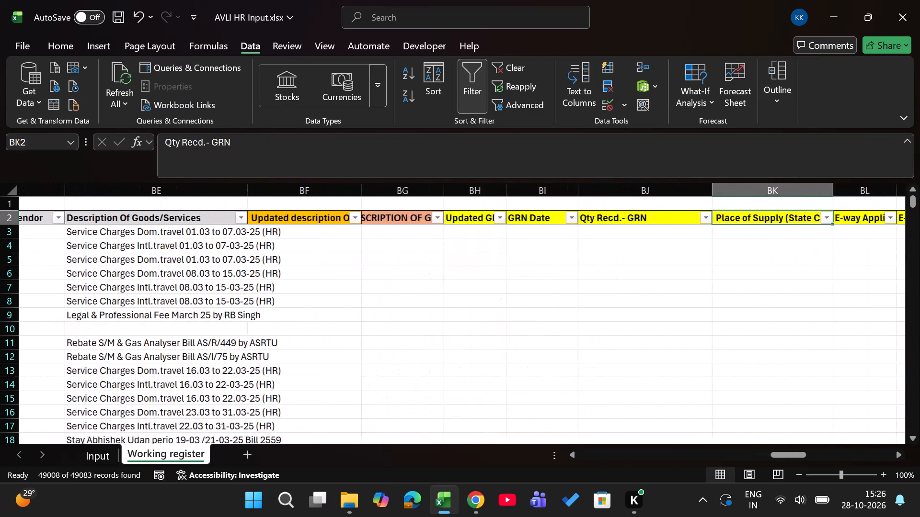
key("Right")
key("Right")
key("Right")
key("Right")
key("Right")
key("Right")
key("Left")
key("Left")
key("Left")
key("Left")
key("Left")
key("Left")
key("Left")
key("Left")
key("Left")
key("Left")
key("Left")
key("Left")
key("Left")
key("Left")
key("Left")
key("Left")
key("Left")
key("Left")
key("Left")
key("Left")
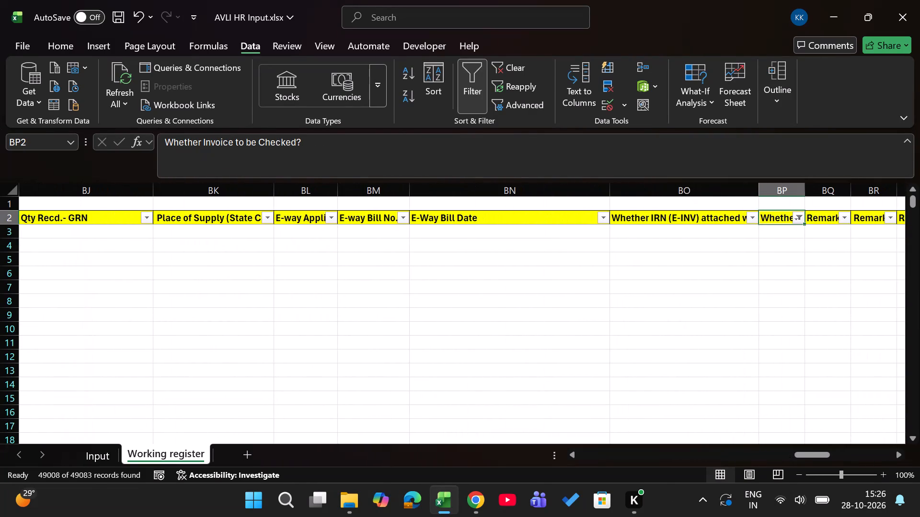
key("Left")
key("Left")
key("Left")
key("Left")
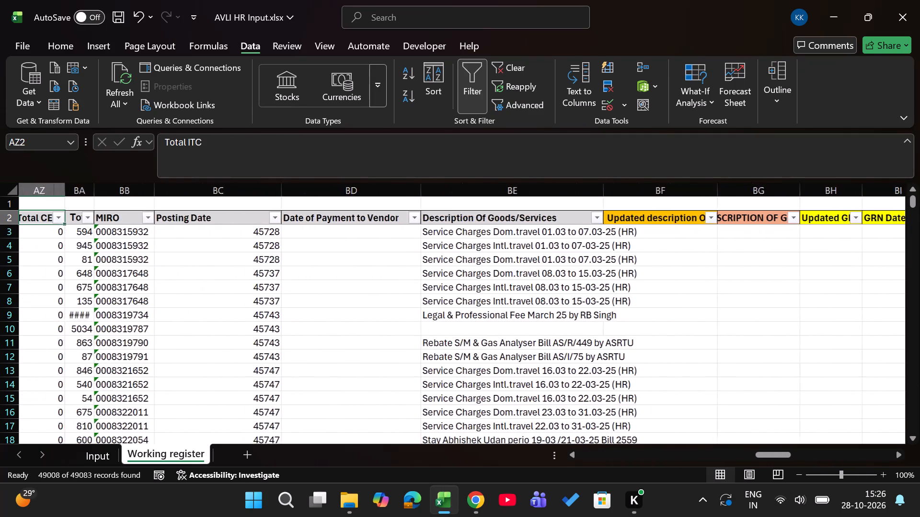
Filter the MIRO column to the entries matching 12775.
key("Right")
key("Right")
key("Right")
key("alt+Down")
key("alt+Down")
key("alt+Down")
key("alt+Down")
key("alt+Down")
key("alt+Down")
key("alt+Down")
key("alt+Down")
key("alt+Down")
key("alt+Down")
key("alt+Down")
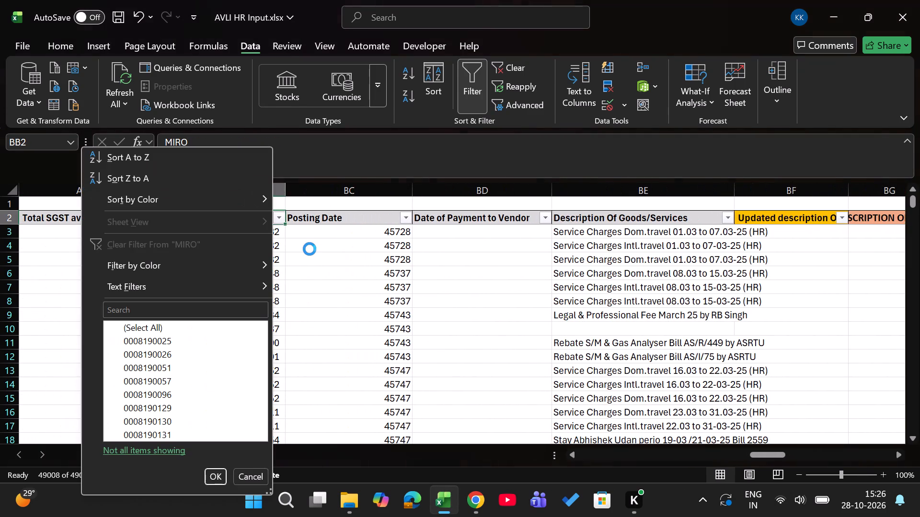
key("Down")
key("Down")
key("Down")
key("Down")
key("Down")
key("Down")
key("Down")
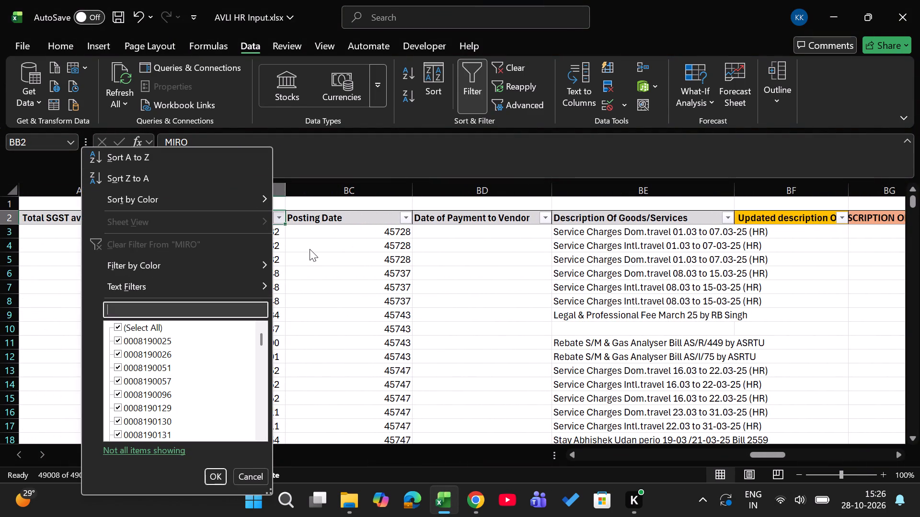
type("12")
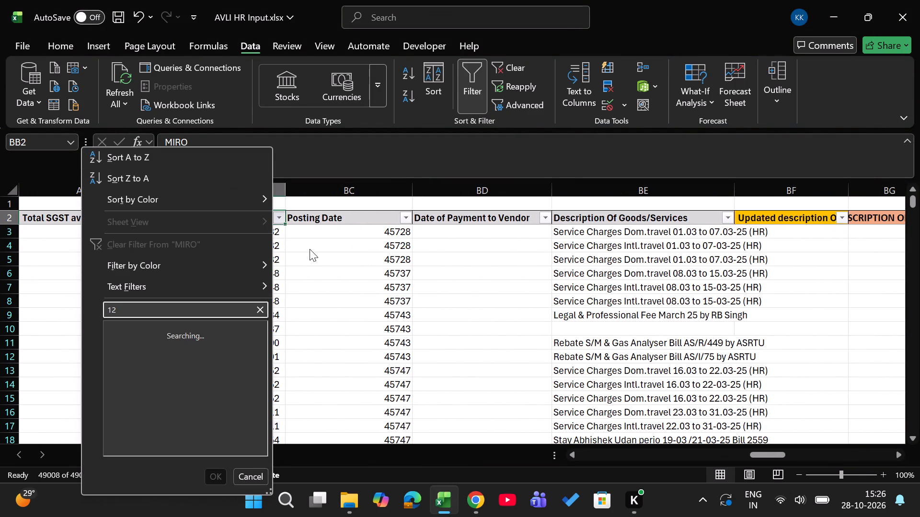
key("7")
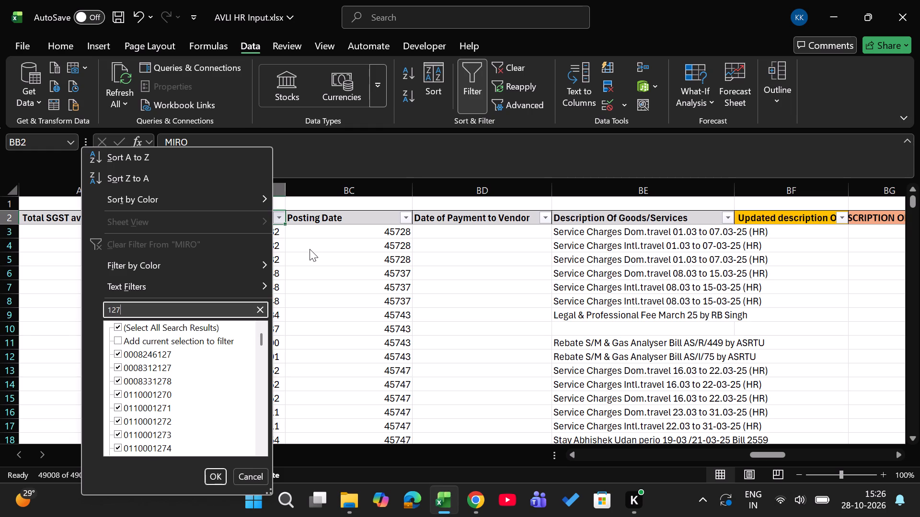
key("7")
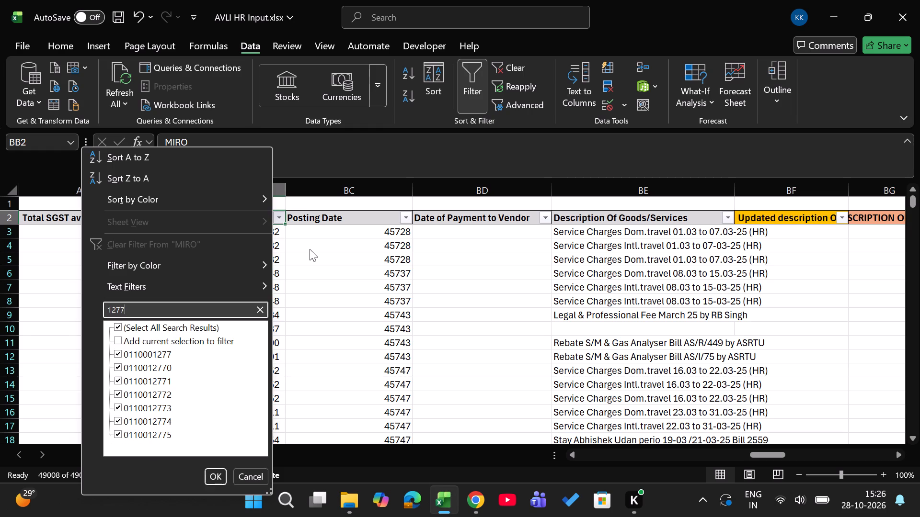
key("5")
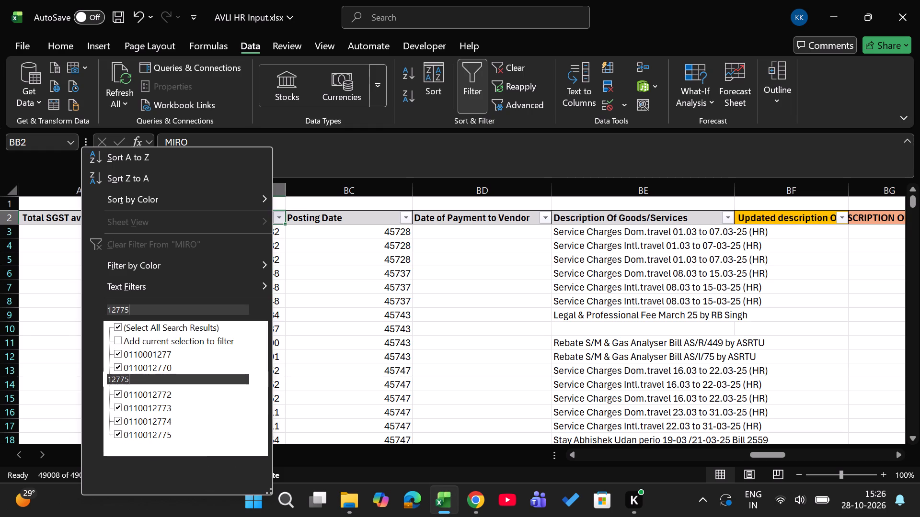
key("Return")
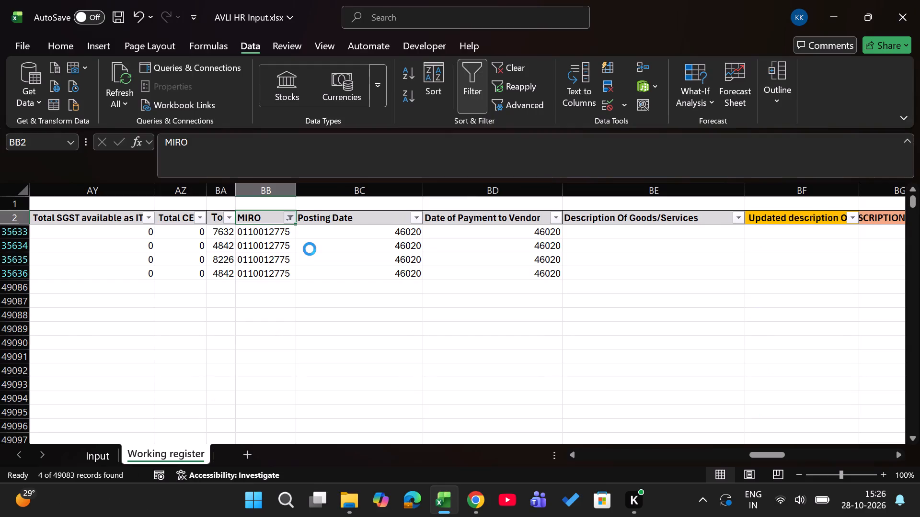
Fill SELF GSTIN for all four filtered rows with the existing entry beginning 06.
key("ctrl+Left")
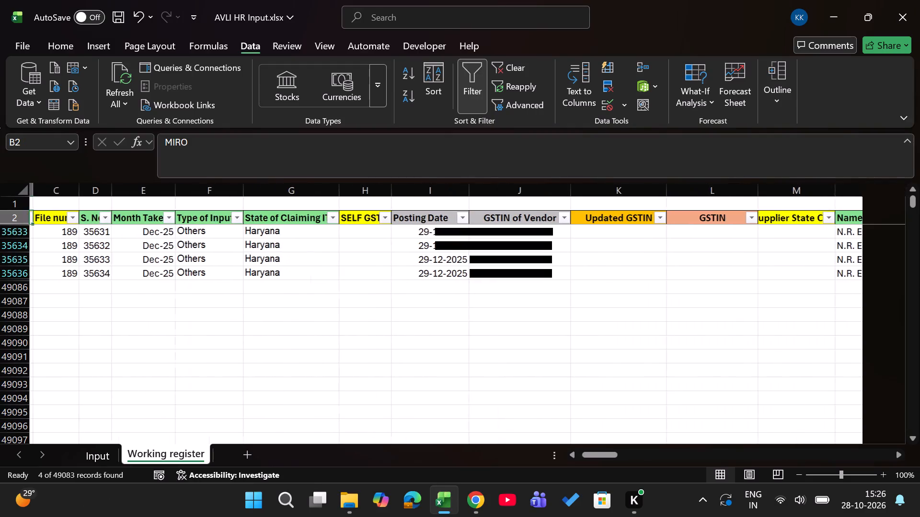
key("Down")
key("Right")
key("Right")
key("Right")
key("Right")
key("Right")
key("Right")
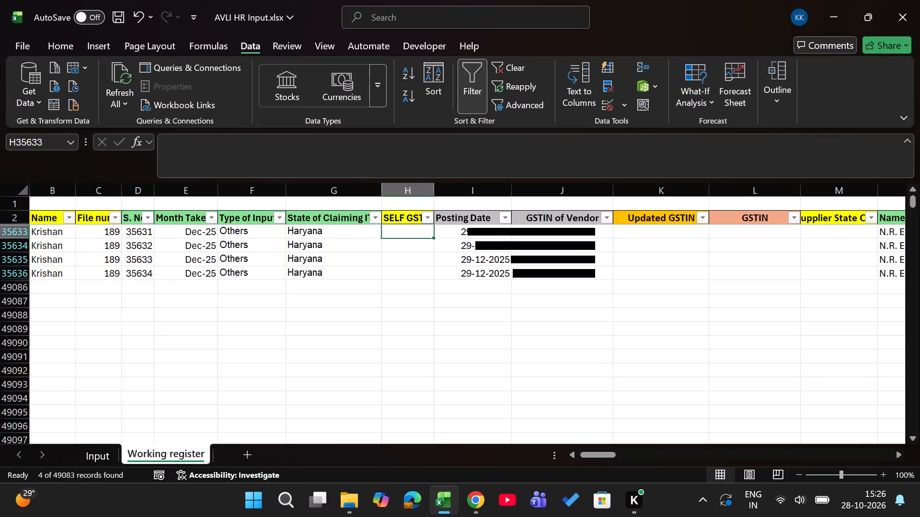
key("alt+Down")
key("Down")
key("Down")
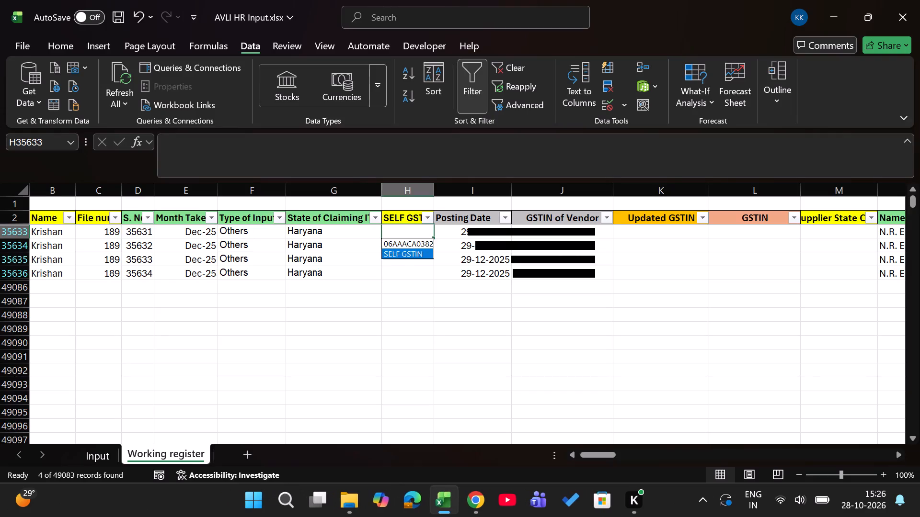
key("Up")
key("Return")
key("Left")
key("ctrl+Down")
key("Right")
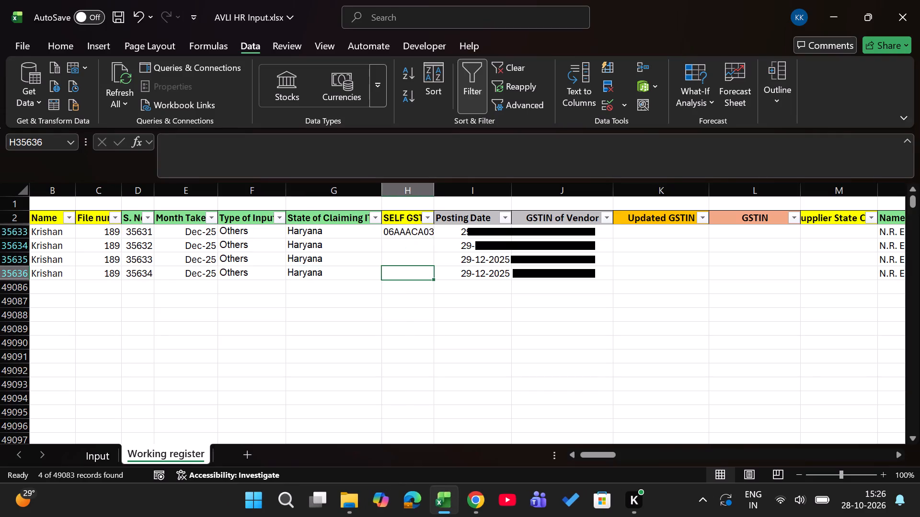
key("ctrl+shift+Up")
key("ctrl+d")
Copy the GSTIN of Vendor values of the four filtered rows into the Updated GSTIN column.
key("ctrl+Up")
key("Right")
key("Right")
key("Right")
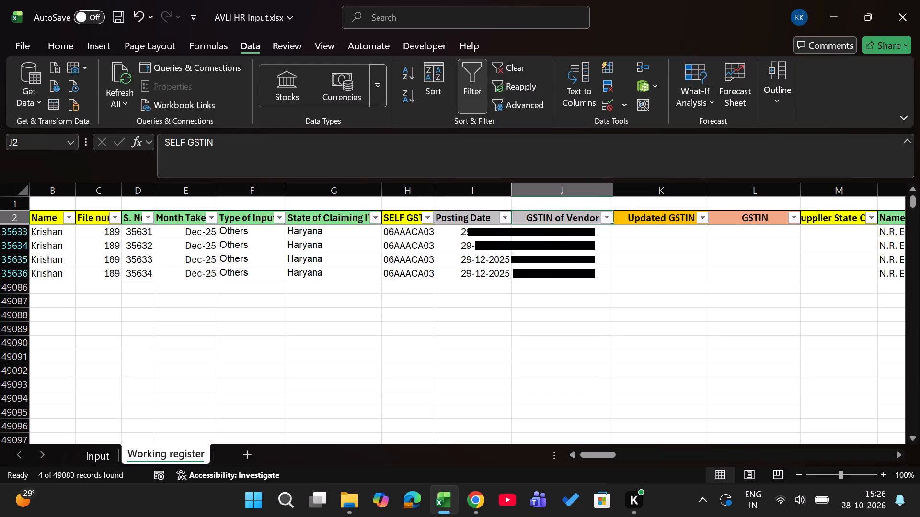
key("Down")
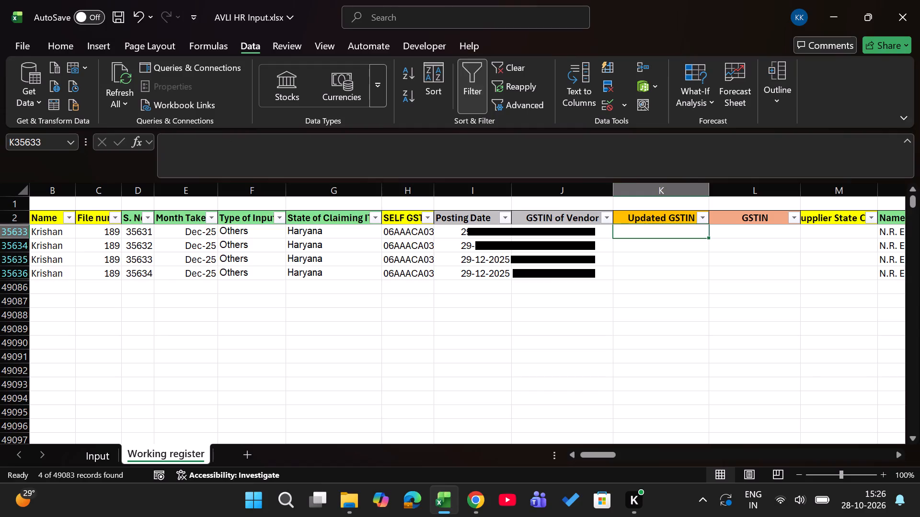
key("Down")
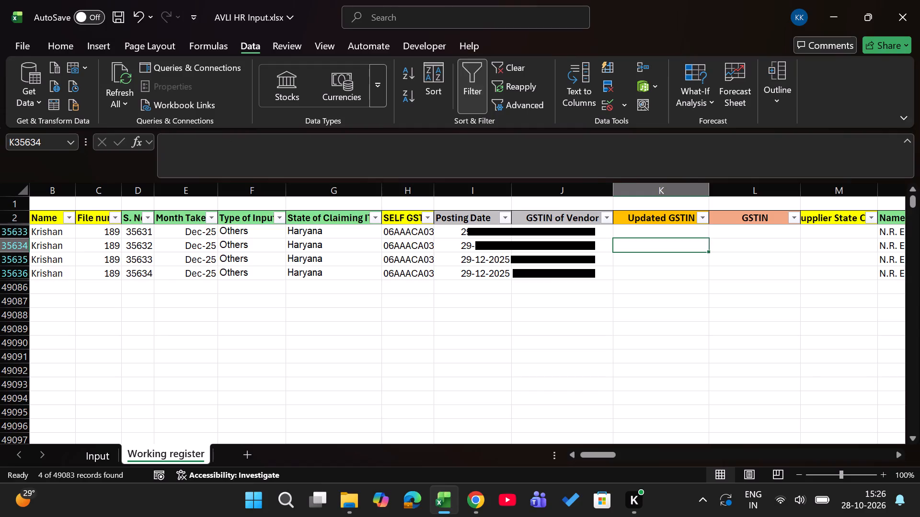
key("Left")
key("Up")
key("ctrl+shift+Down")
key("ctrl+c")
key("Right")
key("Return")
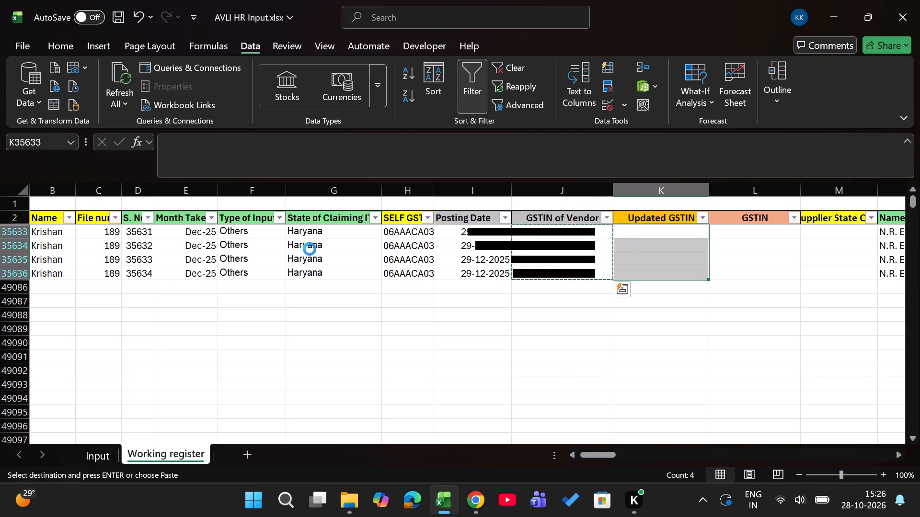
Mark the GSTIN check column as ok for all four filtered rows.
key("Right")
key("Down")
key("Down")
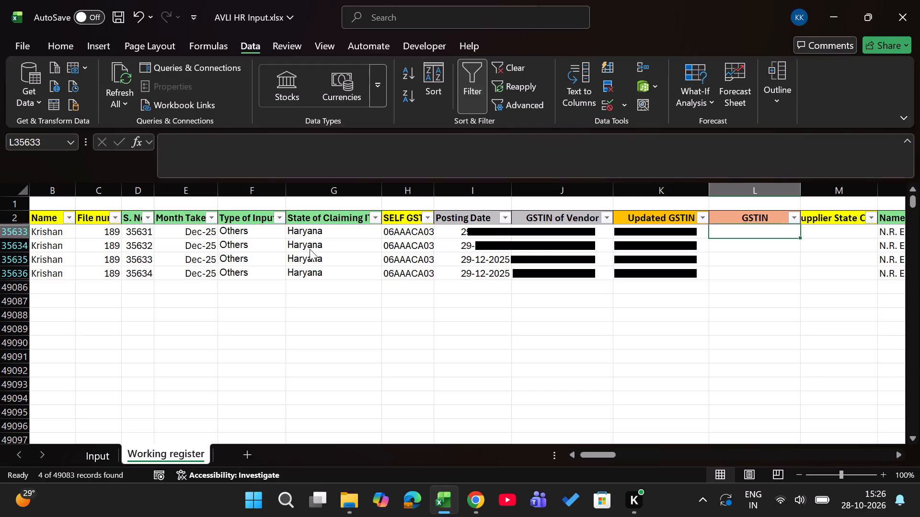
key("Escape")
key("alt+Down")
key("Down")
key("Down")
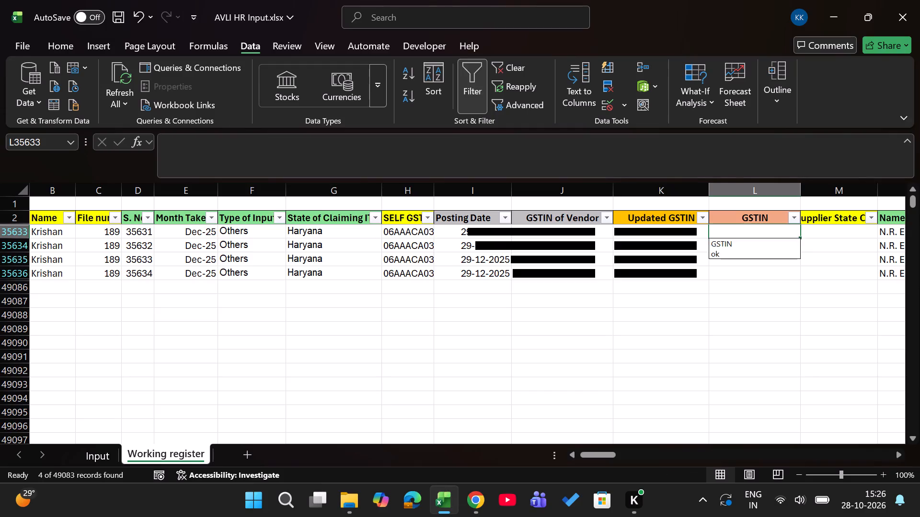
key("Return")
key("Left")
key("ctrl+Down")
key("Right")
key("ctrl+shift+Up")
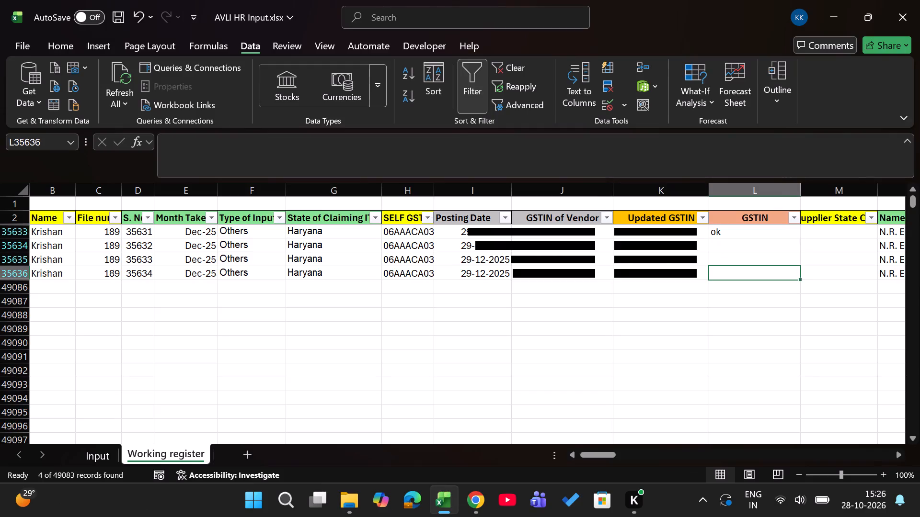
key("ctrl+d")
Enter supplier state code 27 for all four filtered rows.
key("ctrl+Up")
key("Right")
key("Down")
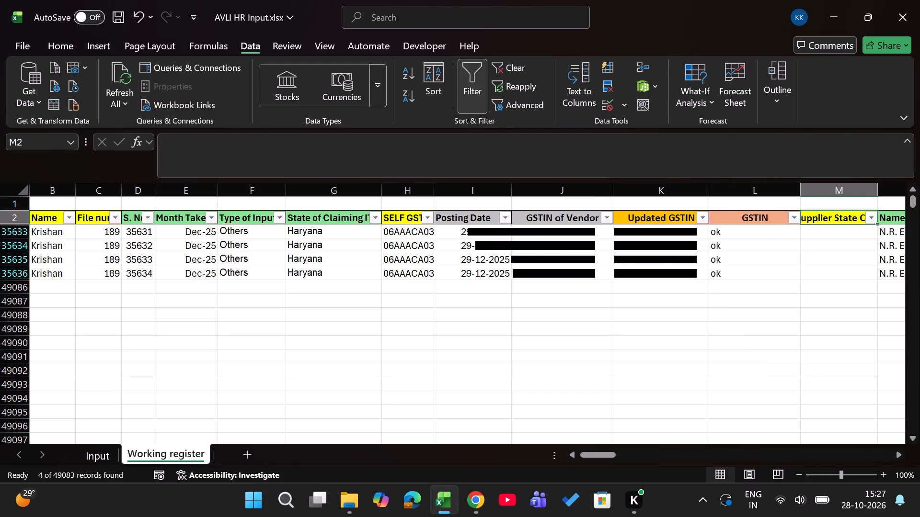
key("Down")
key("Up")
type("27")
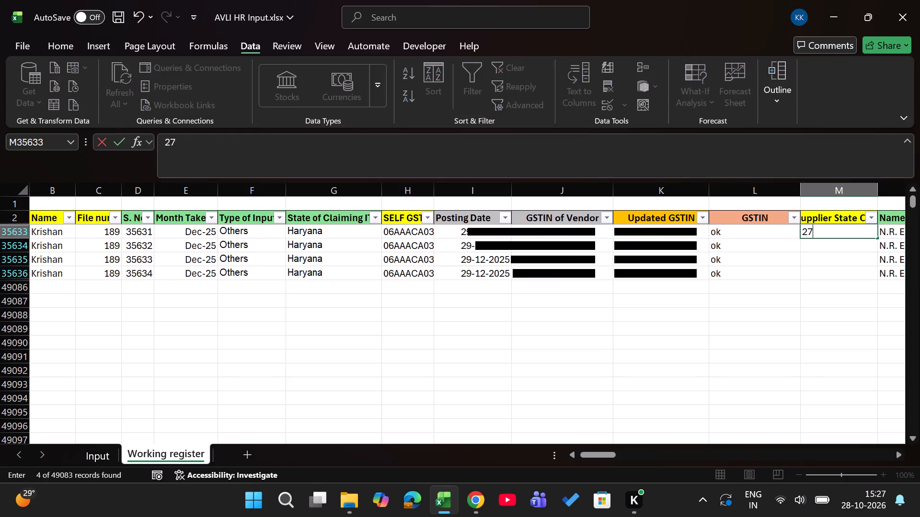
key("Return")
key("Up")
key("shift+Down")
key("shift+Down")
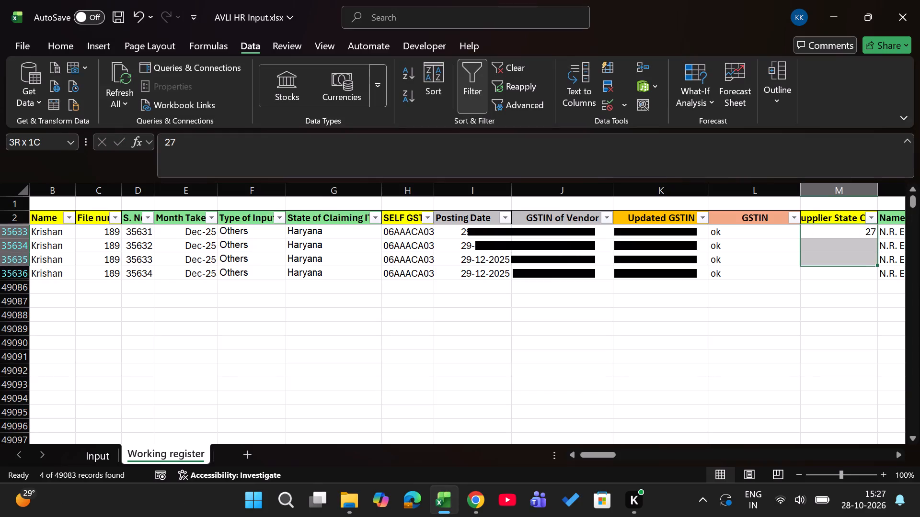
key("shift+Down")
key("ctrl+d")
Copy invoice number NRE/IVX/25143 into the updated invoice number column for all four filtered rows.
key("Up")
key("Right")
key("Right")
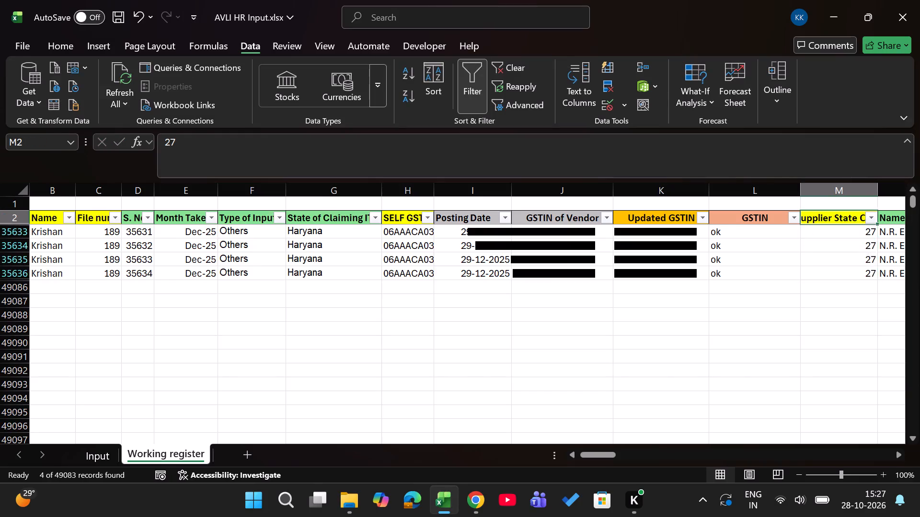
key("Right")
key("Down")
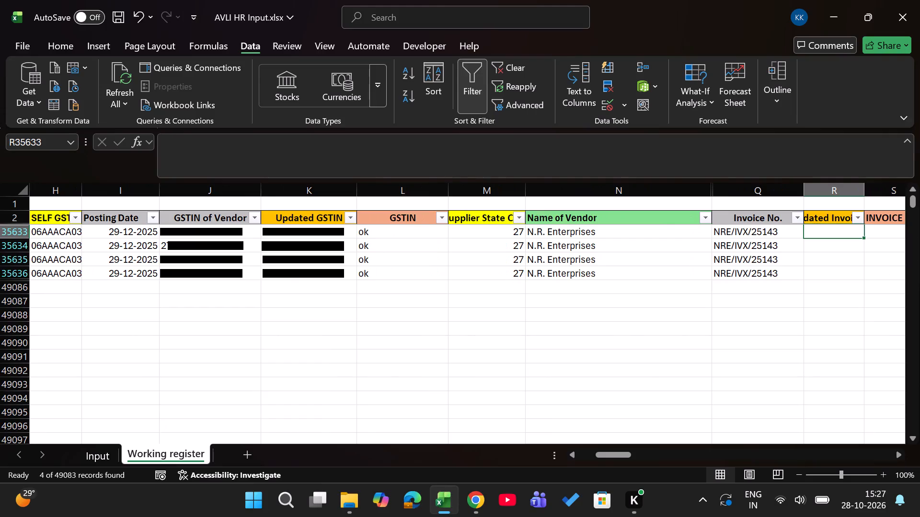
key("Left")
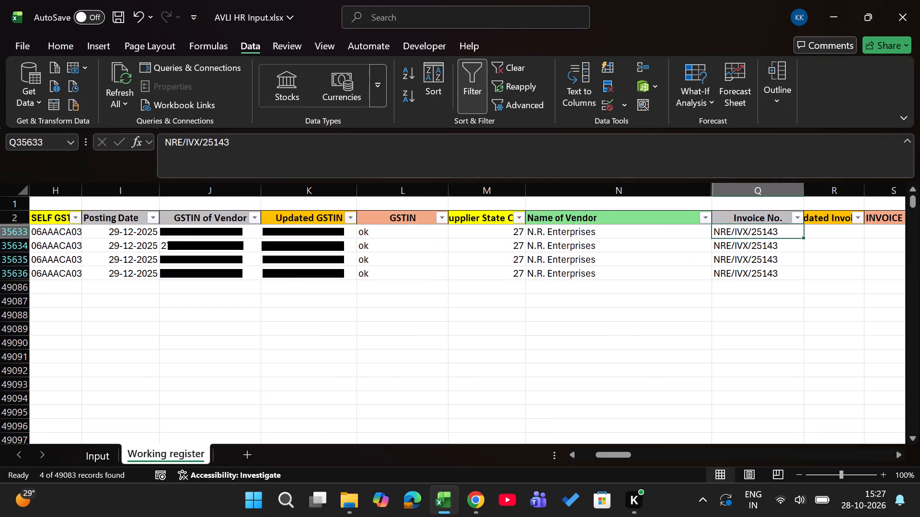
key("ctrl+c")
key("Right")
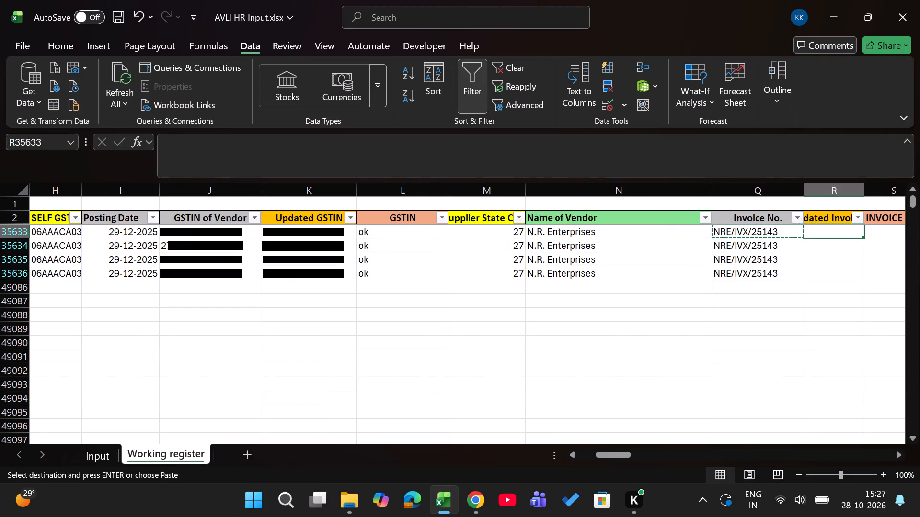
key("Return")
key("Left")
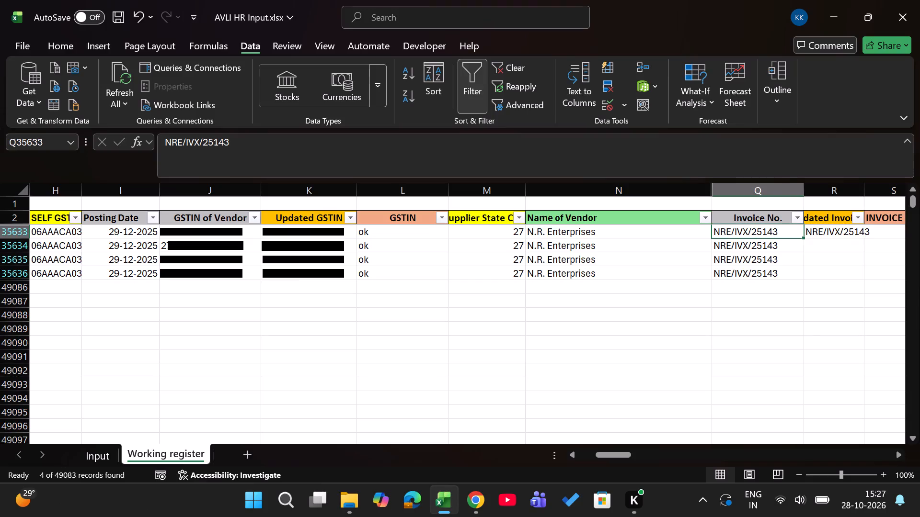
key("ctrl+Down")
key("Right")
key("ctrl+shift+Up")
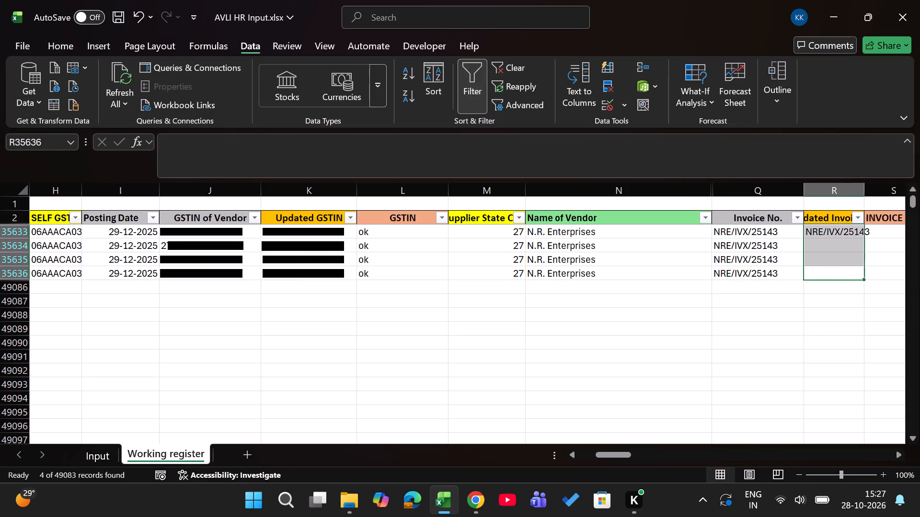
key("ctrl+d")
Mark the invoice number check column beside the updated invoice number as ok for all four filtered rows.
key("ctrl+Up")
key("Right")
key("Down")
key("alt+Down")
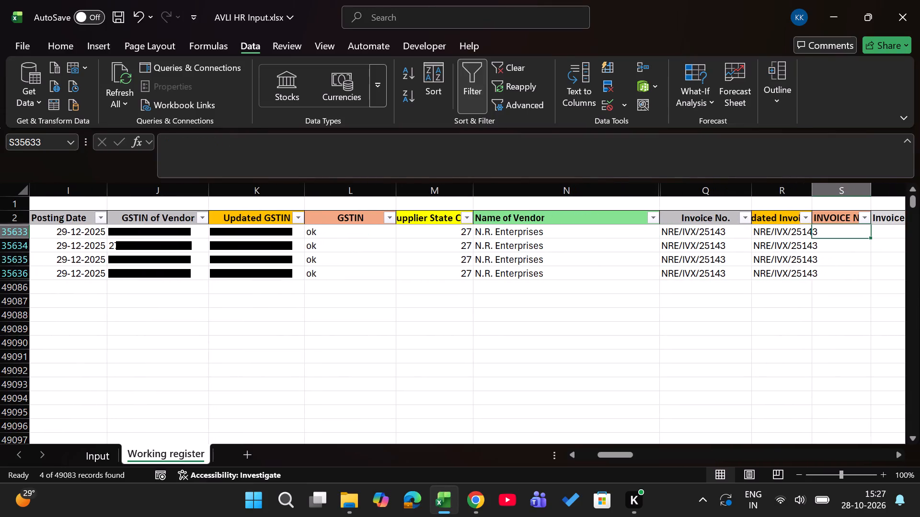
key("Down")
key("Down")
key("Down")
key("Return")
key("Left")
key("ctrl+Down")
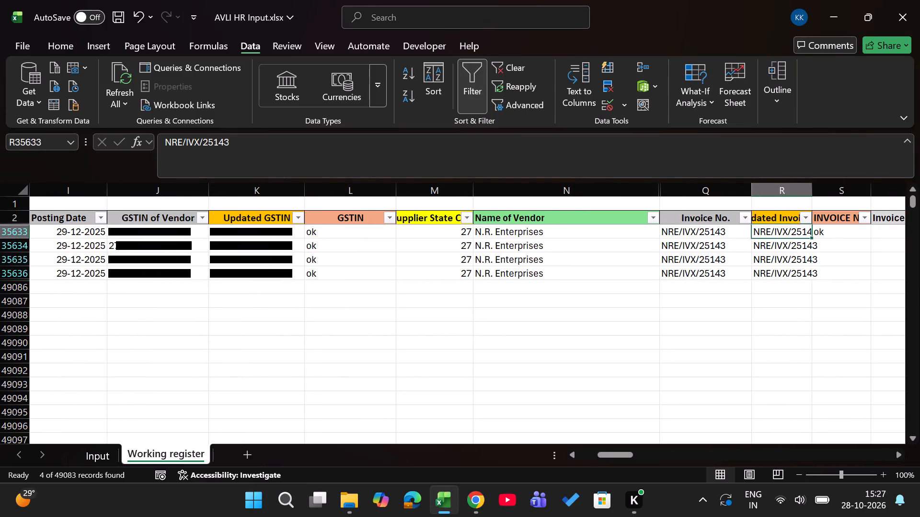
key("Right")
key("ctrl+shift+Up")
key("ctrl+d")
Set the updated invoice date to 19-12-2025 for all four filtered rows, starting from a copy of the Invoice Date.
key("ctrl+Up")
key("Right")
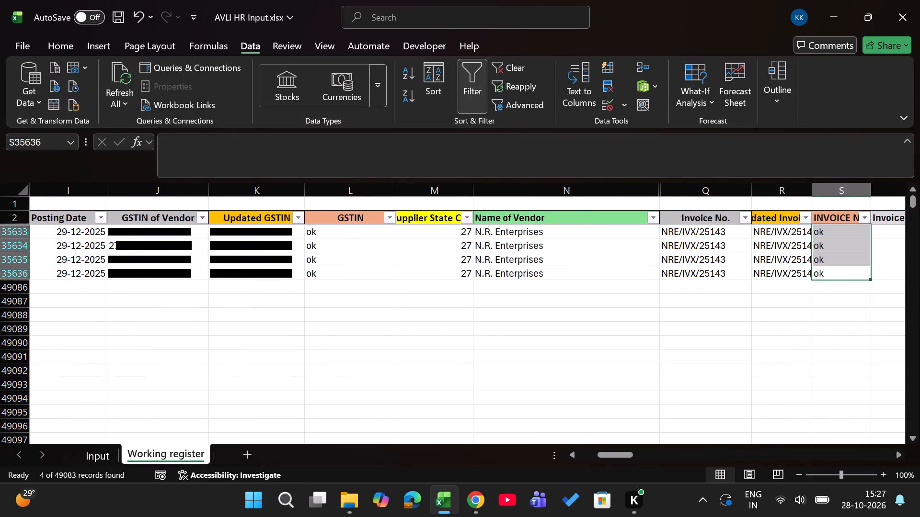
key("Down")
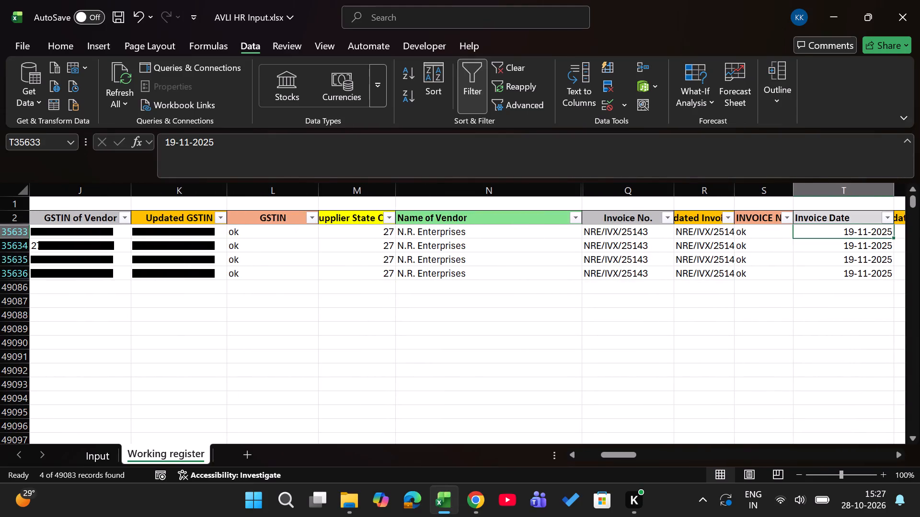
key("ctrl+c")
key("Right")
key("Return")
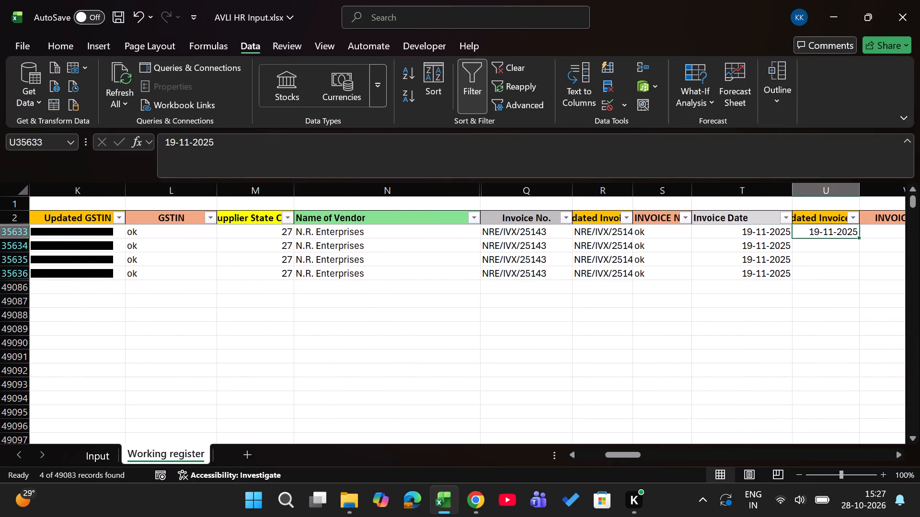
left_click(191, 144)
key("BackSpace")
key("2")
key("Return")
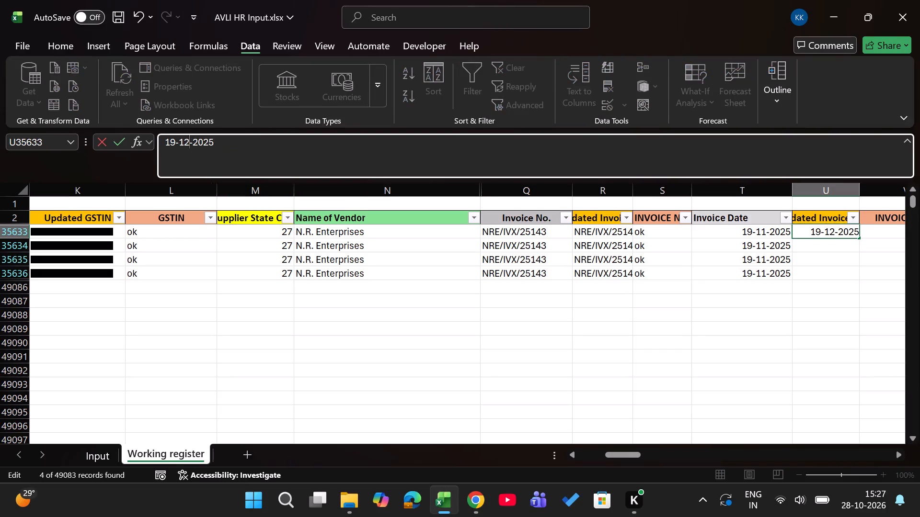
key("Left")
key("ctrl+Down")
key("Right")
key("ctrl+shift+Up")
key("ctrl+d")
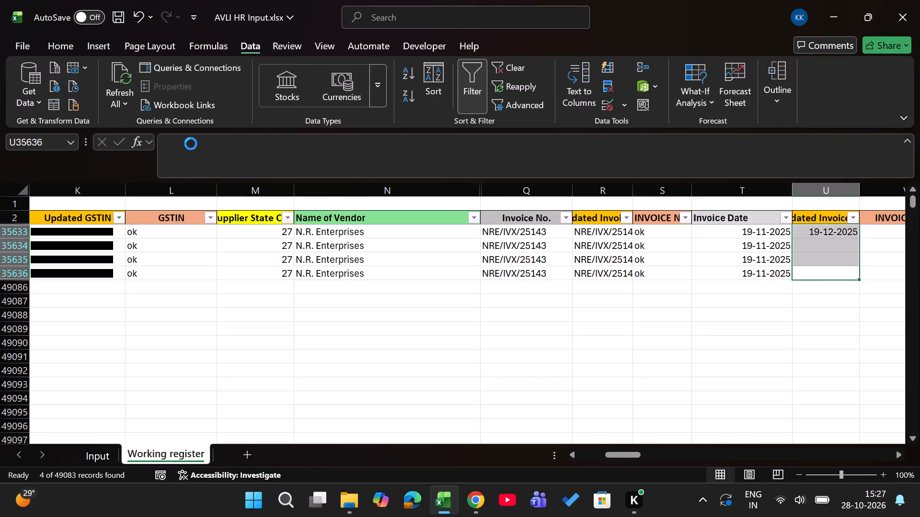
Mark the INVOICE DATE check column as Different for all four filtered rows.
key("Right")
key("ctrl+Up")
key("Down")
key("alt+Down")
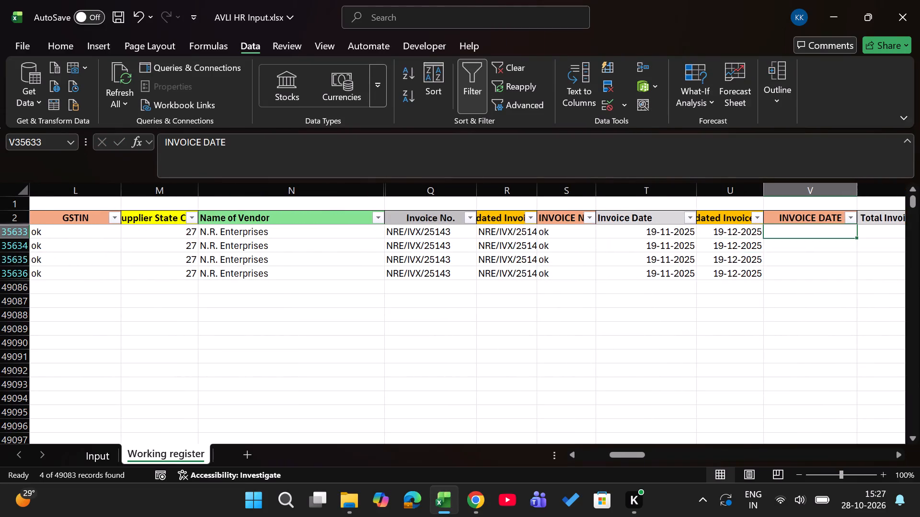
key("Down")
key("Down")
key("Up")
key("Return")
type("Di")
type("ffere")
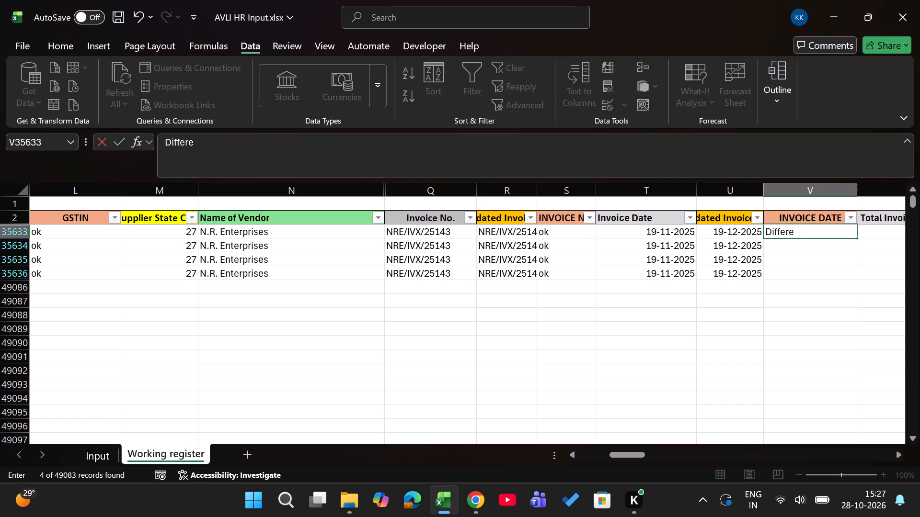
type("nt")
key("Return")
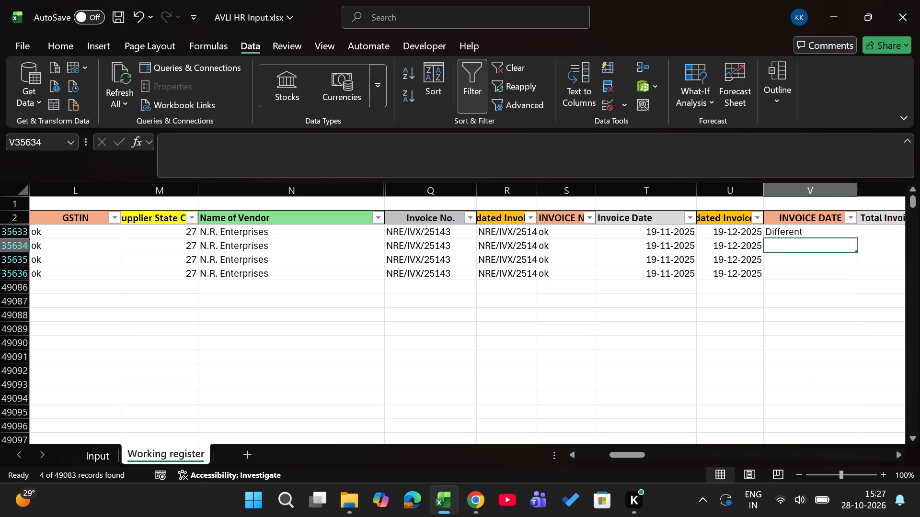
key("Left")
key("ctrl+Down")
key("Right")
key("ctrl+shift+Up")
key("ctrl+d")
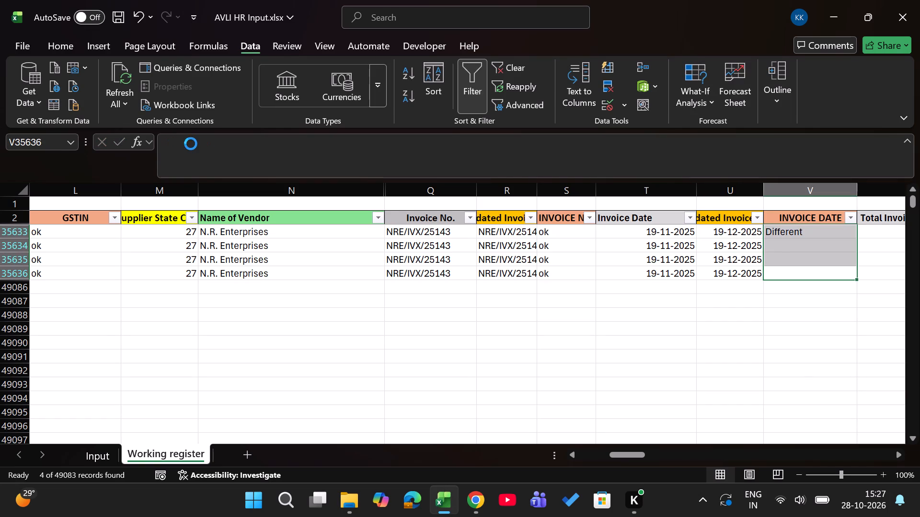
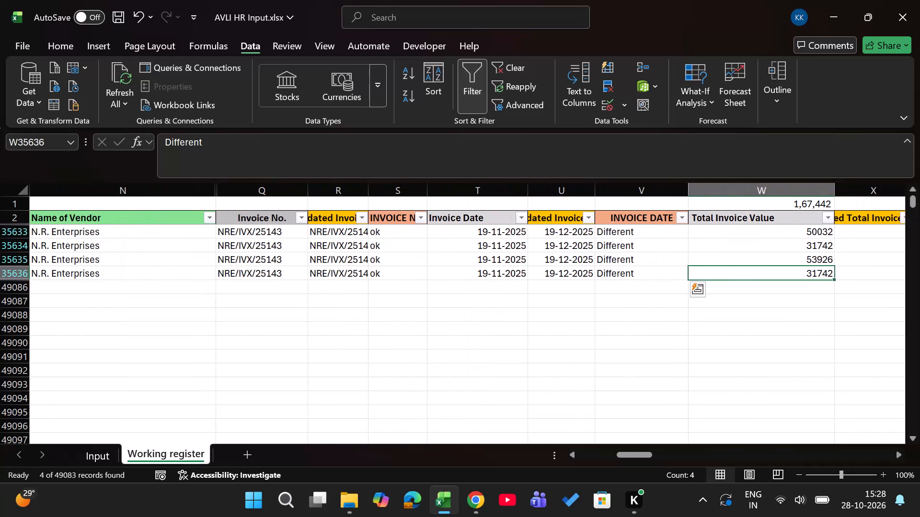
Copy the Total Invoice Value subtotal as a plain value, 167442, into the updated total invoice value column for all four filtered rows.
key("Up")
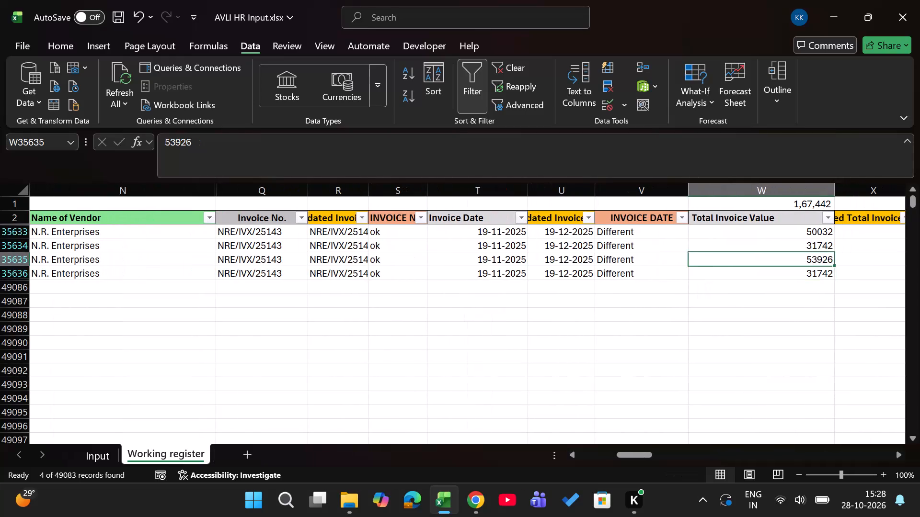
key("Up")
key("Up")
key("Up")
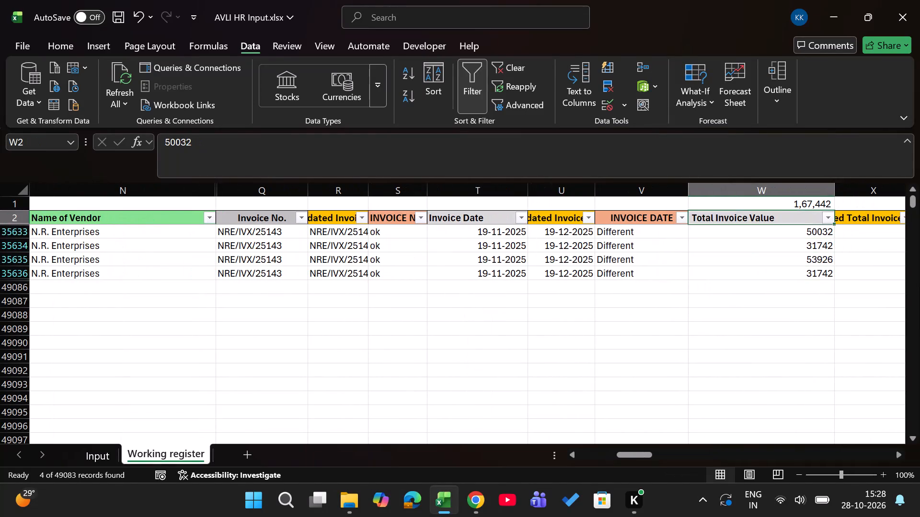
key("ctrl+c")
key("Down")
key("Down")
key("Right")
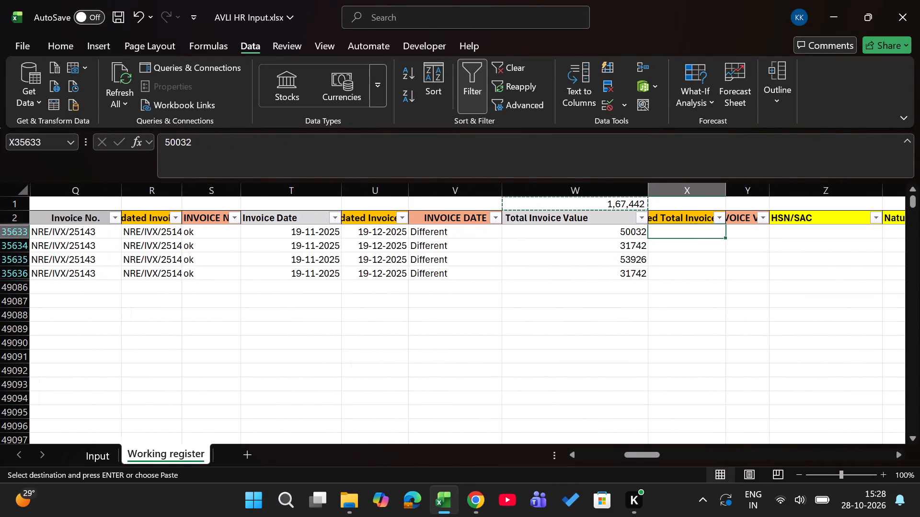
key("ctrl+alt+v")
key("v")
key("Return")
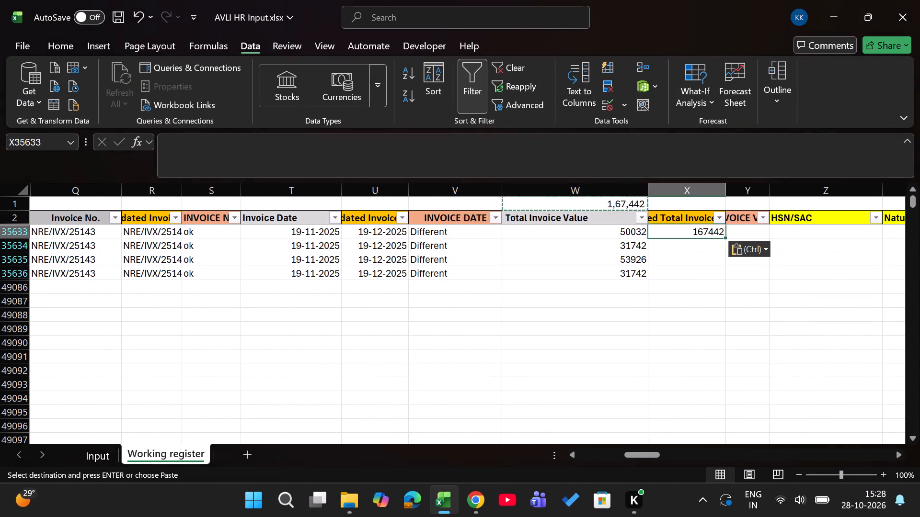
key("Left")
key("ctrl+Down")
key("Right")
key("ctrl+shift+Up")
key("ctrl+d")
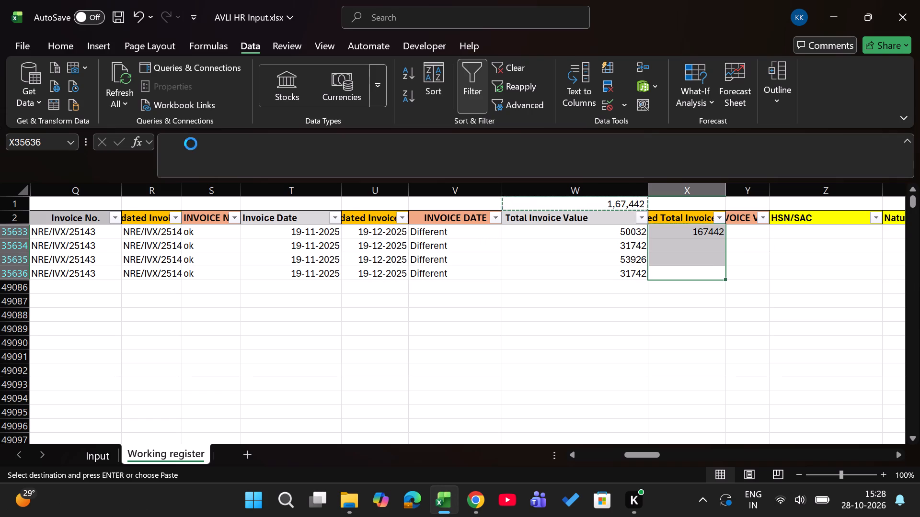
Mark the invoice value check column beside the updated total as ok for all four filtered rows.
key("Up")
key("Right")
key("Up")
key("Up")
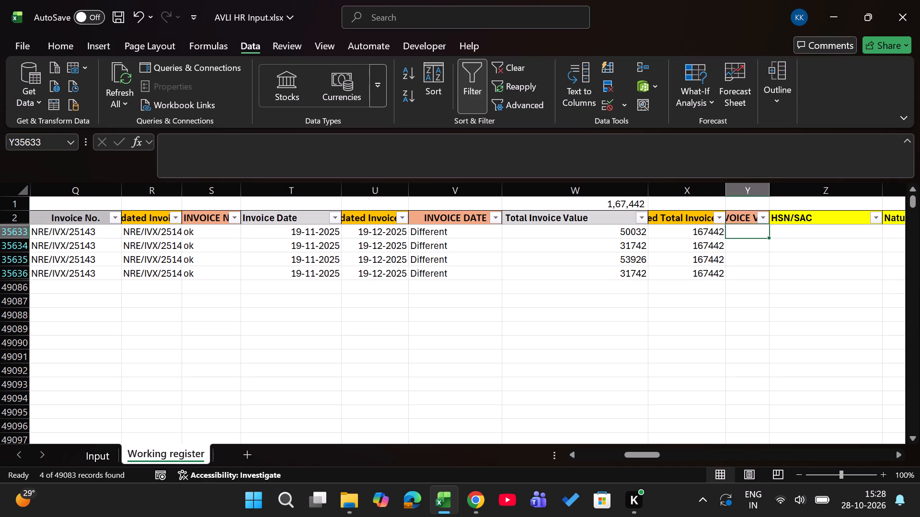
key("alt+Down")
key("Down")
key("Down")
key("Return")
key("Left")
key("ctrl+Down")
key("Right")
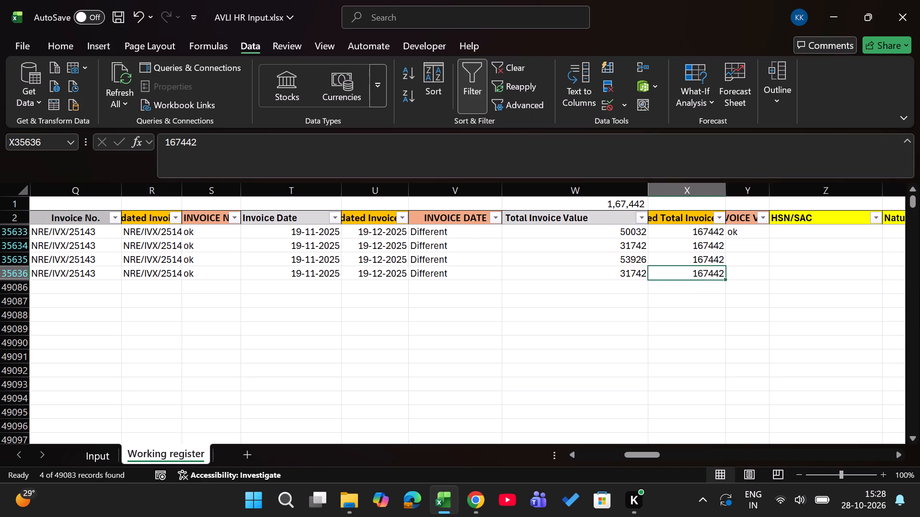
key("ctrl+shift+Up")
key("ctrl+d")
Enter HSN/SAC codes 90319000 and 84239010 for the first and second filtered rows.
key("Right")
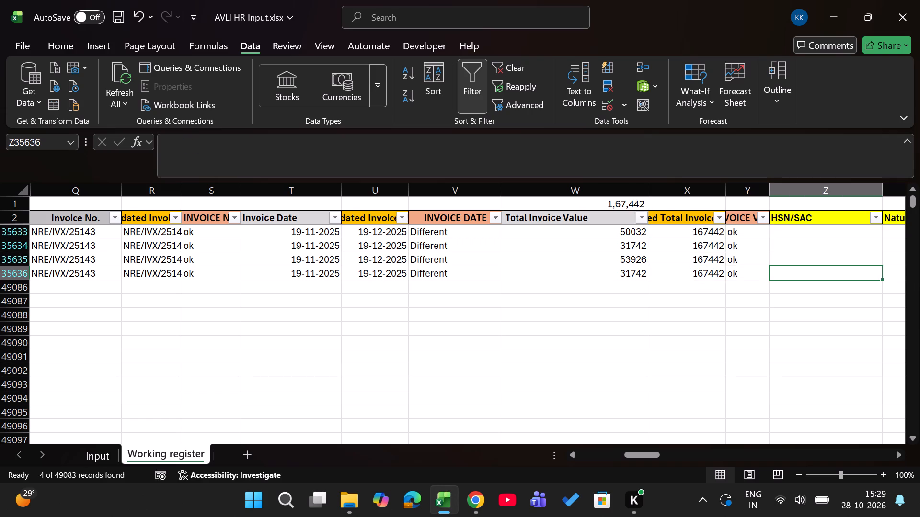
key("ctrl+Up")
key("Down")
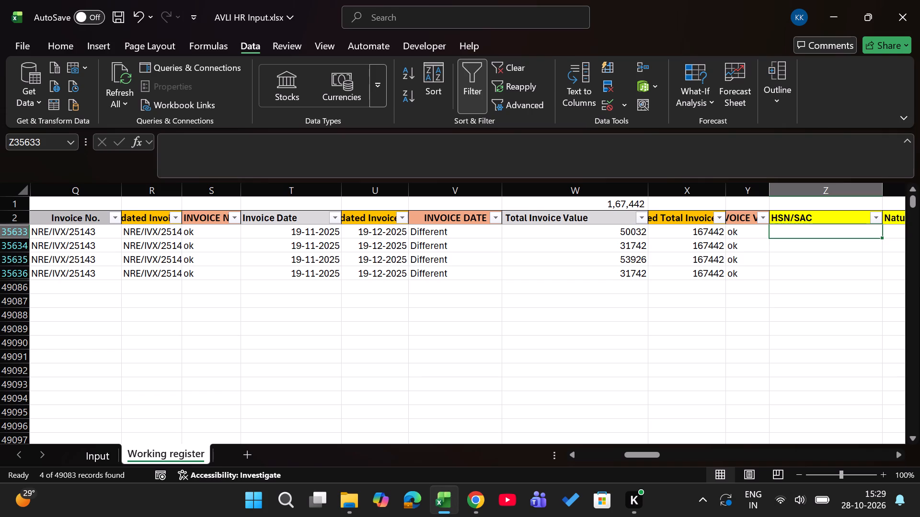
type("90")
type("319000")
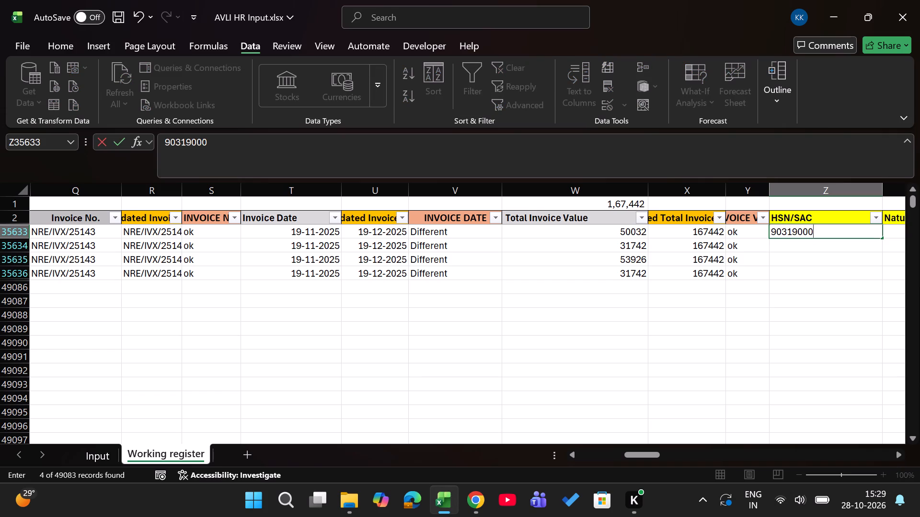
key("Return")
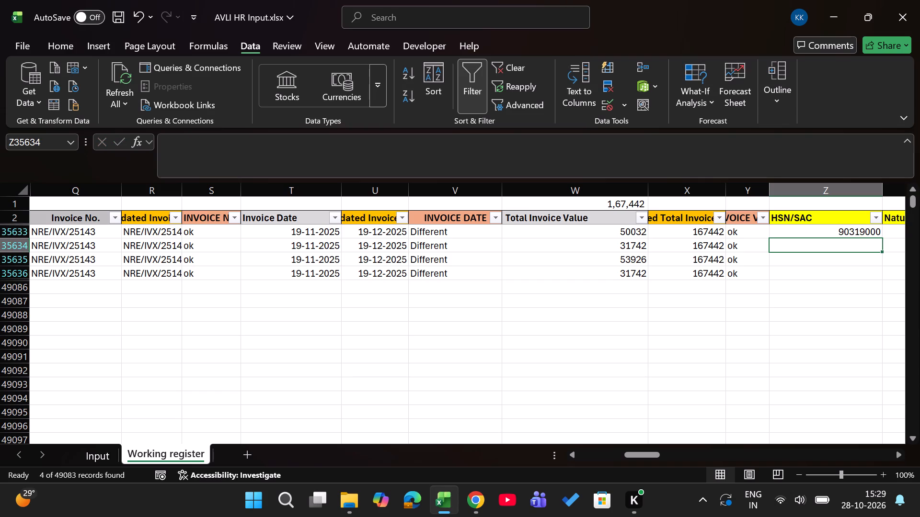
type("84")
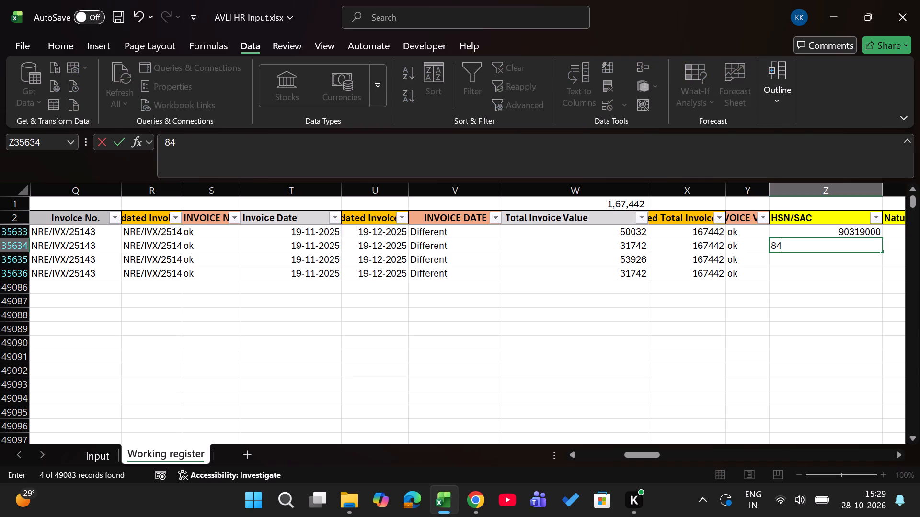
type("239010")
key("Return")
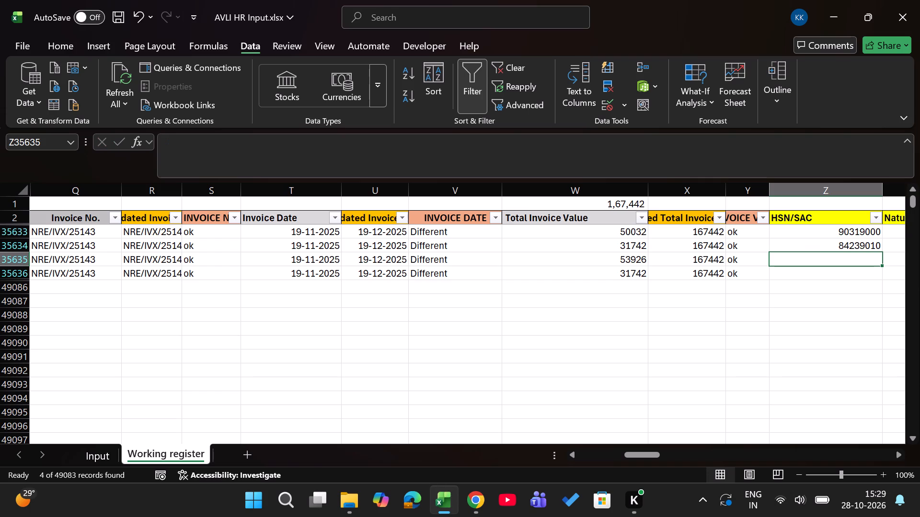
Copy the HSN/SAC codes 90319000 and 84239010 from the first two filtered rows into the third and fourth.
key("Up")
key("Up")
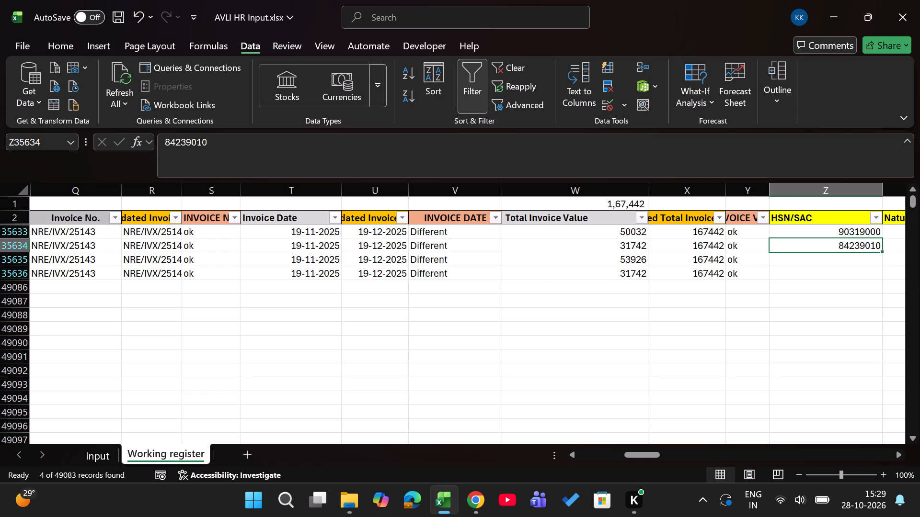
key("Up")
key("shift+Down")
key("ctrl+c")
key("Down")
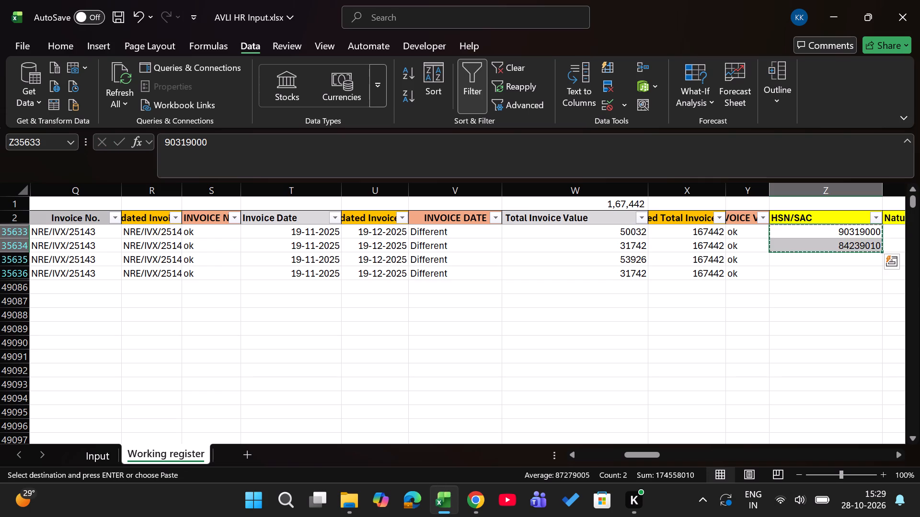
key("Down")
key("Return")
Set the Nature column to Goods for all four filtered rows.
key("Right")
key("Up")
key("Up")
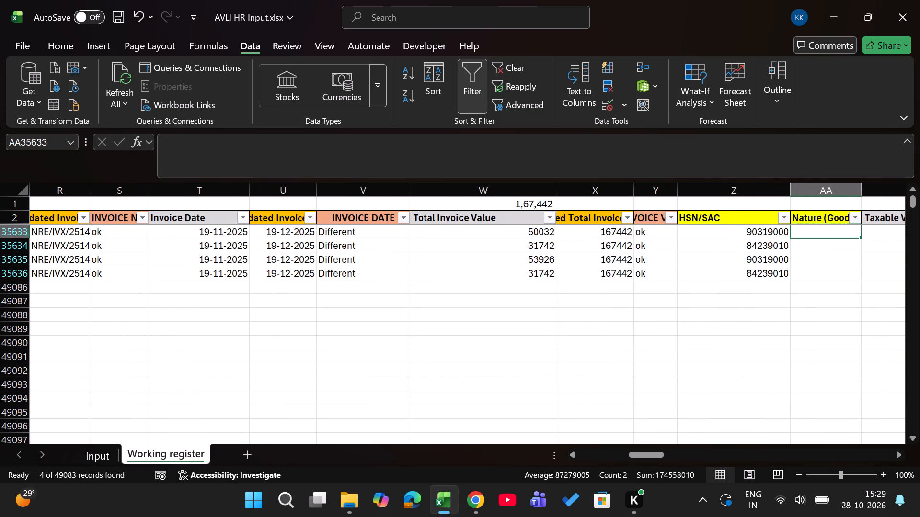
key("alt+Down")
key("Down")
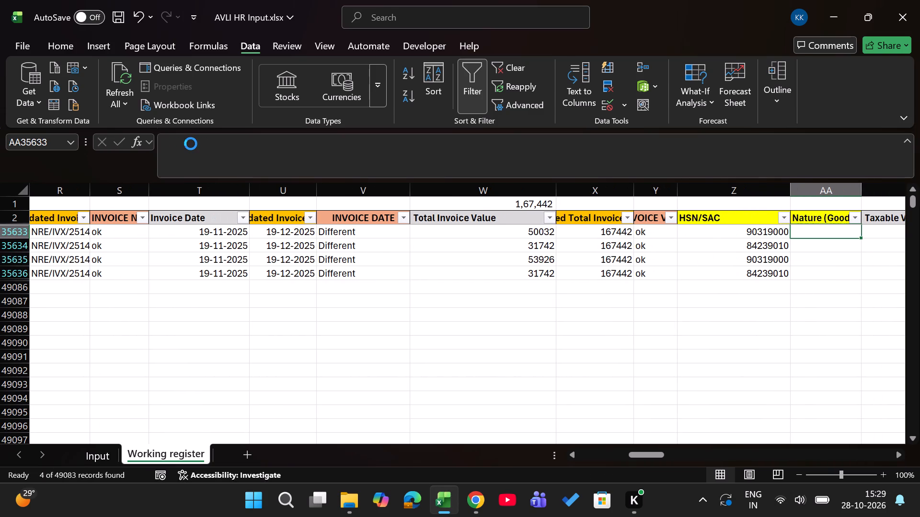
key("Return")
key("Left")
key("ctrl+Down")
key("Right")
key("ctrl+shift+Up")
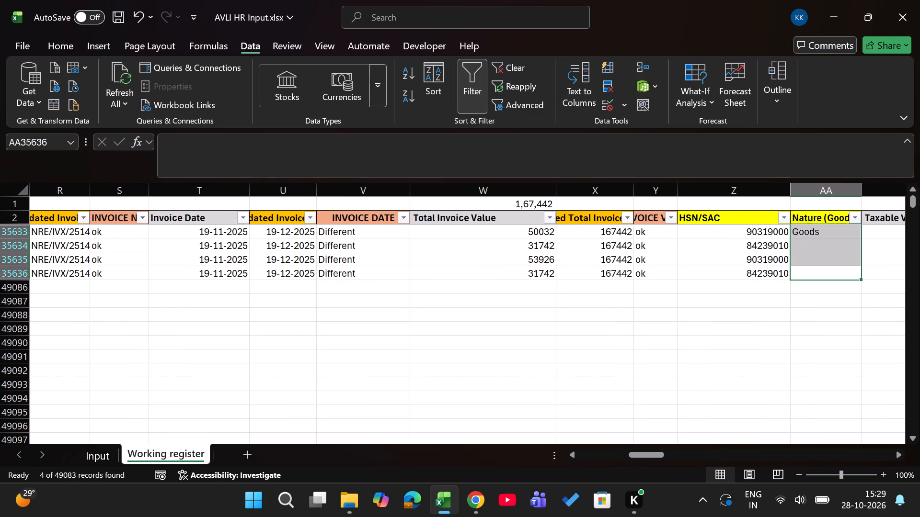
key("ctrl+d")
Copy the Taxable Value subtotal as a plain value, 141900, into the updated taxable value column for all four filtered rows.
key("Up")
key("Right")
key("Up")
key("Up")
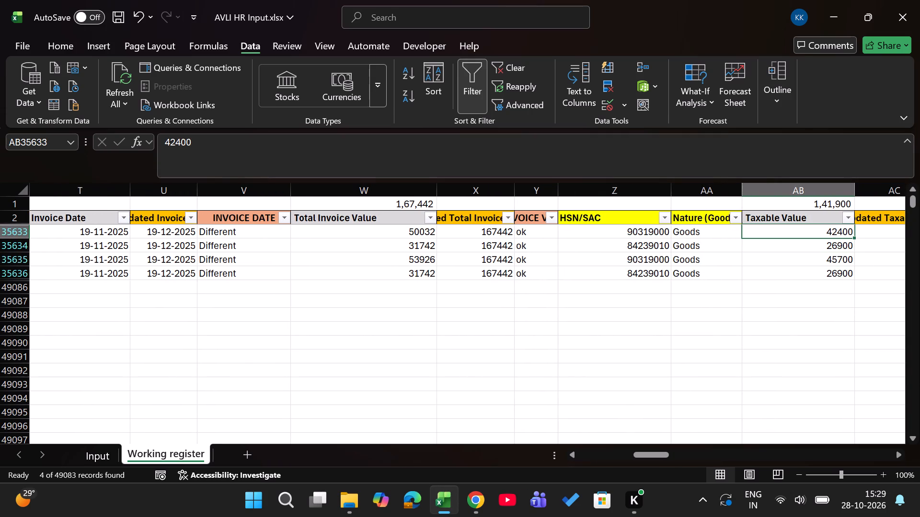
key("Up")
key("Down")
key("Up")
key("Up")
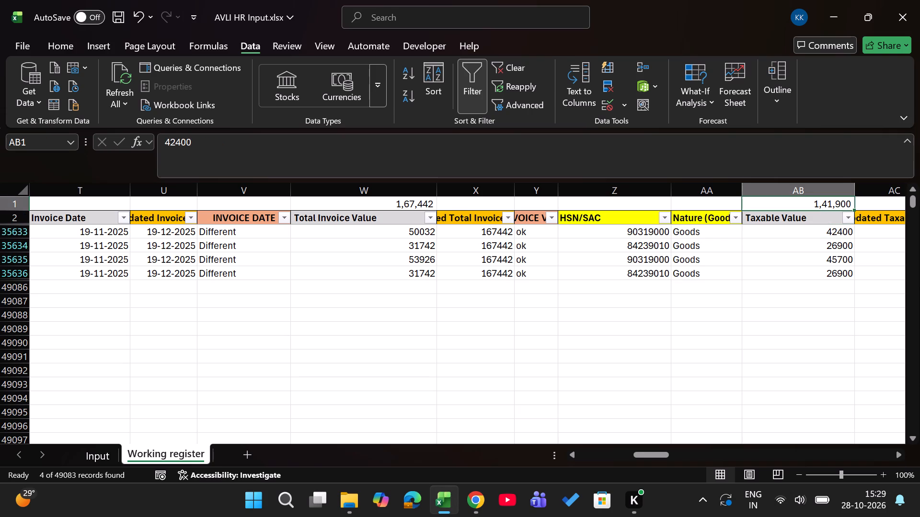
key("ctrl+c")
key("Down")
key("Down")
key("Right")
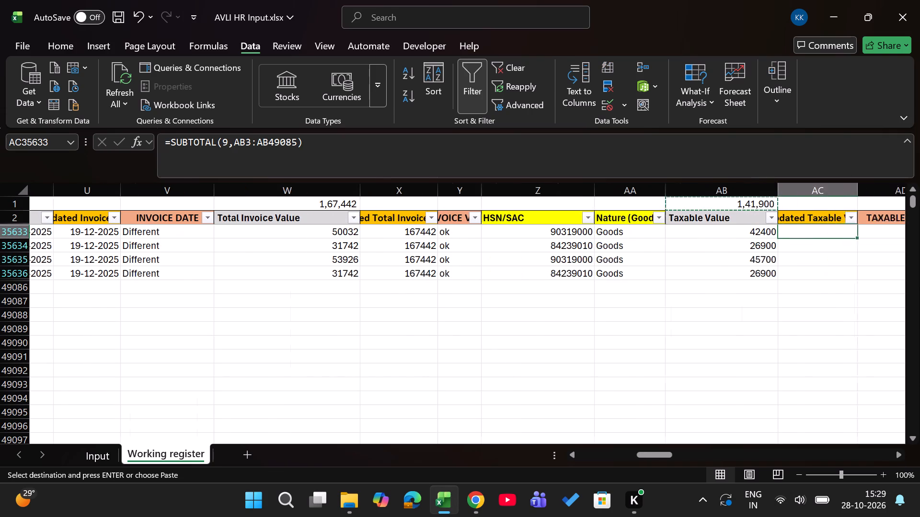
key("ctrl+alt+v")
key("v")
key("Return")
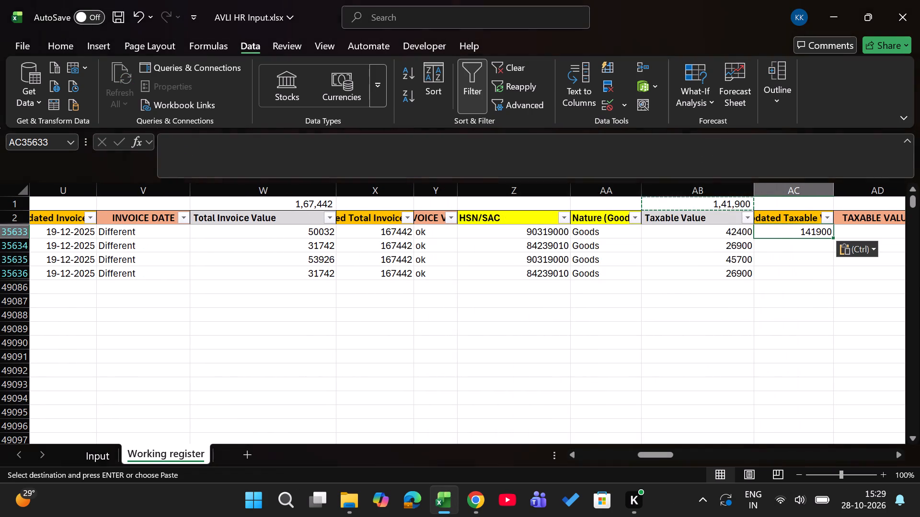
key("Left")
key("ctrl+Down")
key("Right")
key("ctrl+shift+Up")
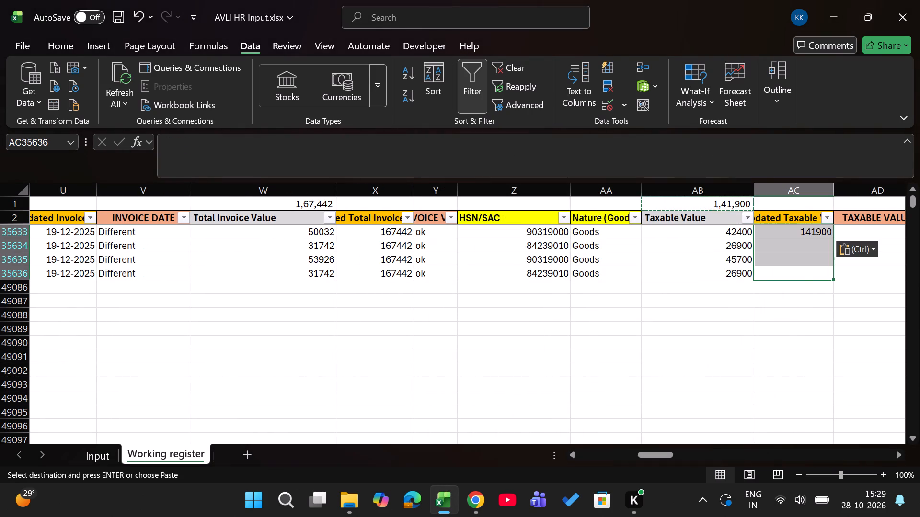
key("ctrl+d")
Mark the TAXABLE VALUE check column as ok for all four filtered rows.
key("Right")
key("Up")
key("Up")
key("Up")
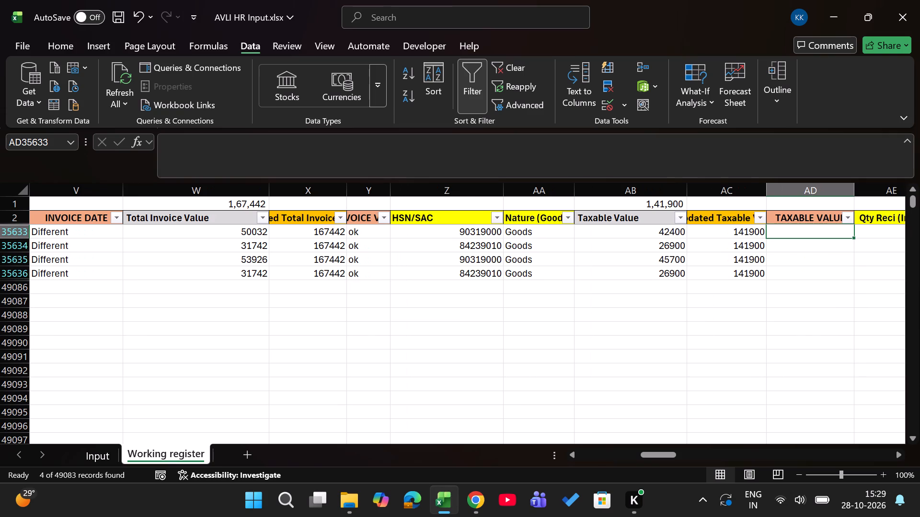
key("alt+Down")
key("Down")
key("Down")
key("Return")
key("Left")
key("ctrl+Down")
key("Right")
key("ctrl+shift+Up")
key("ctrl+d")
Go to the Qty Reci cell of the first filtered row.
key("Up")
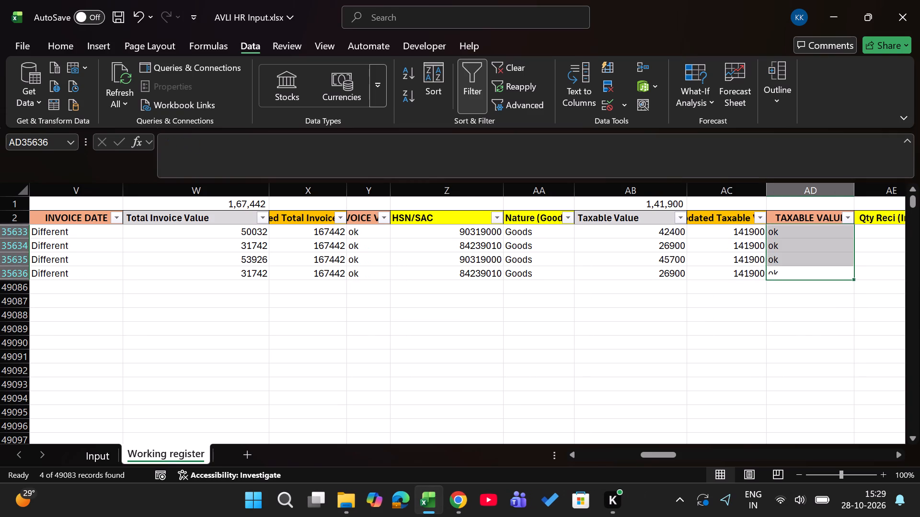
key("Right")
key("Right")
key("Up")
key("Up")
key("Up")
key("Left")
key("Down")
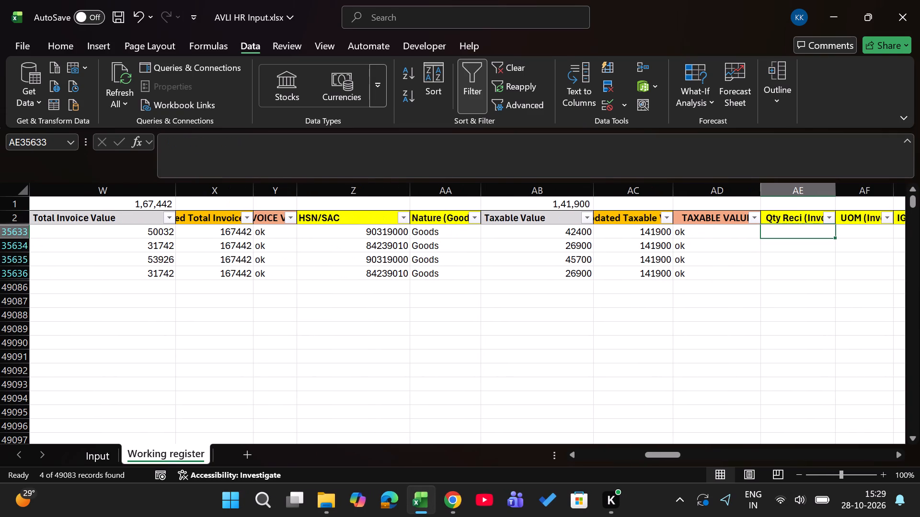
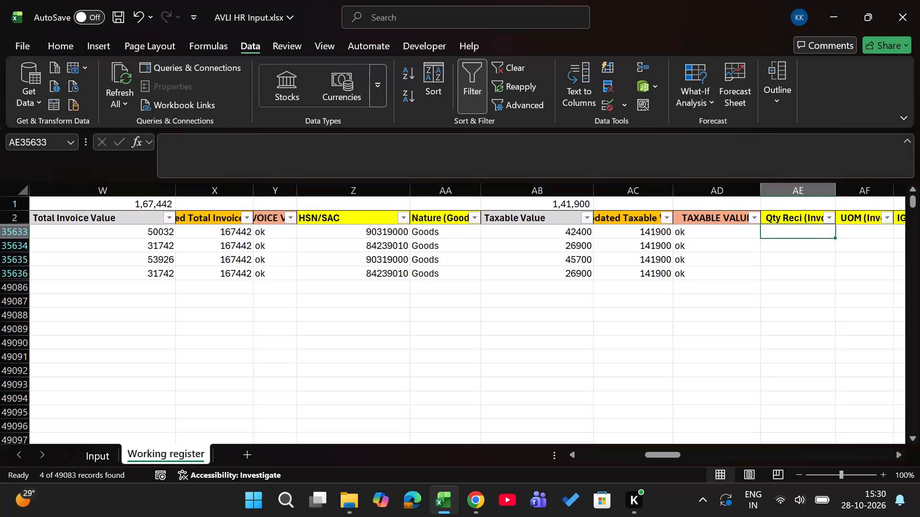
Set the Qty Reci (Invoice) column to 4 for all four filtered rows.
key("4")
key("Down")
key("Up")
key("shift+Down")
key("shift+Down")
key("shift+Down")
key("ctrl+d")
Set the UOM (Invoice) column to nos for all four filtered rows.
key("Right")
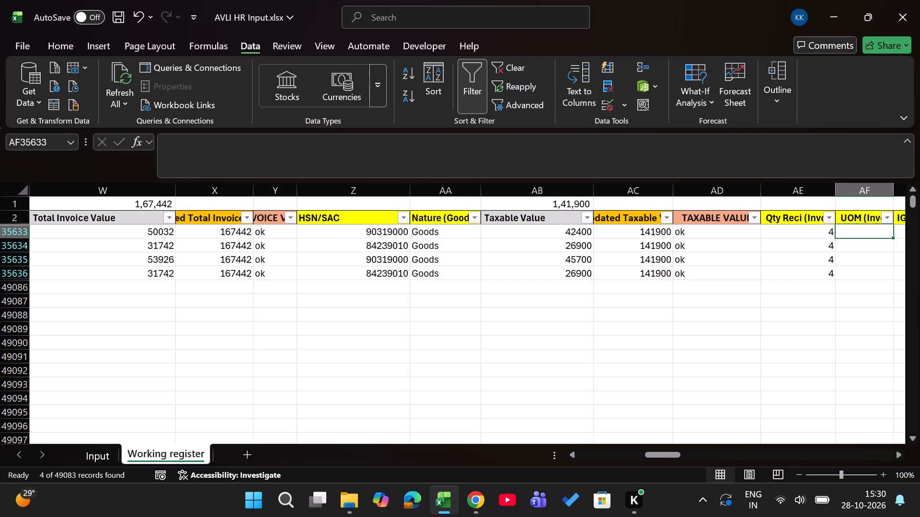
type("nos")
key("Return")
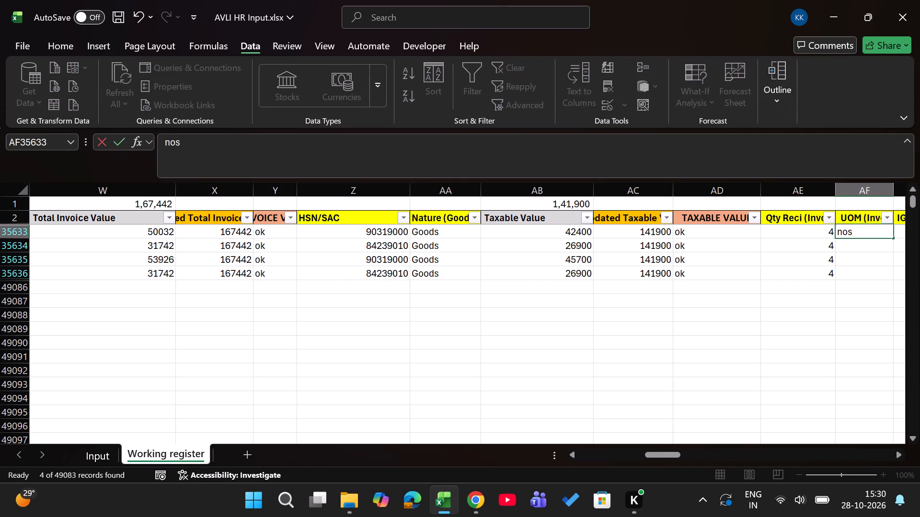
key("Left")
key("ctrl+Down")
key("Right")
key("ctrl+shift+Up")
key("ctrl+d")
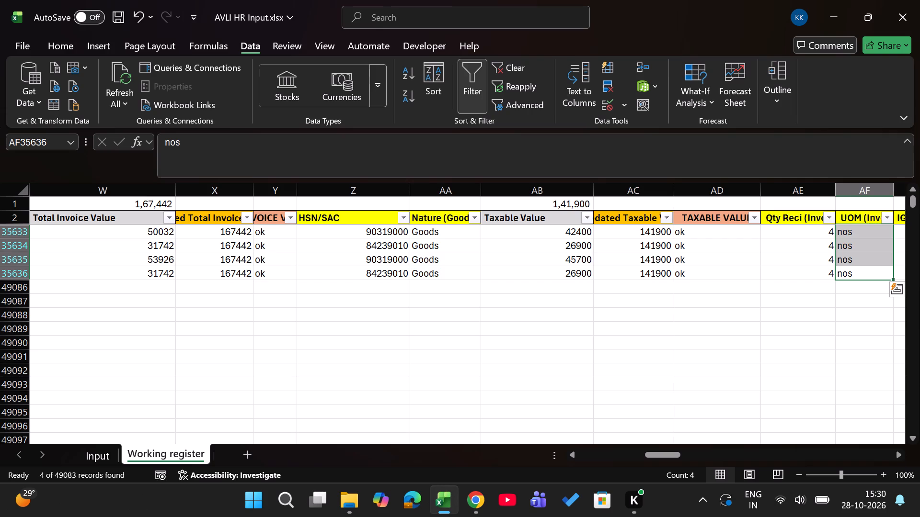
Set the IGST (Rate) column to 18 for all four filtered rows.
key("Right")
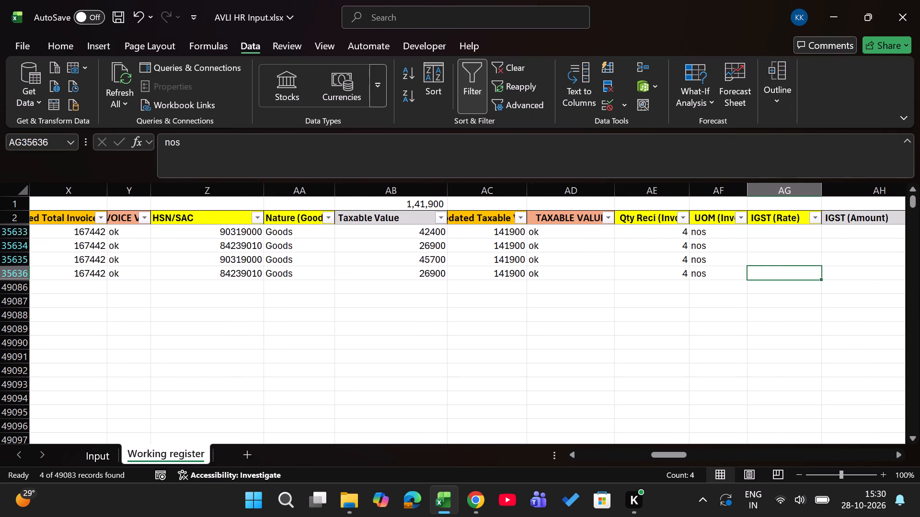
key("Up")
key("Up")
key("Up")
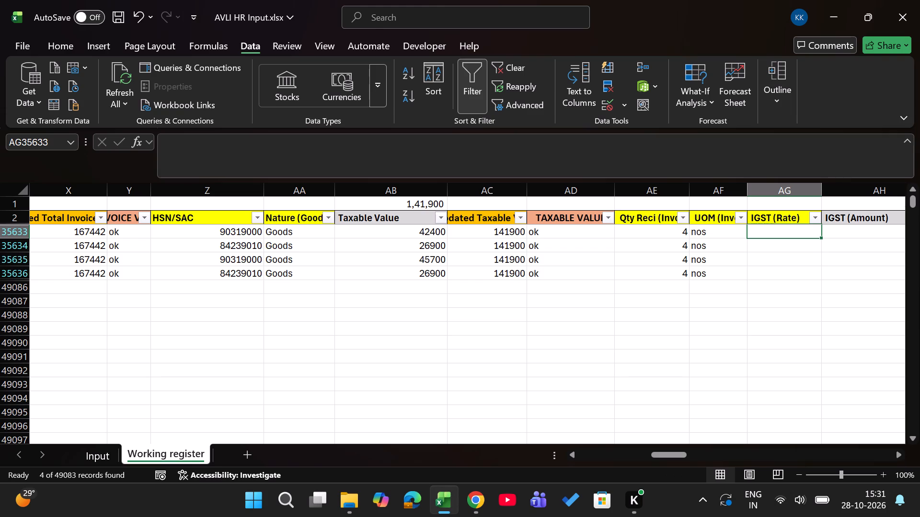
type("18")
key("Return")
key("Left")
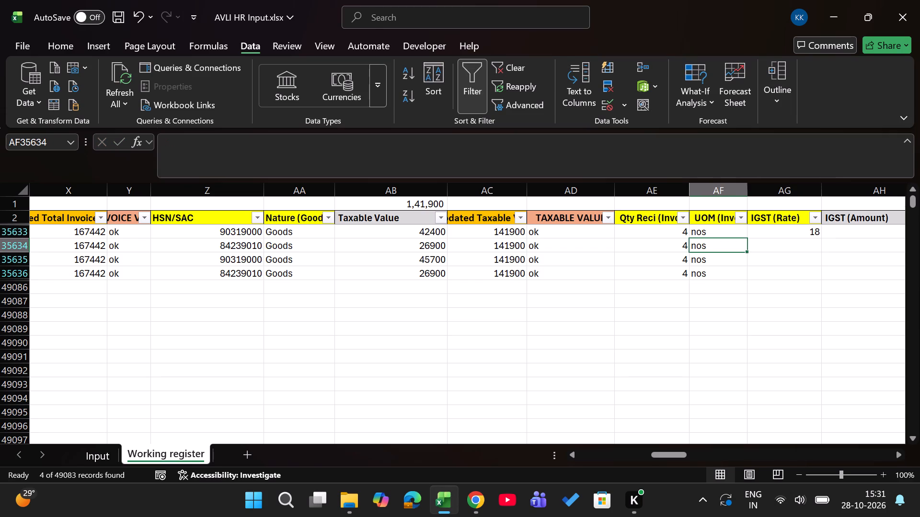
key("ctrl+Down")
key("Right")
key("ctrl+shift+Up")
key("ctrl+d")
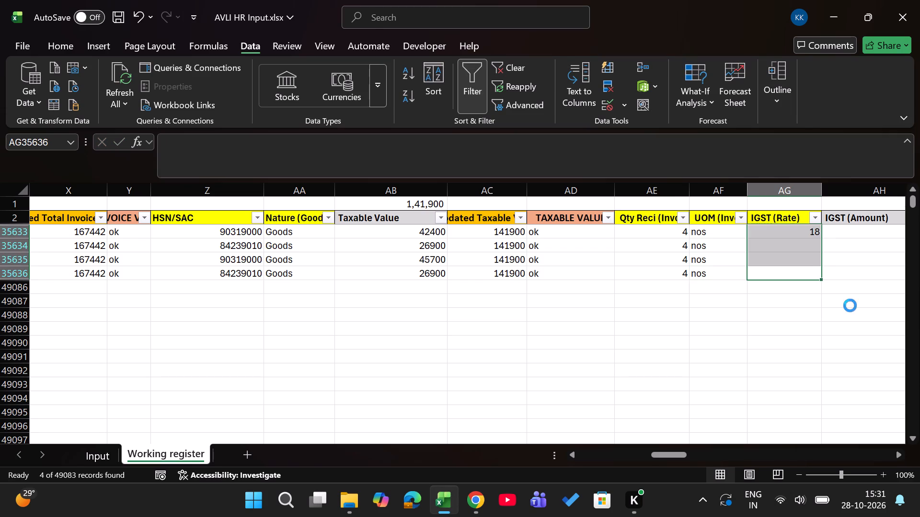
Copy the IGST (Amount) subtotal as a plain value, 25542, into the updated IGST amount column for all four filtered rows.
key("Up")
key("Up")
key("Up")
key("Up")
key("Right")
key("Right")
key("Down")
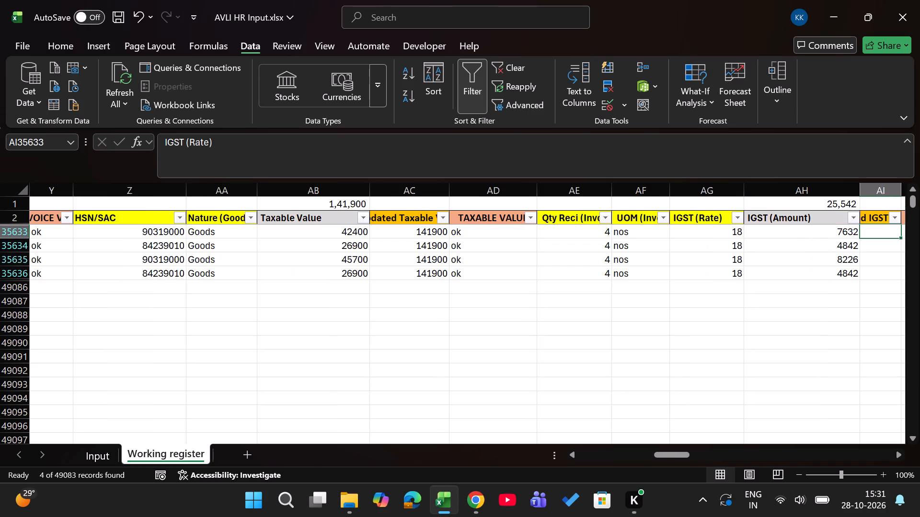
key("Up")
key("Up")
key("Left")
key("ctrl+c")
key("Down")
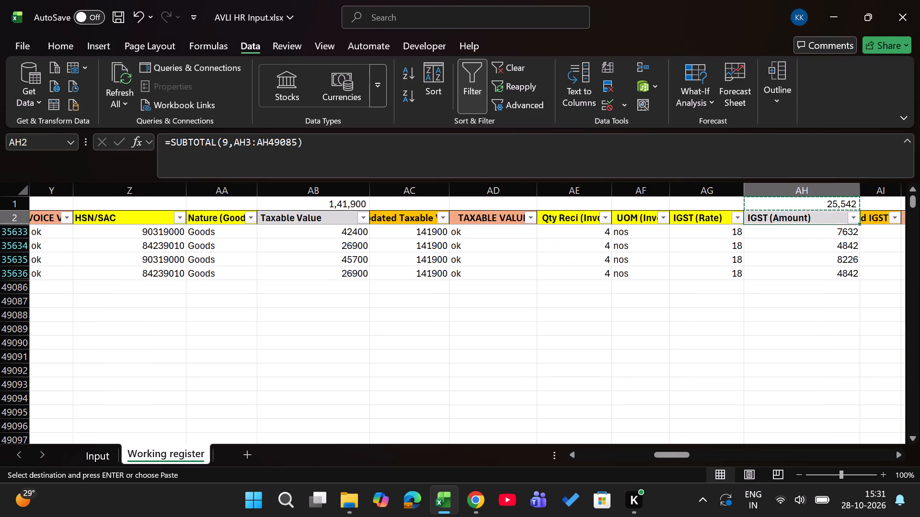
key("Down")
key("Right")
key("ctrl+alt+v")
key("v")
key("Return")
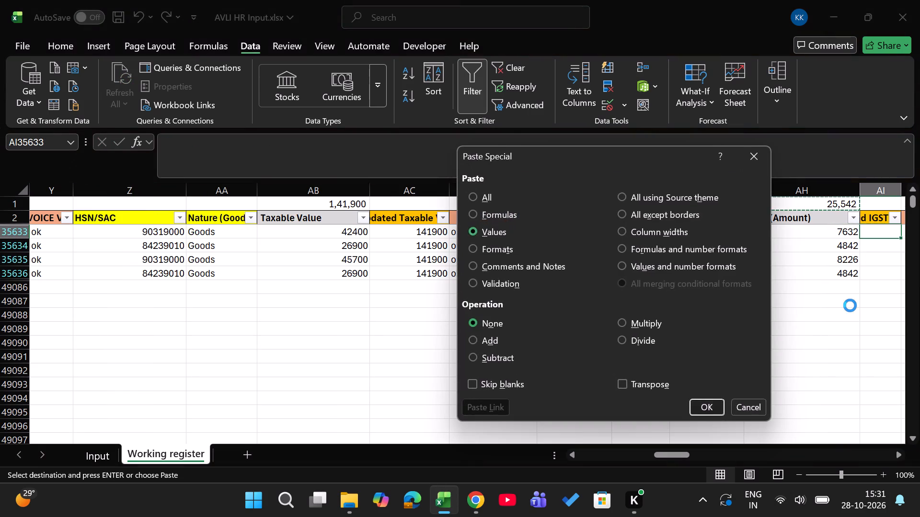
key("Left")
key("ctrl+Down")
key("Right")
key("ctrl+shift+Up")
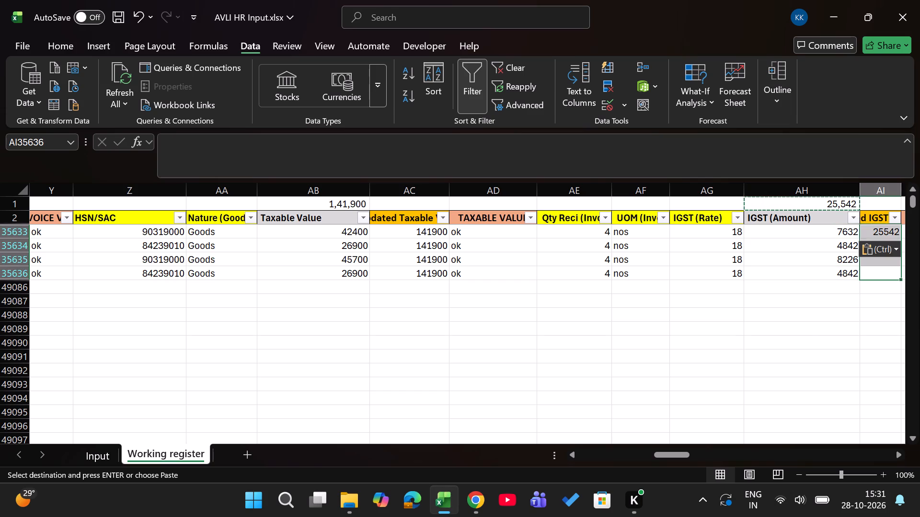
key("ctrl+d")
Mark the IGST check column as ok for all four filtered rows.
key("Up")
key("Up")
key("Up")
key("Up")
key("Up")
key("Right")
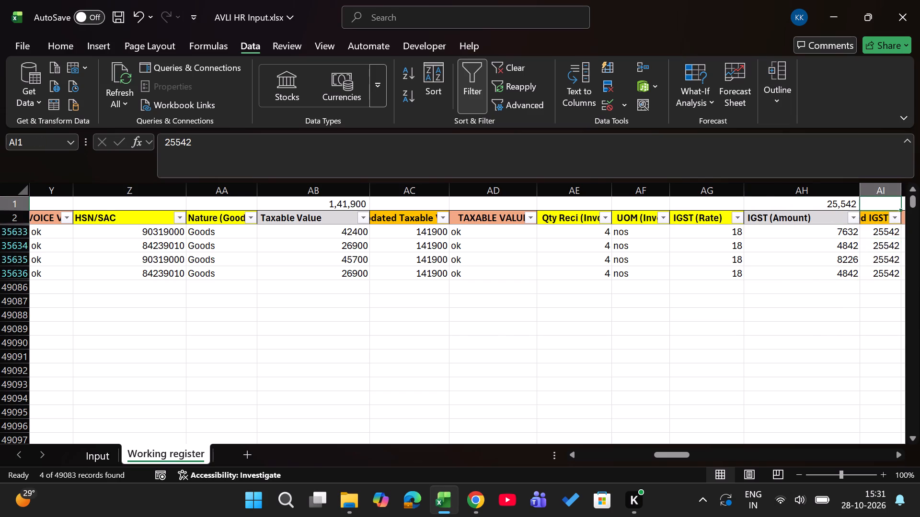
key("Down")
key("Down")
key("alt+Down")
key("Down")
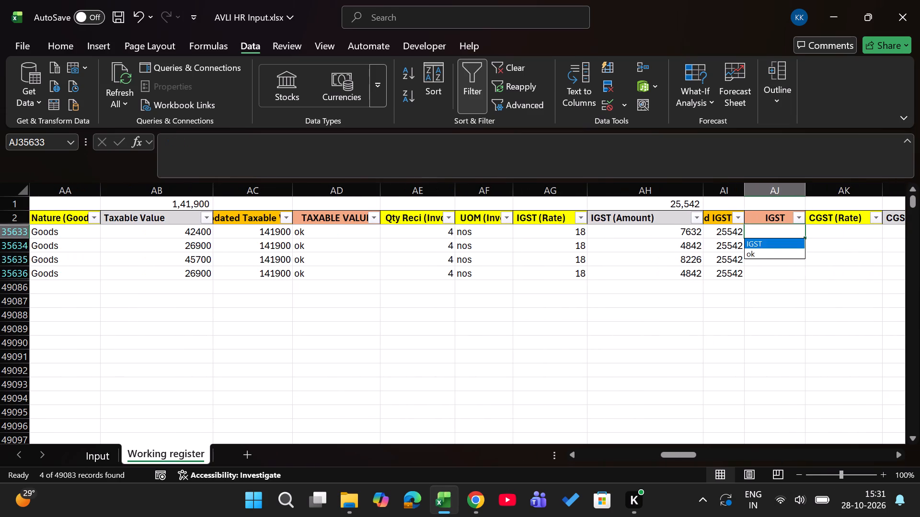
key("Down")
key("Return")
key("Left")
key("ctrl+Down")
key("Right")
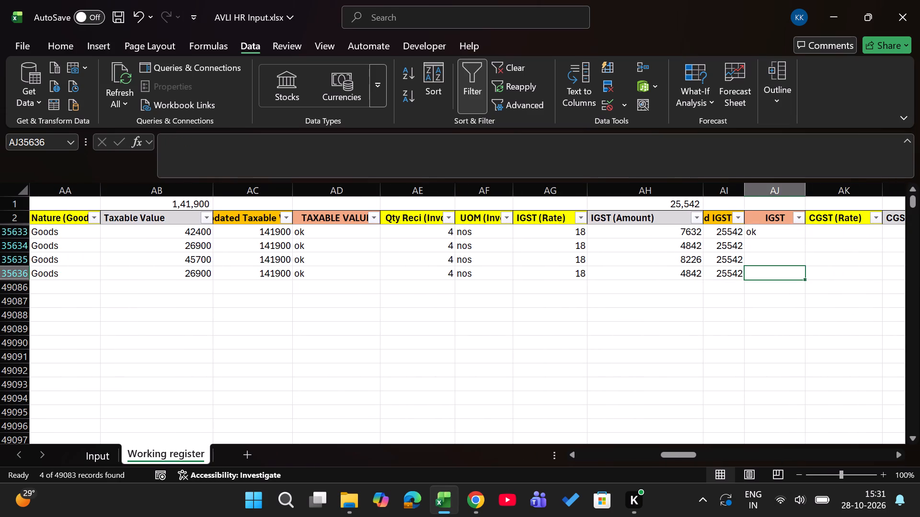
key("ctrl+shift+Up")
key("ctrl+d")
Set the Eligibility of ITC column to INPUT for all four filtered rows.
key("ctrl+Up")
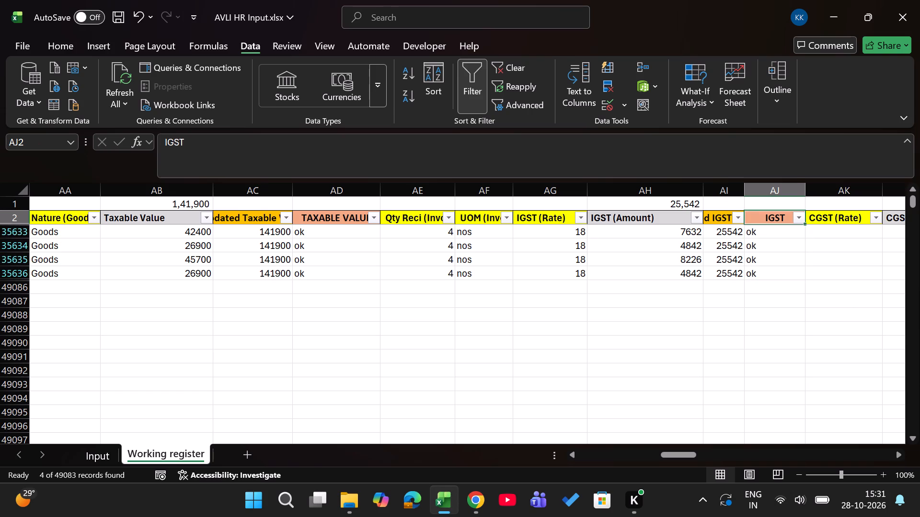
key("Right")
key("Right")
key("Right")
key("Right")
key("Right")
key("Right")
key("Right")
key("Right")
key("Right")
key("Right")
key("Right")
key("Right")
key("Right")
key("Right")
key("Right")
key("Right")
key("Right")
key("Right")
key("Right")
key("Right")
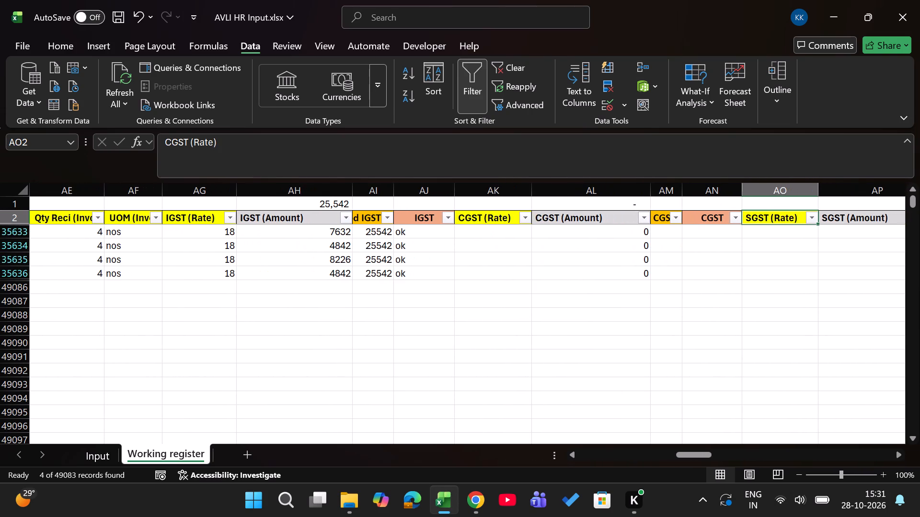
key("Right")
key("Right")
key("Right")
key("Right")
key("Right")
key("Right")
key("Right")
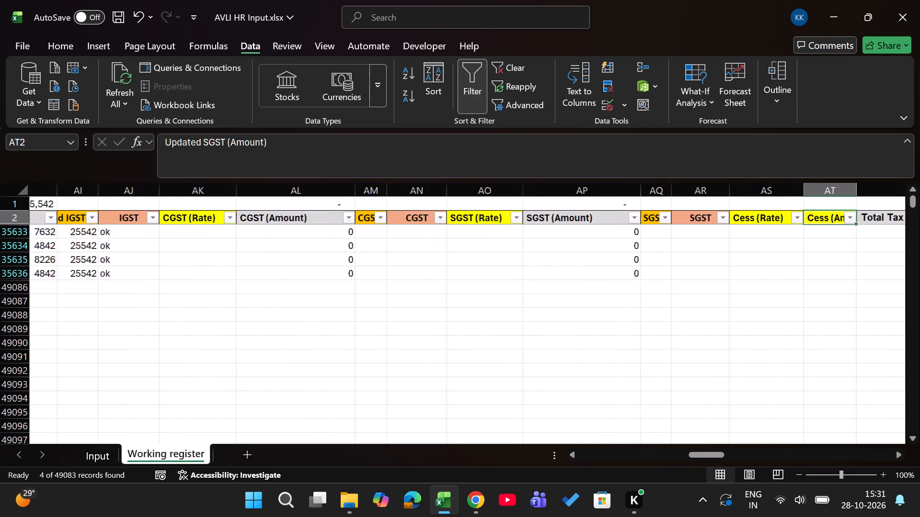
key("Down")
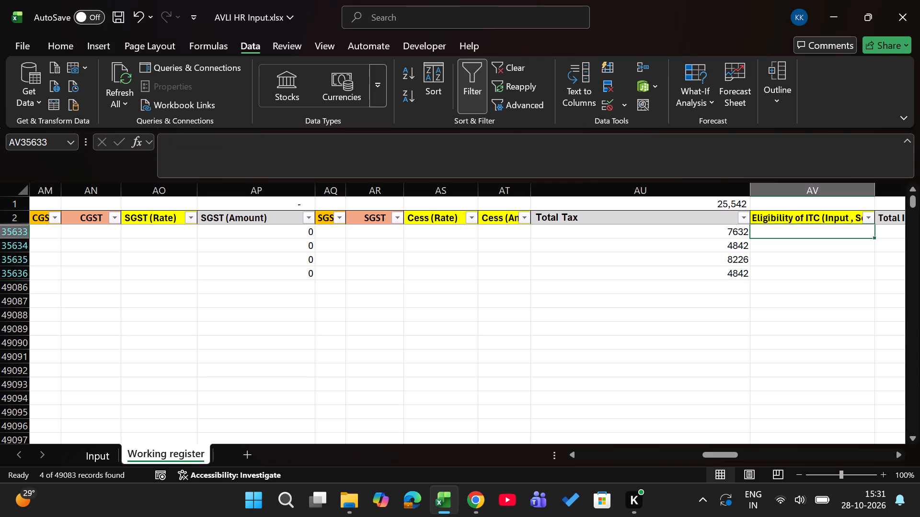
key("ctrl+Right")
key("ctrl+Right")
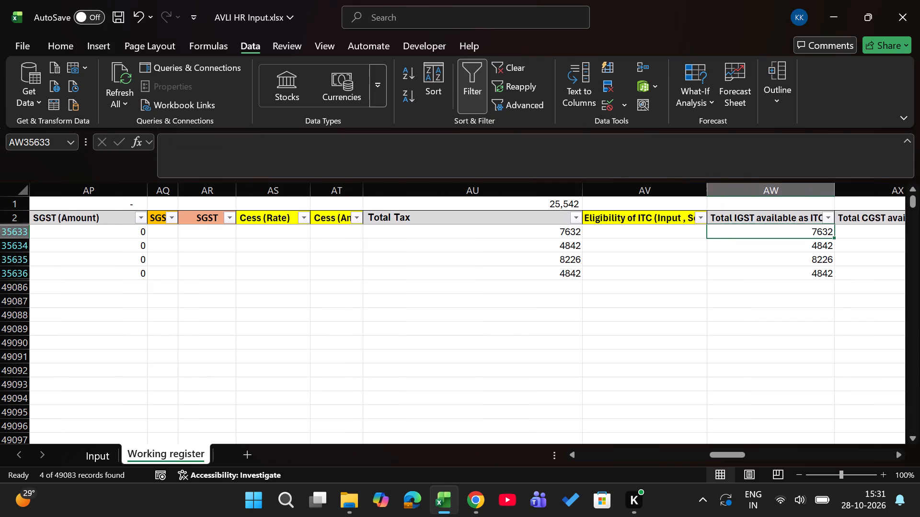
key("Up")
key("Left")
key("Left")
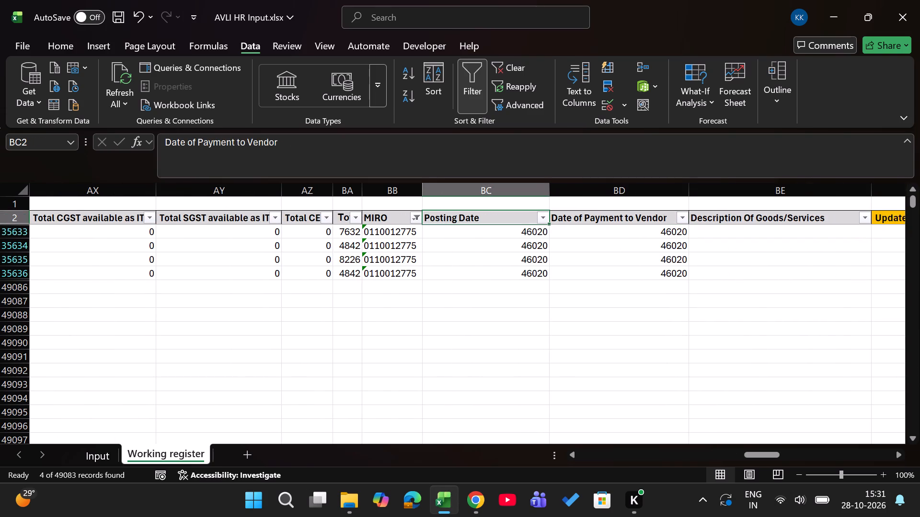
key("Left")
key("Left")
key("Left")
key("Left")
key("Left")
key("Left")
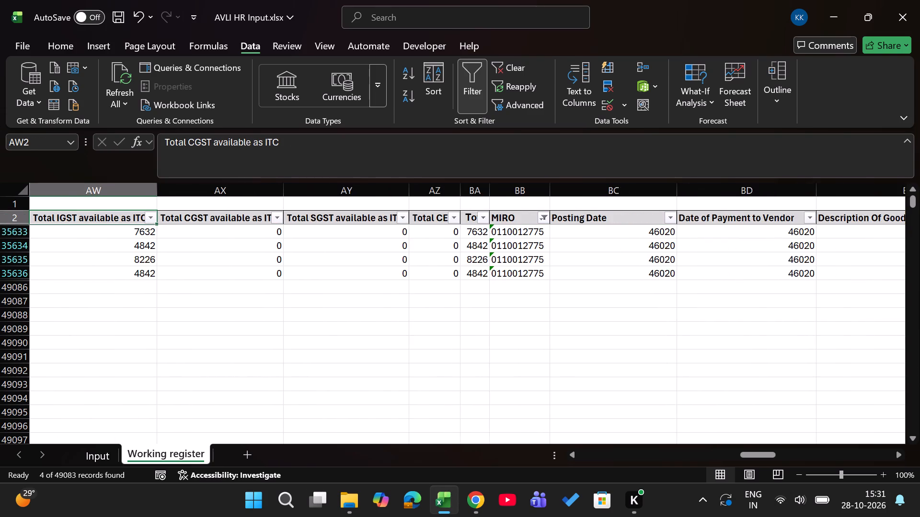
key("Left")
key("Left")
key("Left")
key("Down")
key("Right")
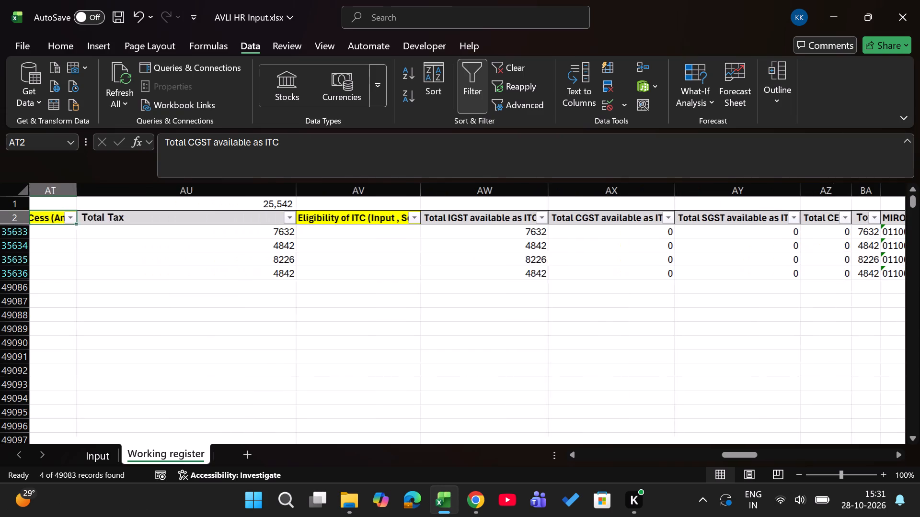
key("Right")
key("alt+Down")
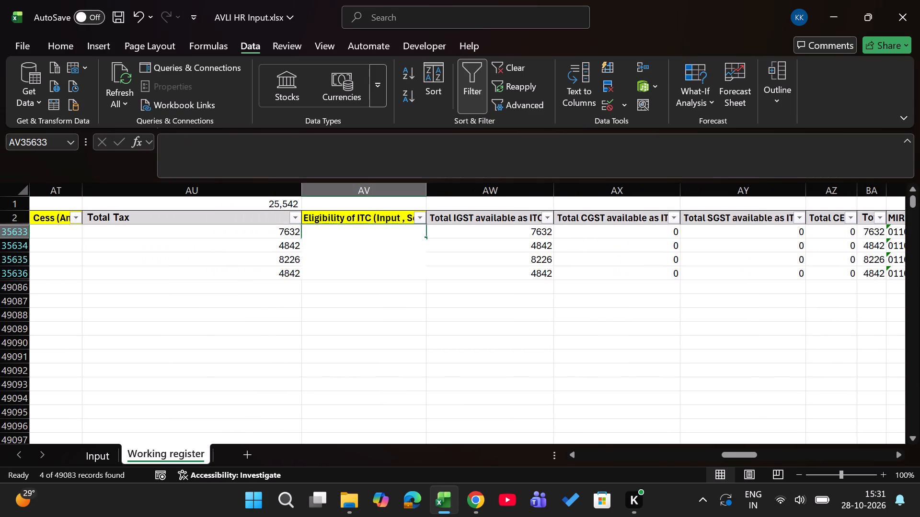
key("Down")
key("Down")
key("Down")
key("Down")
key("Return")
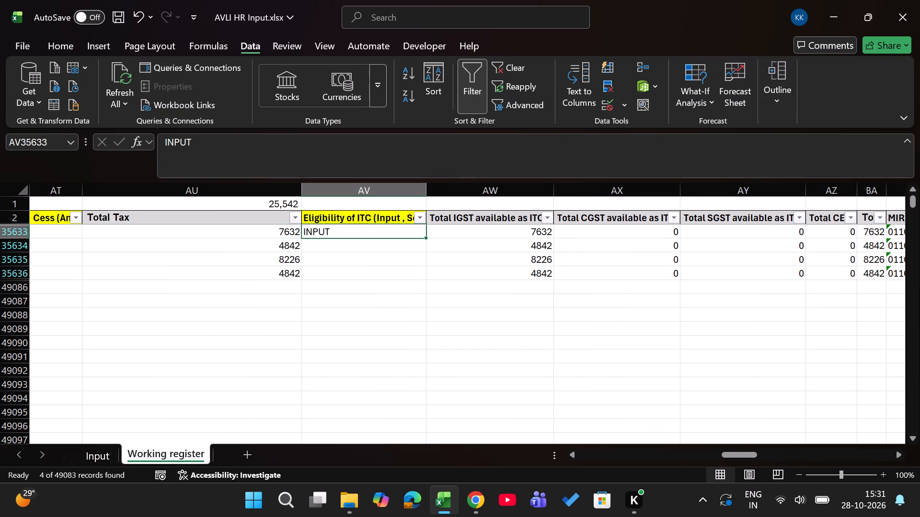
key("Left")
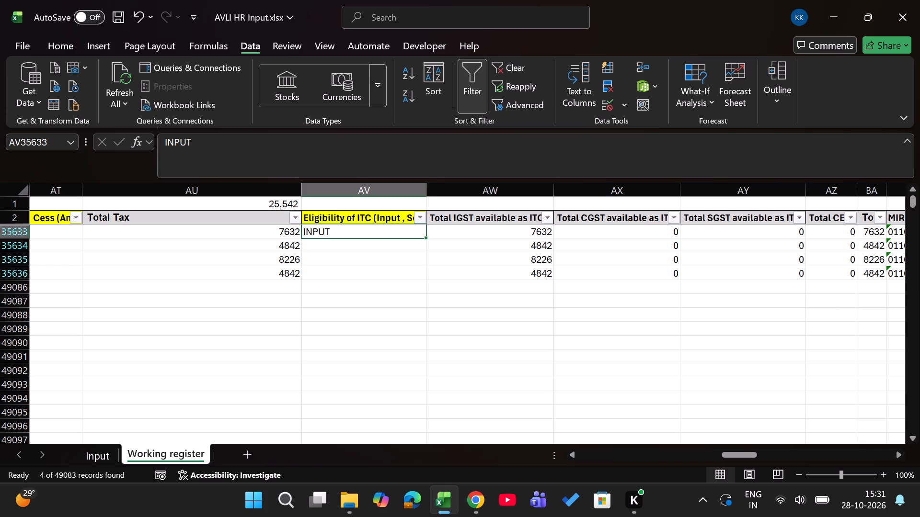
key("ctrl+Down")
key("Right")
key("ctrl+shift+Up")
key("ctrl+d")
Enter Load cell as the updated description of goods for the first filtered row.
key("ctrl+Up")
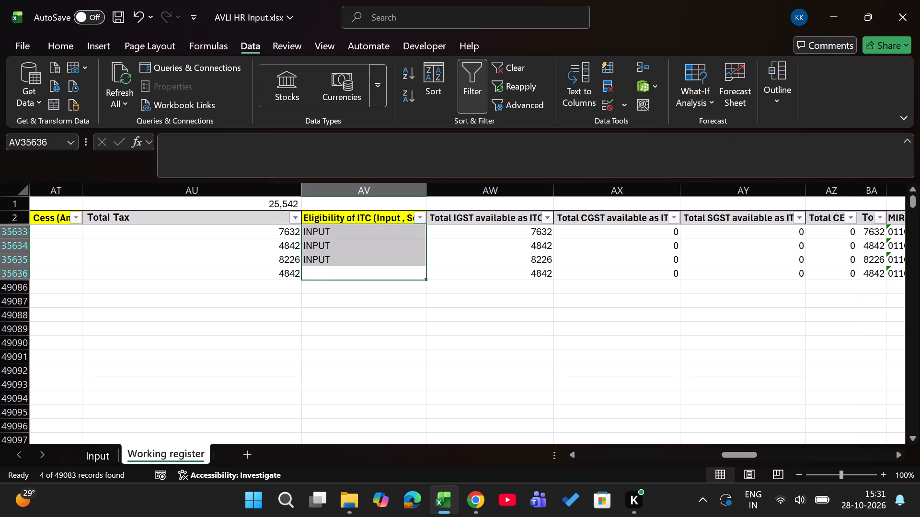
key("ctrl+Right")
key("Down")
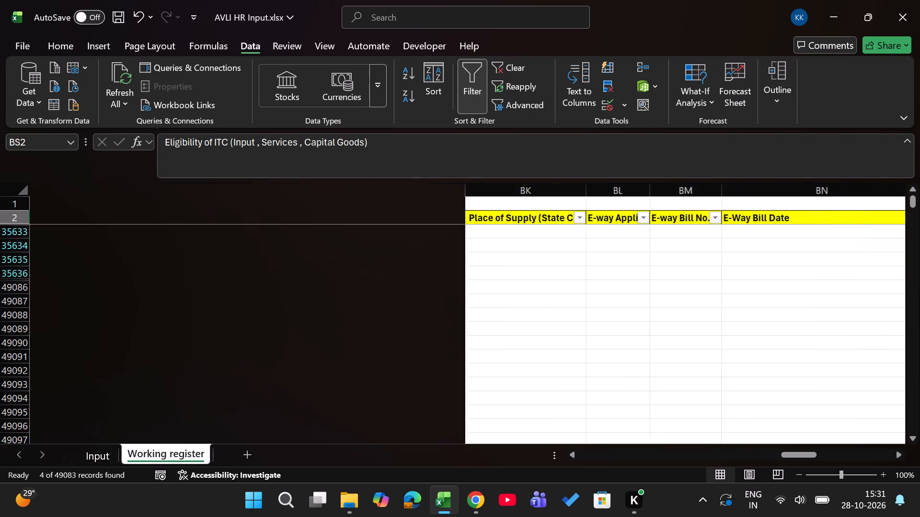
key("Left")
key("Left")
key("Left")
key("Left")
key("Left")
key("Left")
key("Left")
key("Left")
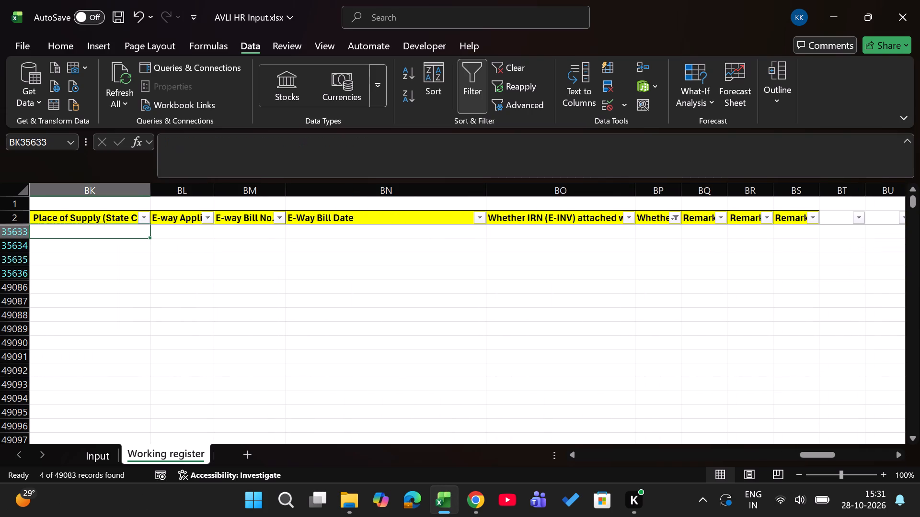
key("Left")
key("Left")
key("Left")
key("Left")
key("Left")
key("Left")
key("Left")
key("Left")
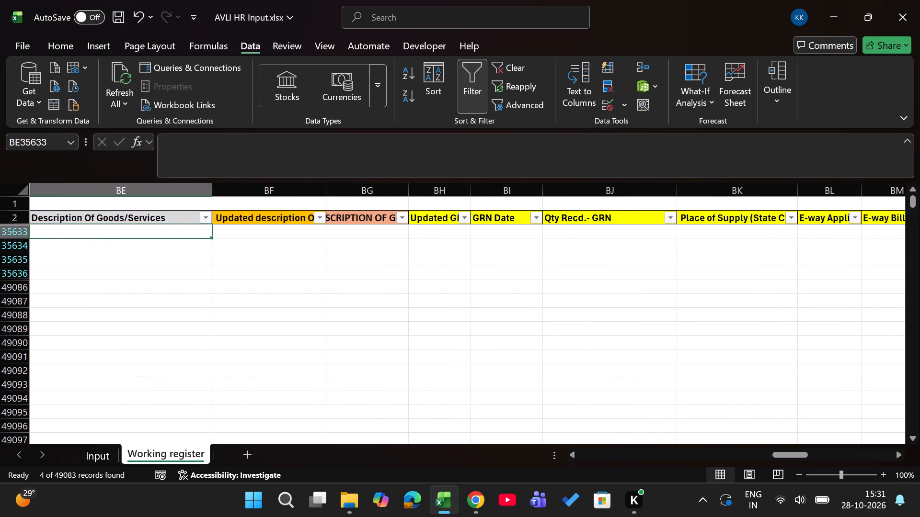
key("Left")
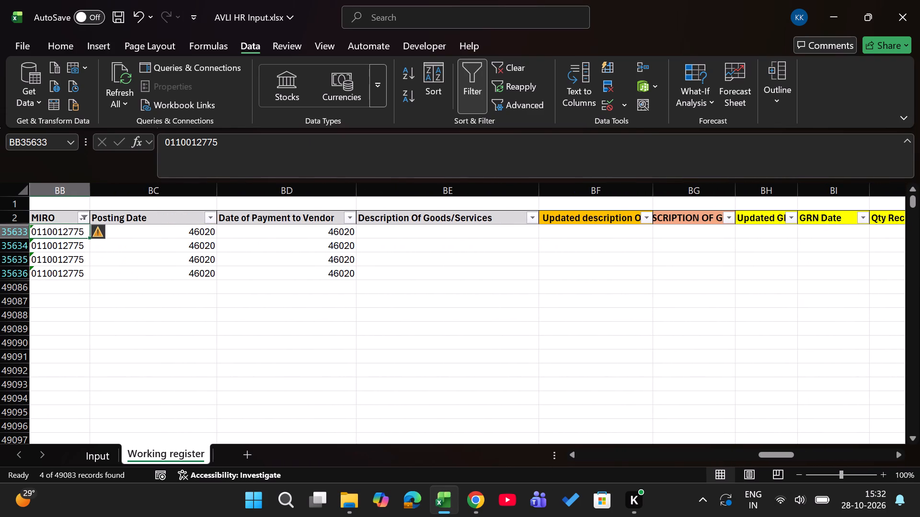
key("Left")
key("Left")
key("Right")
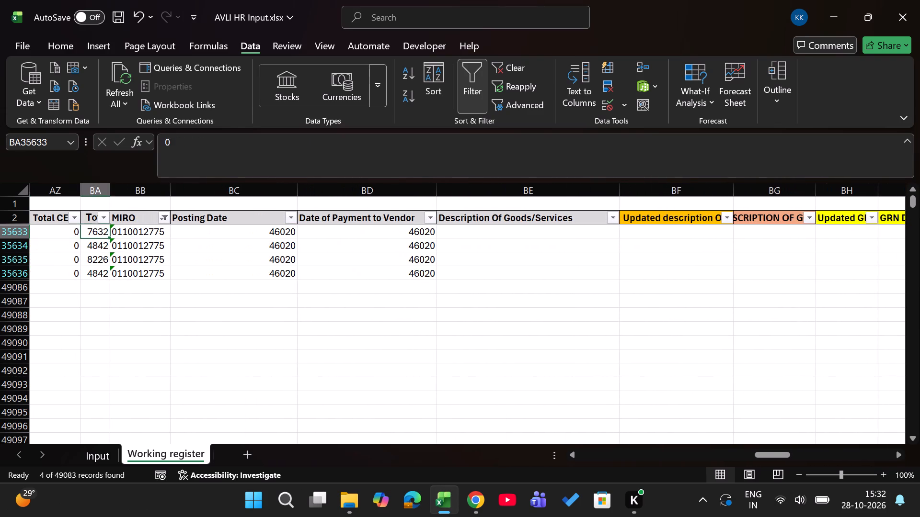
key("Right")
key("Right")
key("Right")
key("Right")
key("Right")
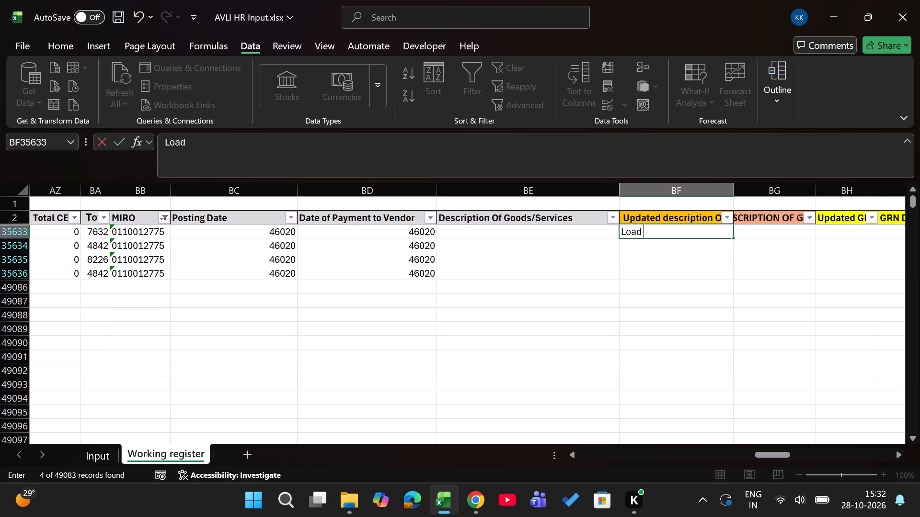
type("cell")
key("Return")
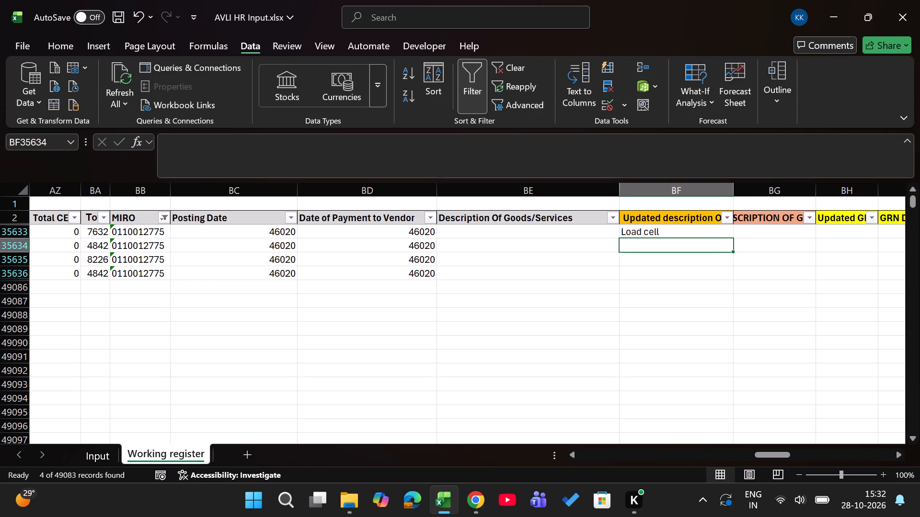
Enter Digital indicator as the updated description of goods for the second filtered row.
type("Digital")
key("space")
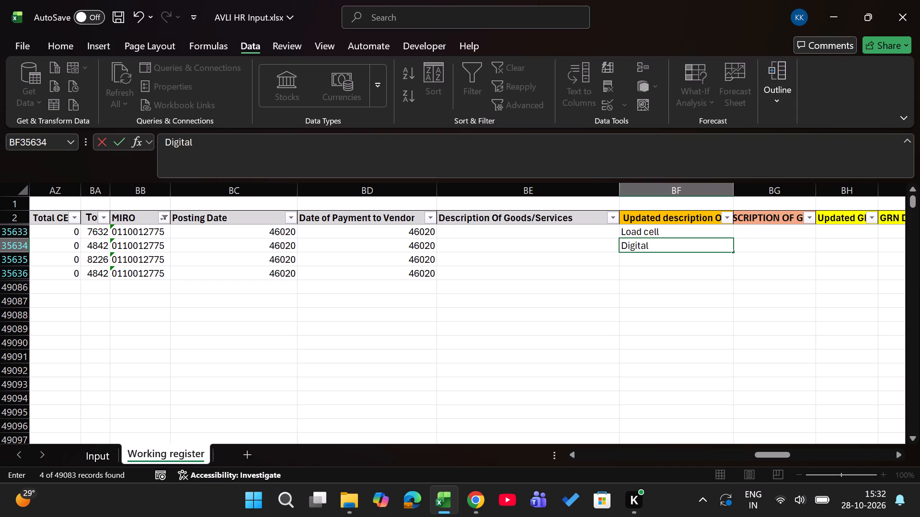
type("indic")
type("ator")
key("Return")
Copy the Load cell and Digital indicator descriptions into the third and fourth filtered rows of the updated description column.
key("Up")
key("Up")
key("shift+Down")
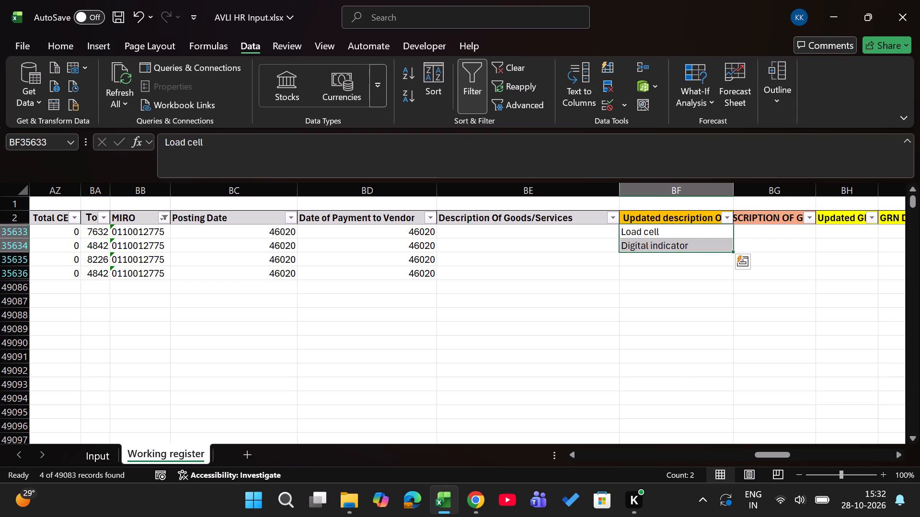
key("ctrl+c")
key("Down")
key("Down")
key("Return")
Mark the description of goods check column as ok for all four filtered rows.
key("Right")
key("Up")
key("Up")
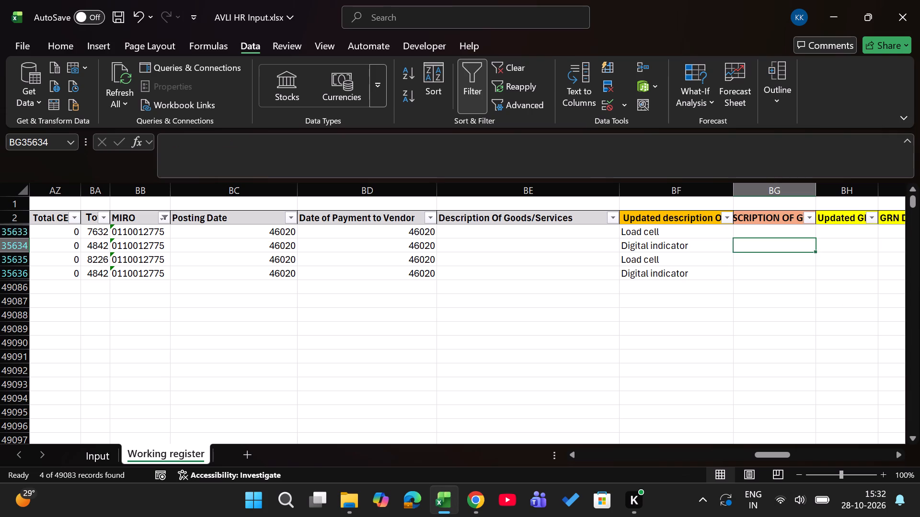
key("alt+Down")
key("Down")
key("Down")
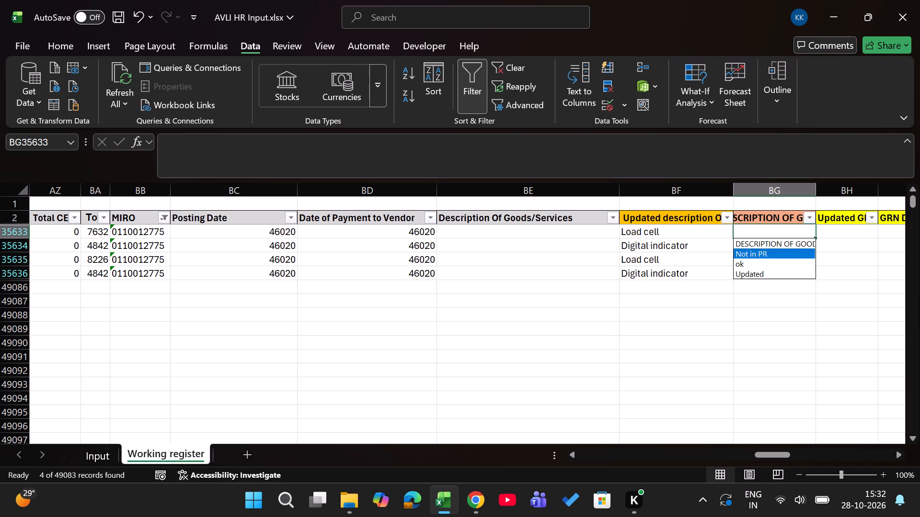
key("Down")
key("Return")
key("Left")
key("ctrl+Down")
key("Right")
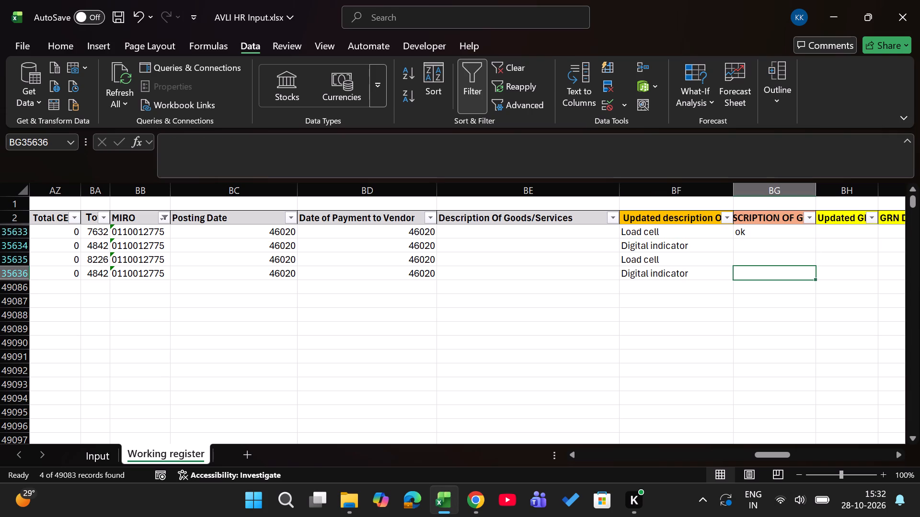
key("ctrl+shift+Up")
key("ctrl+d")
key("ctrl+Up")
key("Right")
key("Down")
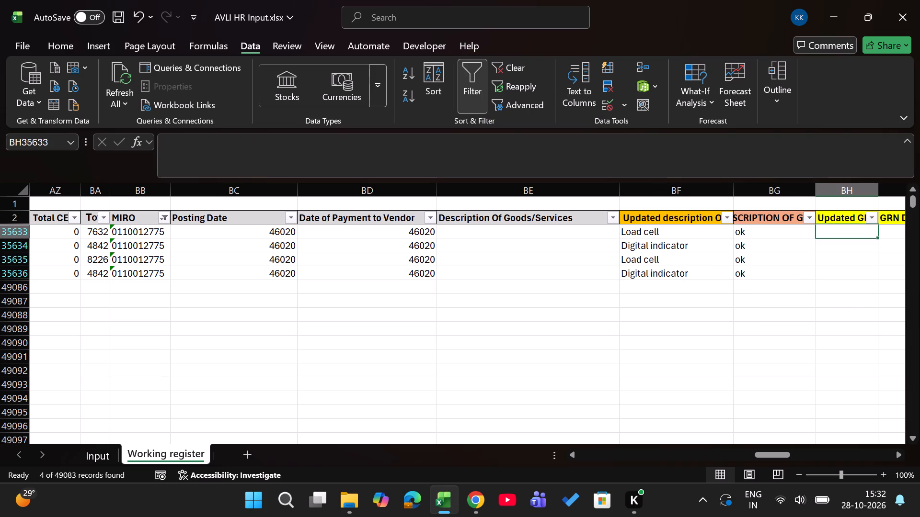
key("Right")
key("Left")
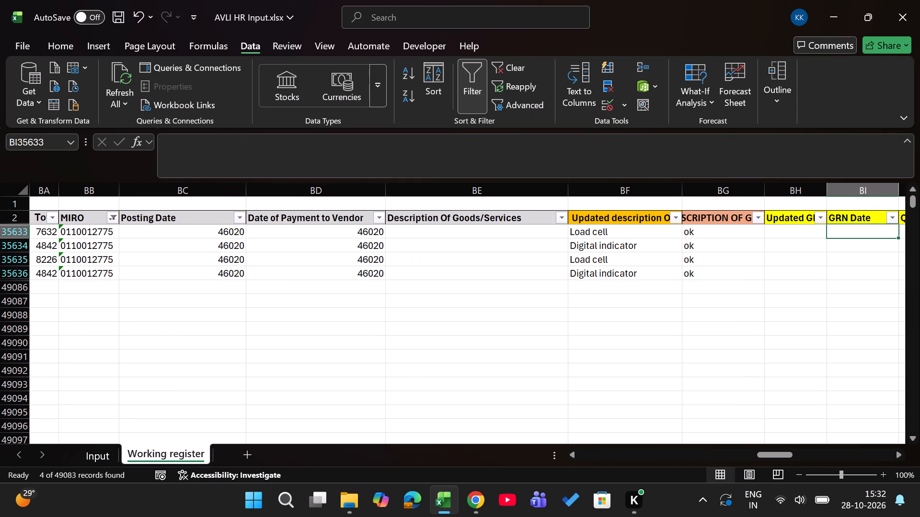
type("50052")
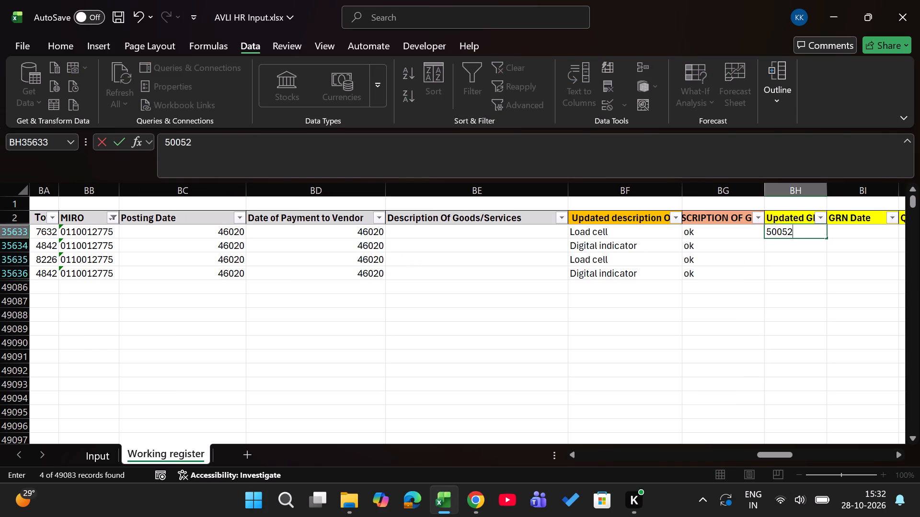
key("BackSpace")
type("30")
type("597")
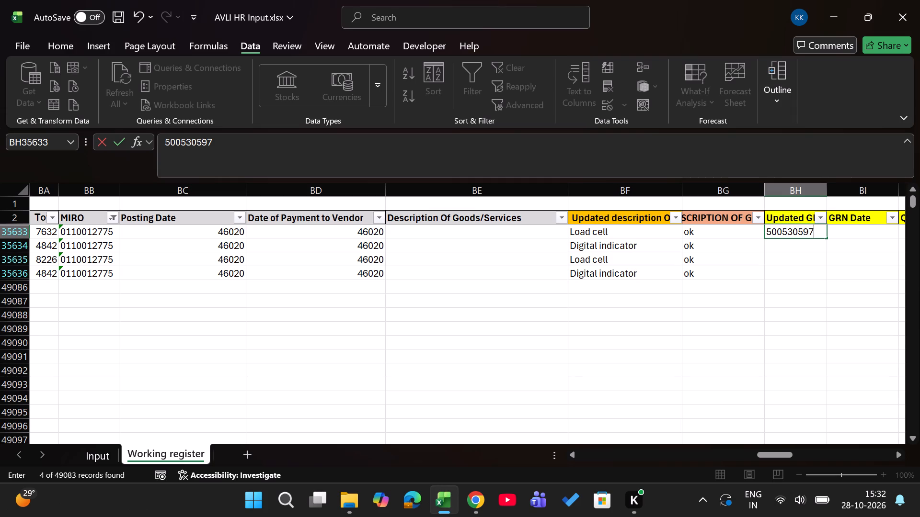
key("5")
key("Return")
Enter 23-12-25 as the GRN Date for the first filtered row.
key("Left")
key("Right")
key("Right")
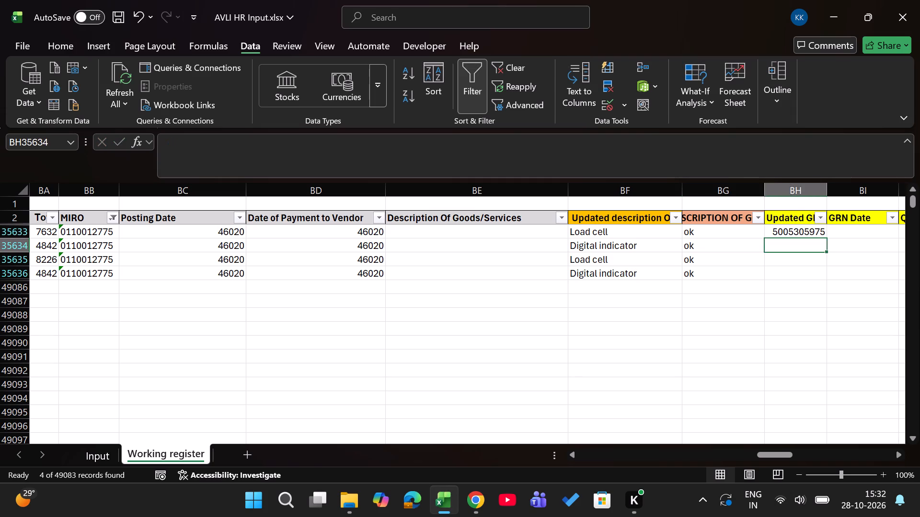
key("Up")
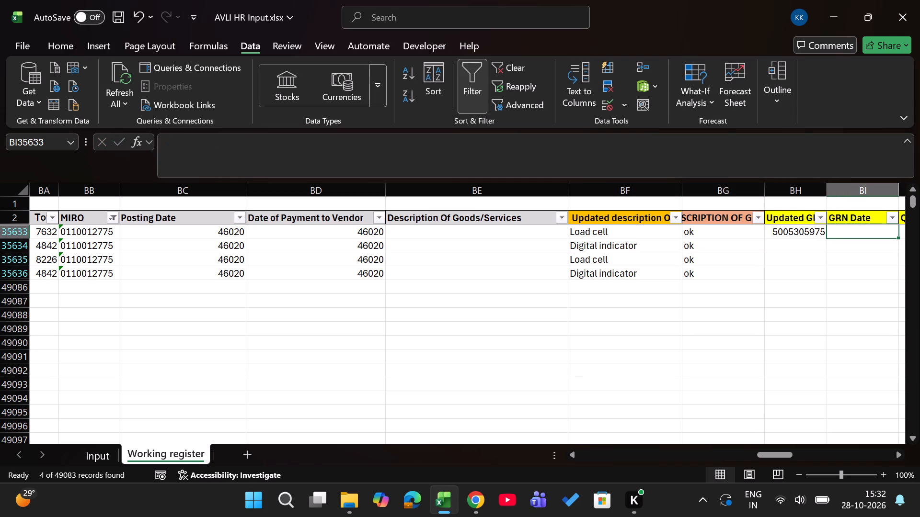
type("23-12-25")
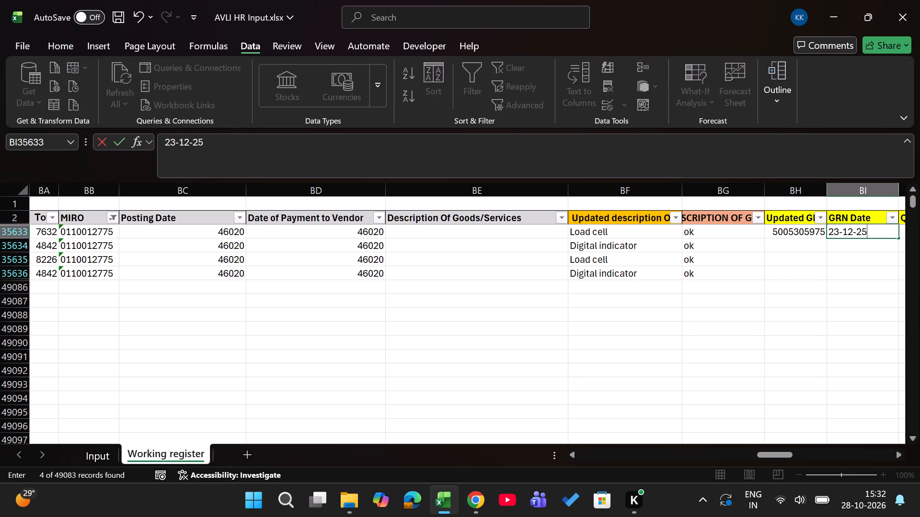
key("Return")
Enter 4 as the quantity received per GRN for the first filtered row.
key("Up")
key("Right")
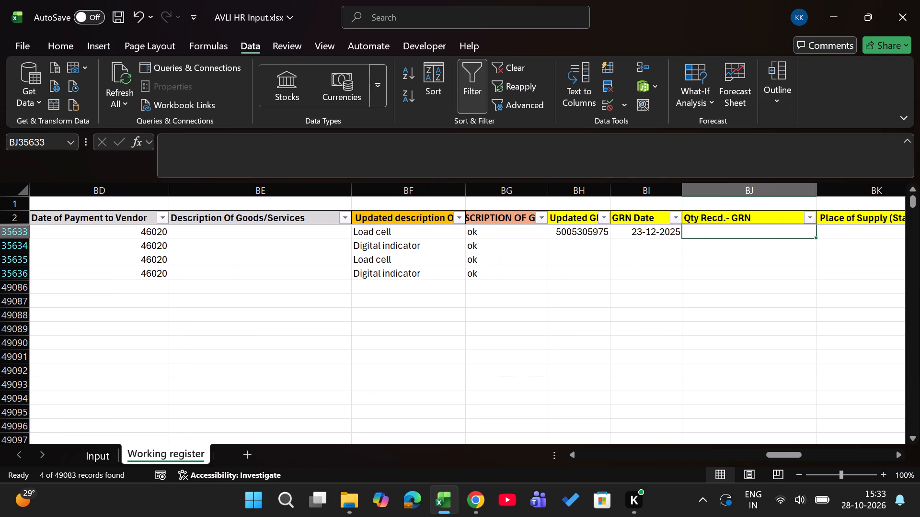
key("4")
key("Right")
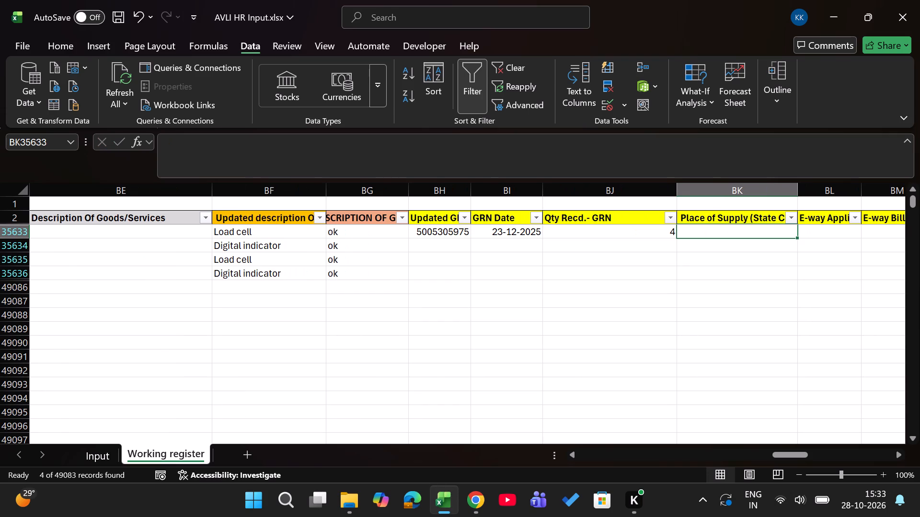
Enter state code 06 as the Place of Supply for the first filtered row.
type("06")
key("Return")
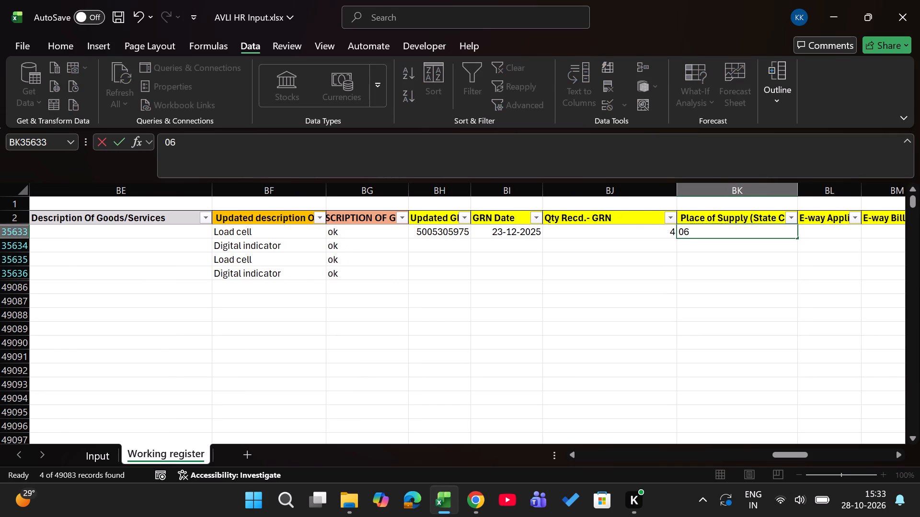
Set the E-way bill applicability to Yes for the first filtered row.
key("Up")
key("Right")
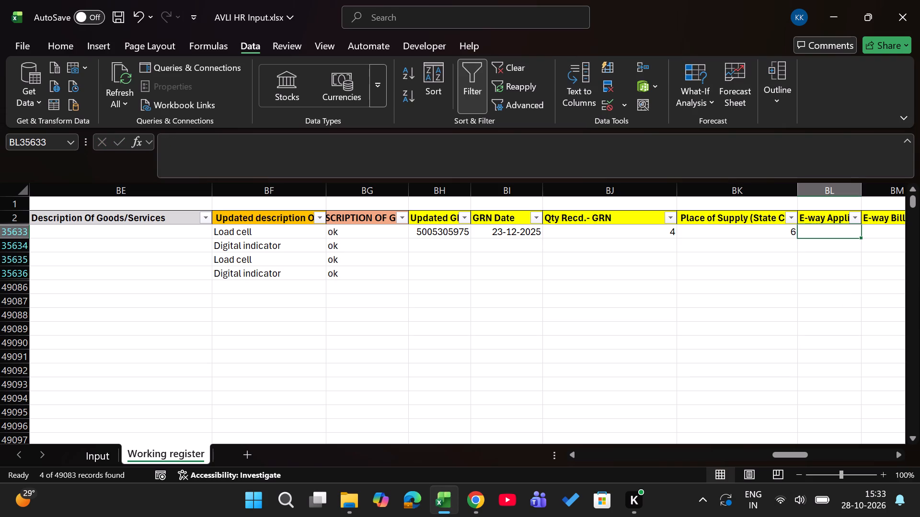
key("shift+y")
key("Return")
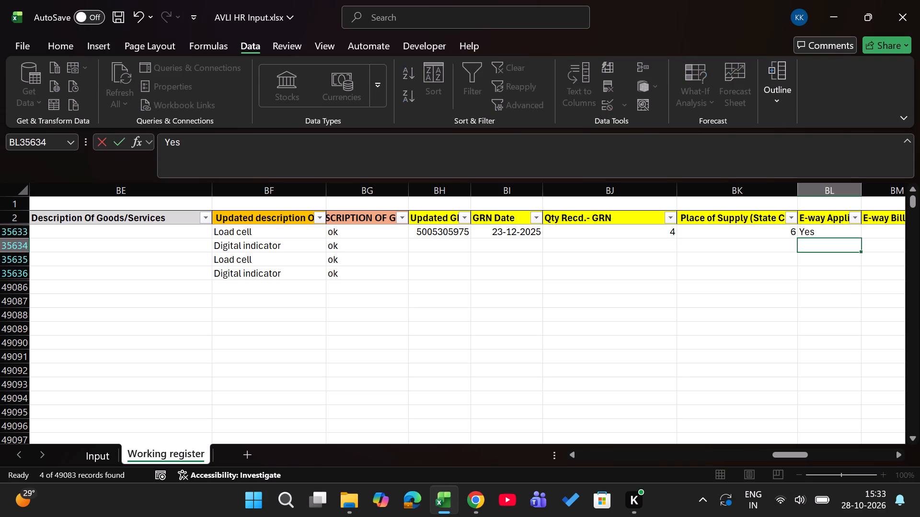
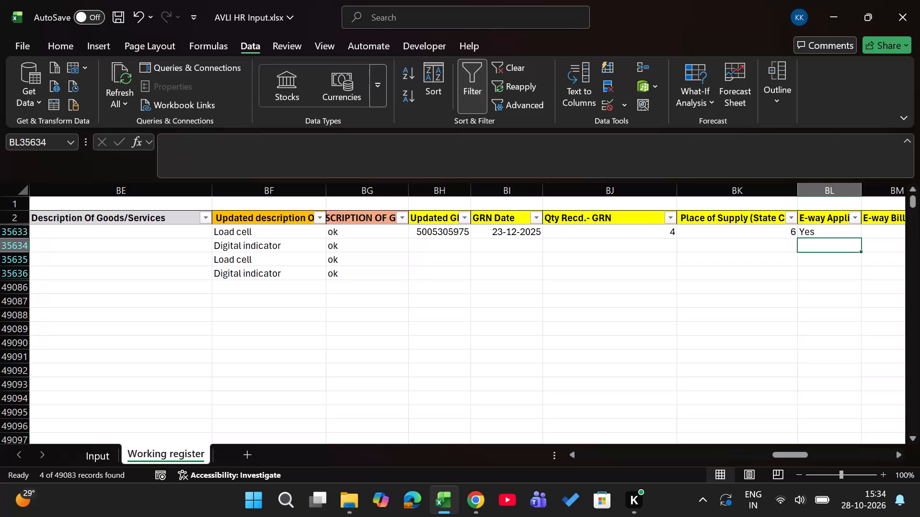
key("Up")
key("Right")
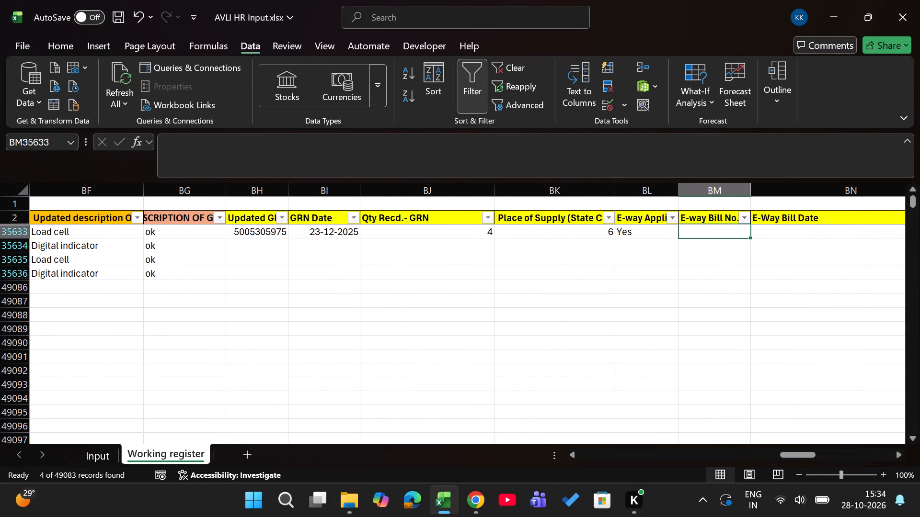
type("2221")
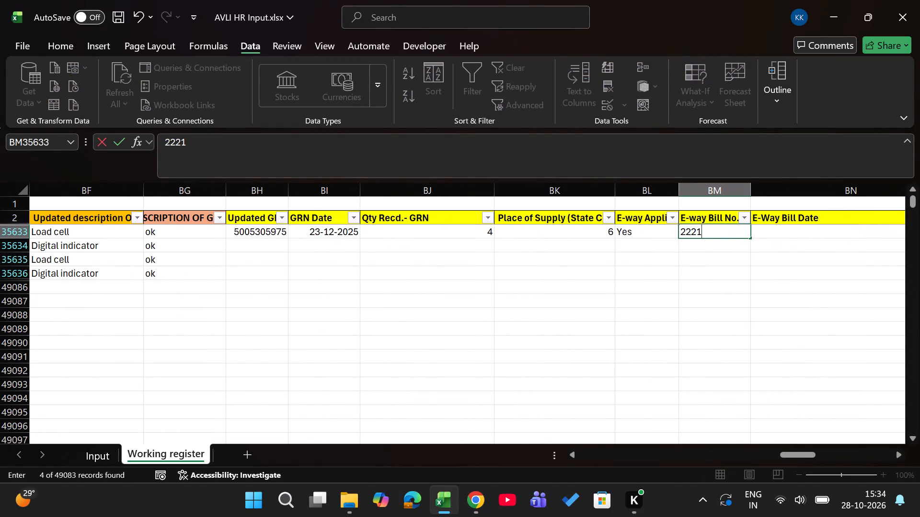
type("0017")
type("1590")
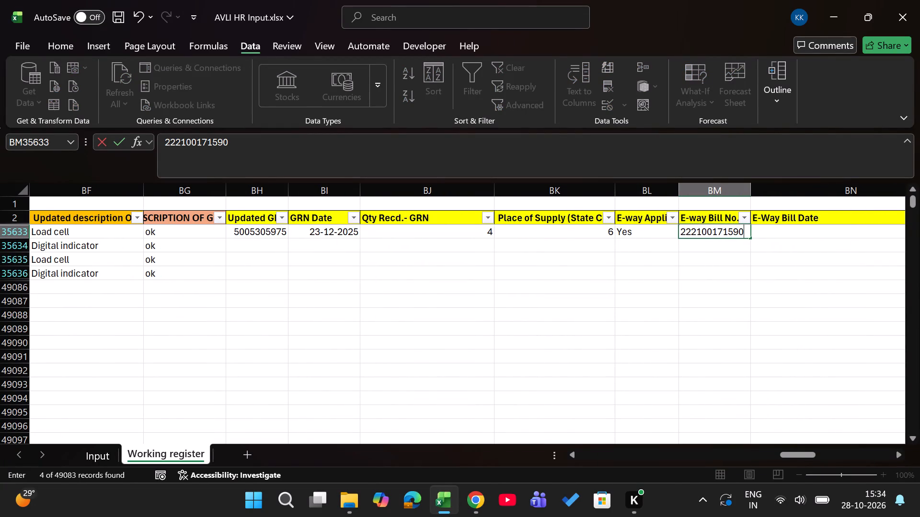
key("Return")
Enter 19-12-25 as the E-Way Bill Date for the first filtered row.
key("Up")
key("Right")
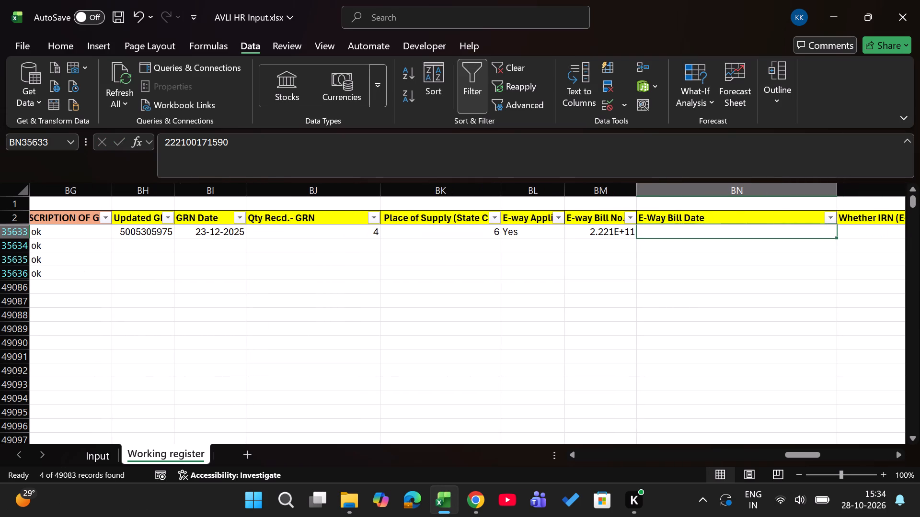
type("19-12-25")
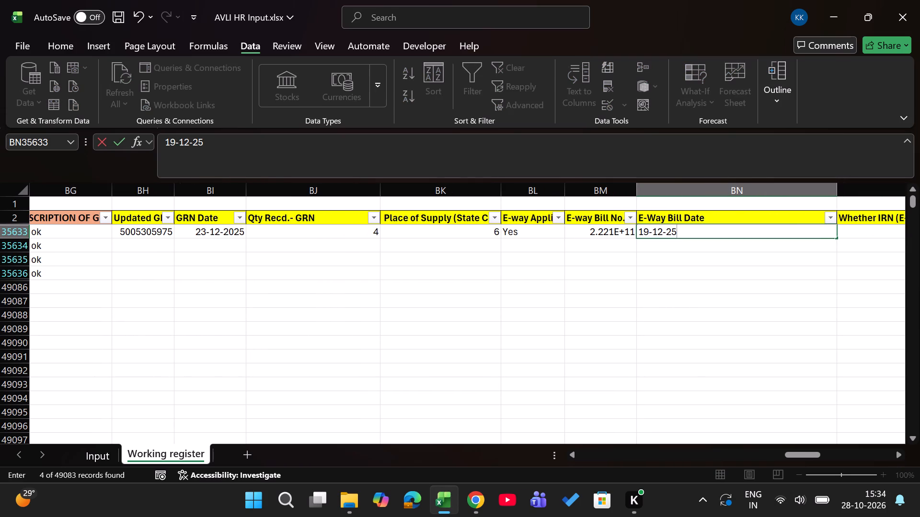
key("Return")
Set the "Whether IRN (E-INV) attached" column to Yes for the first filtered row.
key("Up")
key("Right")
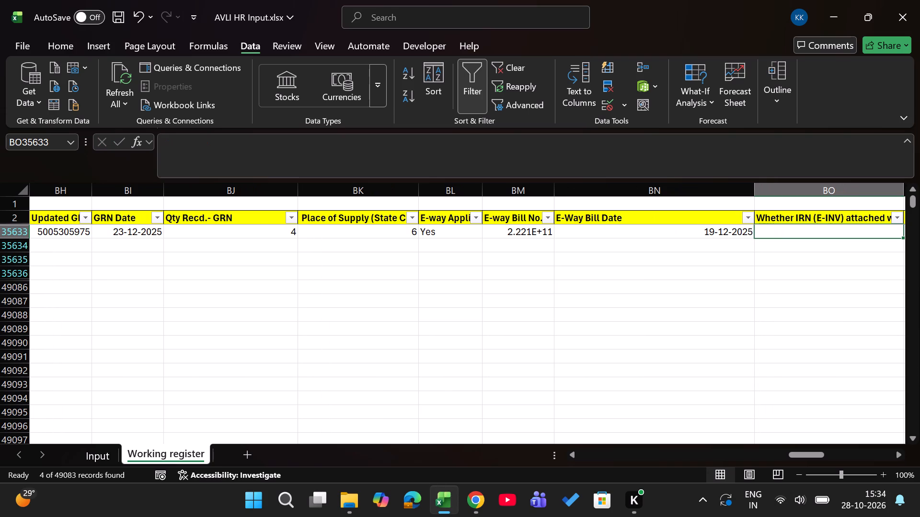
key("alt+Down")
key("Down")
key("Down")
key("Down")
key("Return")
Set the "Whether" check in column BP to Yes for the first filtered row.
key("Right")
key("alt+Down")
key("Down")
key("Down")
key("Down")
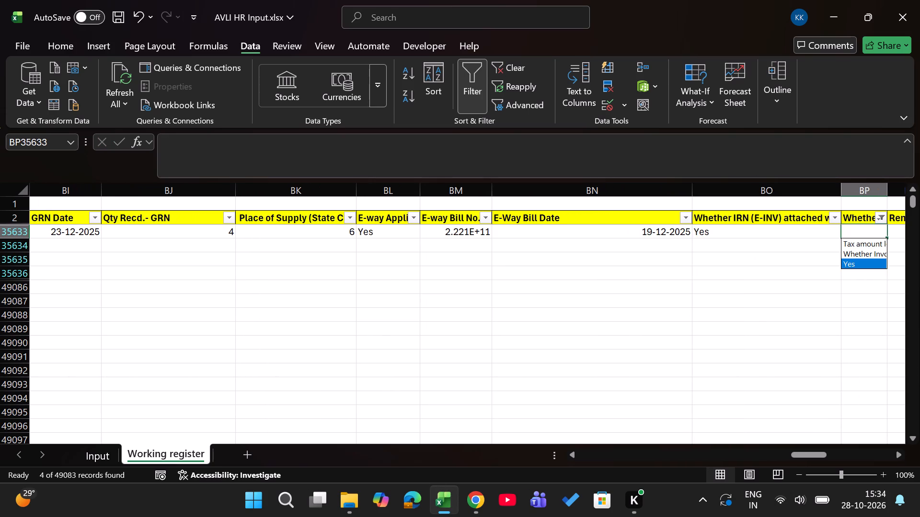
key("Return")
Fill the first filtered row's entries in columns BG through BP down to the other three filtered rows.
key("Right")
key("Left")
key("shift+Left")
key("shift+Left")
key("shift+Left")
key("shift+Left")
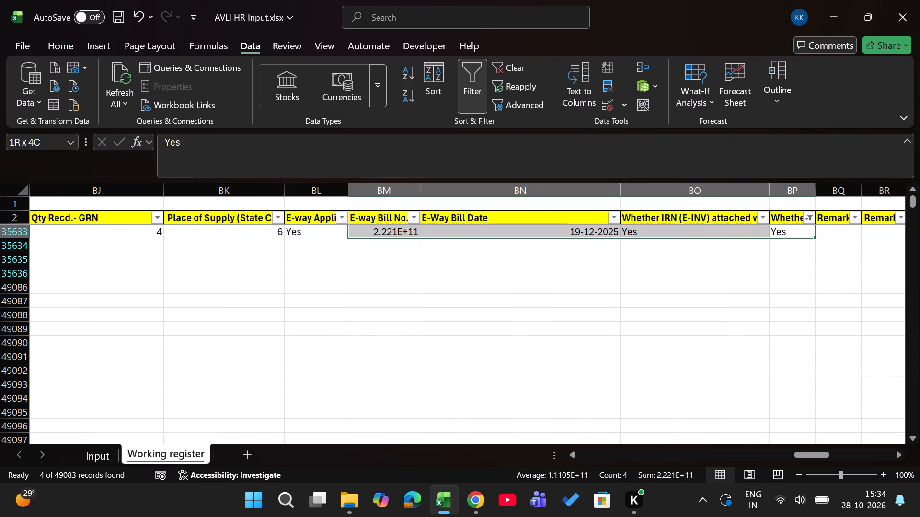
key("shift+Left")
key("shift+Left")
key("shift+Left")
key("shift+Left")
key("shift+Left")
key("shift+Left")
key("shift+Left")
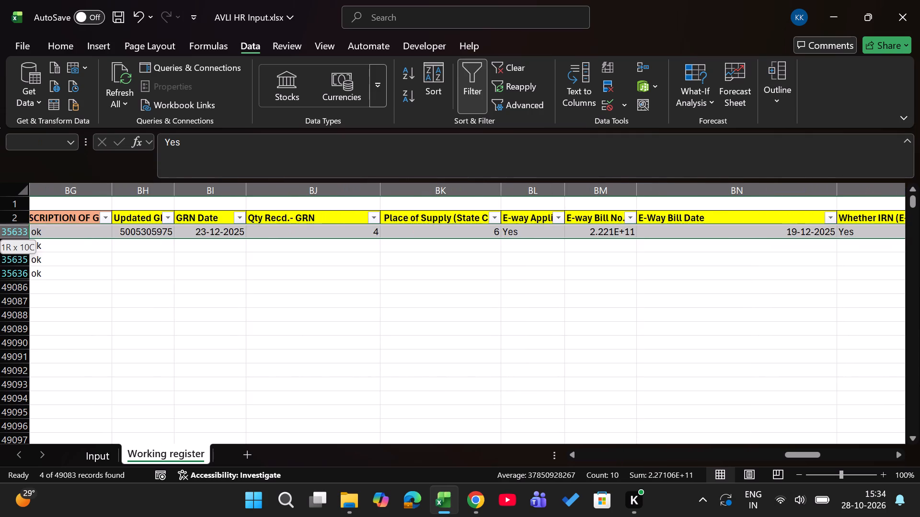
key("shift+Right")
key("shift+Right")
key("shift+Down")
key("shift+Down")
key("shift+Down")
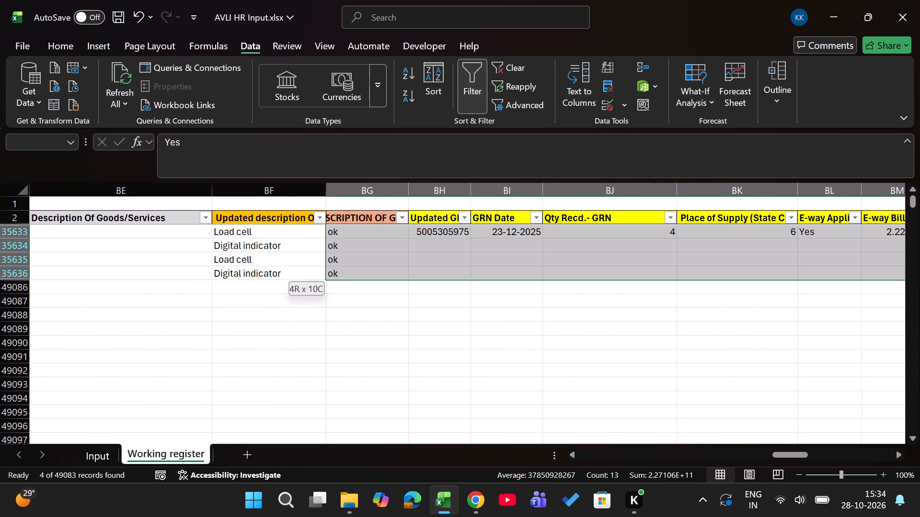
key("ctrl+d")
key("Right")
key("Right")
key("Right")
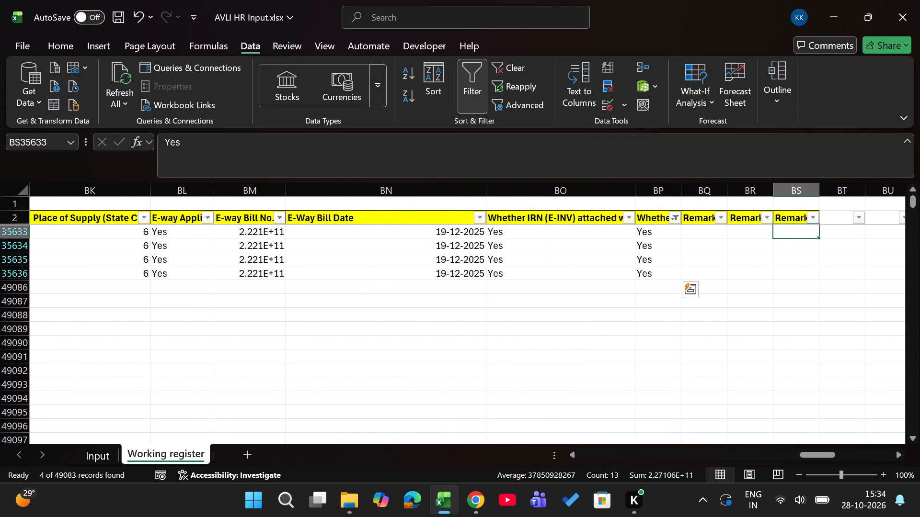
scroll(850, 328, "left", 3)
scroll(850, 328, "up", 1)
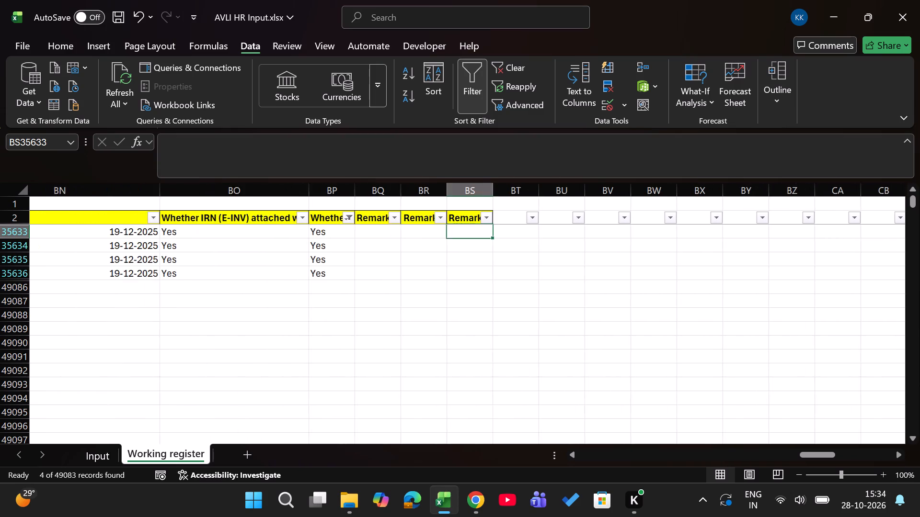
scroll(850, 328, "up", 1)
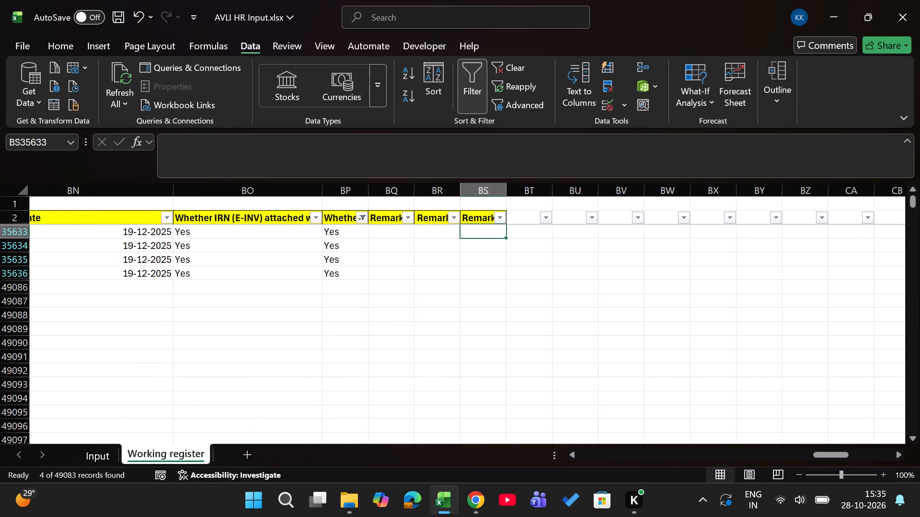
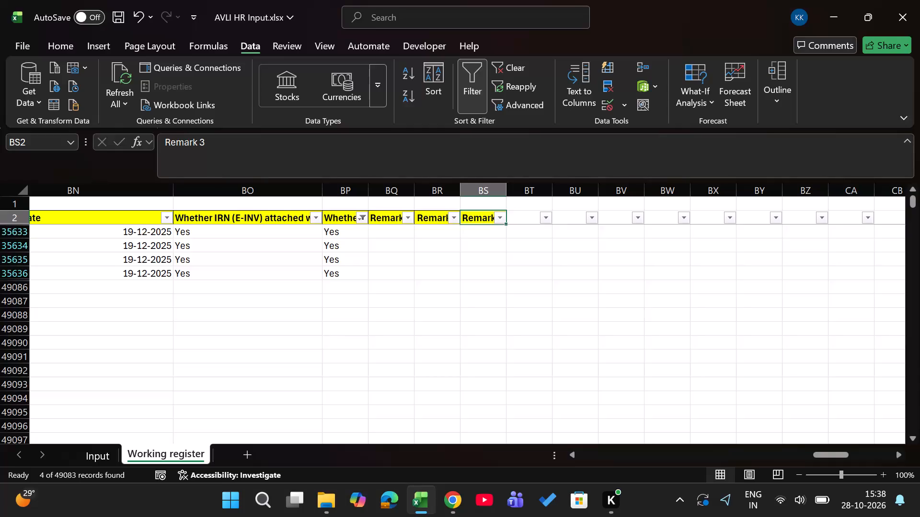
Review the current MIRO's filtered rows across the header columns, from name and vendor GSTIN through invoice, tax amounts and ITC.
key("ctrl+Left")
key("Right")
key("Right")
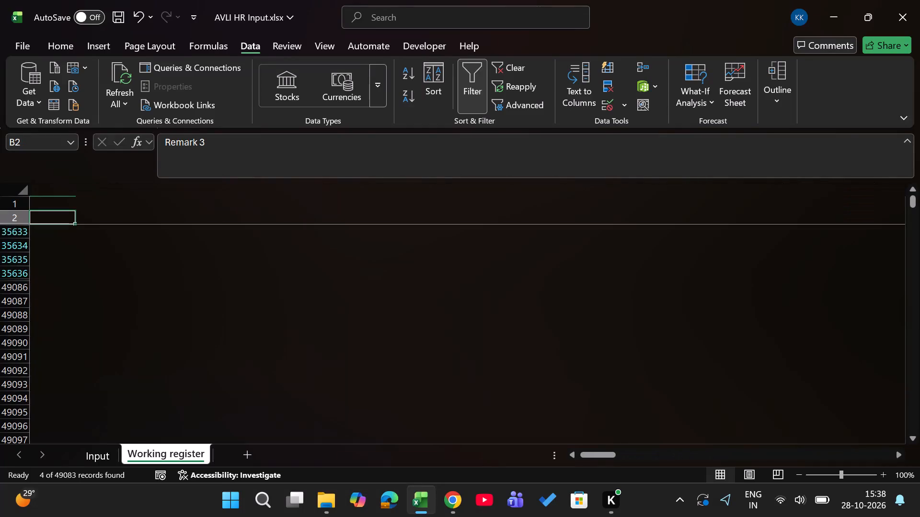
key("Right")
key("Right")
key("Right")
key("Right")
key("Right")
key("Right")
key("Right")
key("Right")
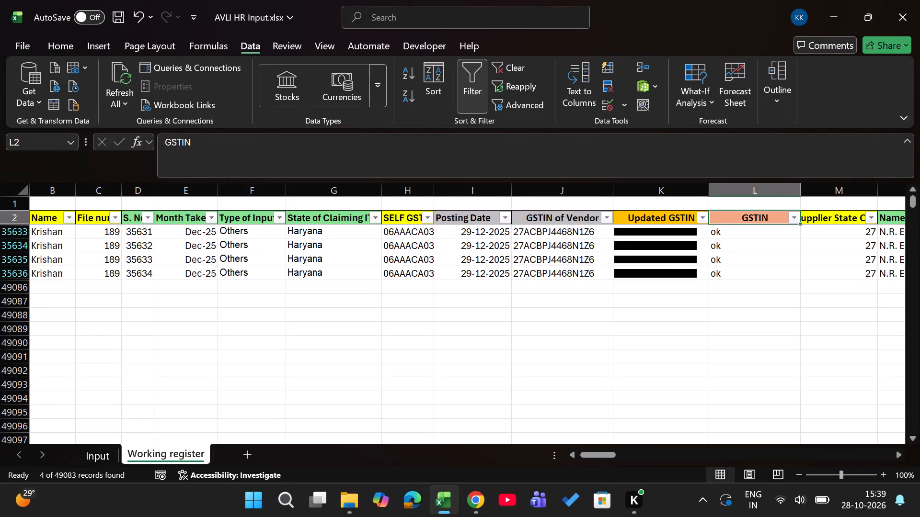
key("Right")
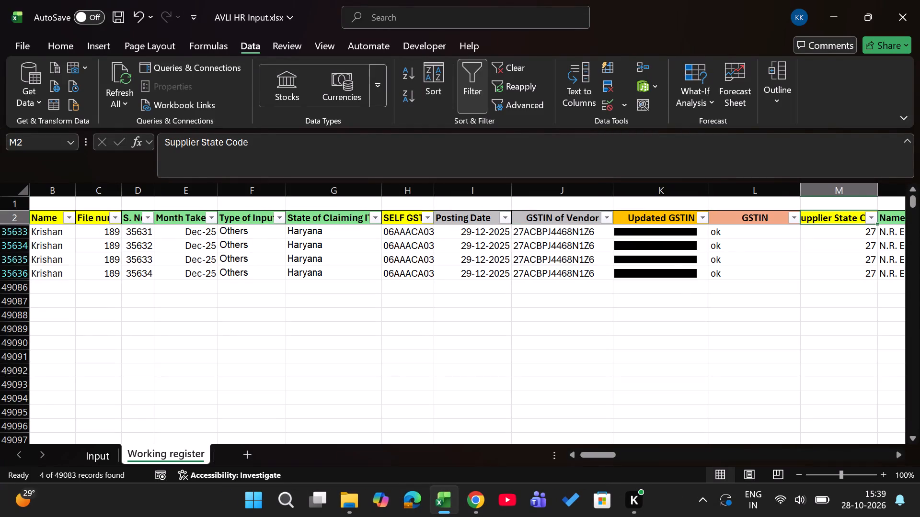
key("Right")
key("Right")
key("Right")
key("Right")
key("Right")
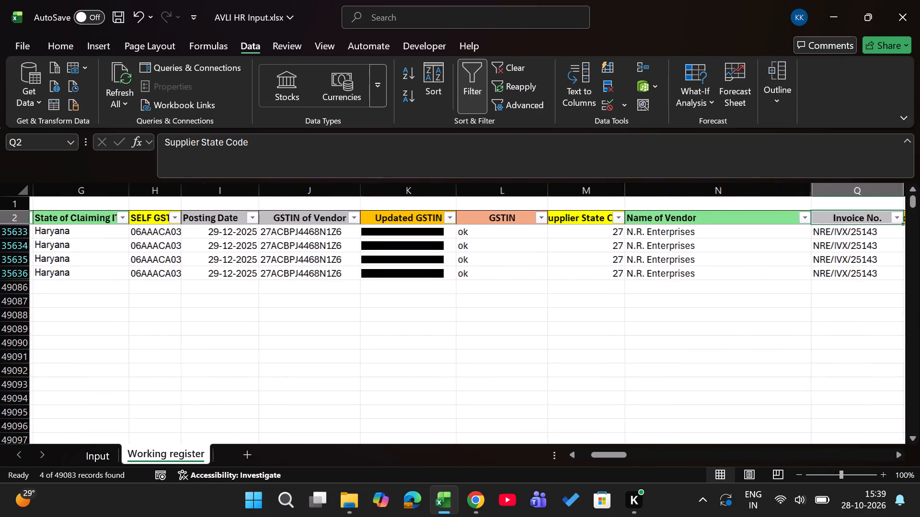
key("Right")
key("Right")
key("Right")
key("Right")
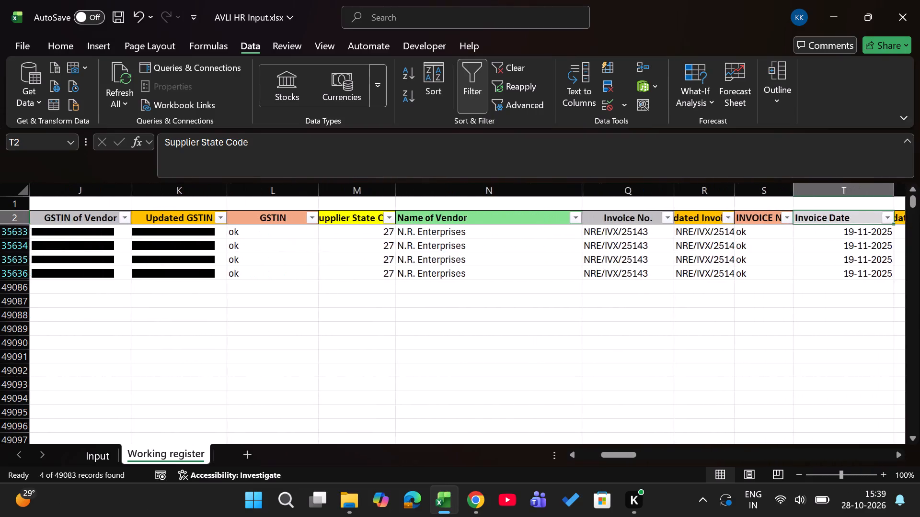
key("Right")
key("Right")
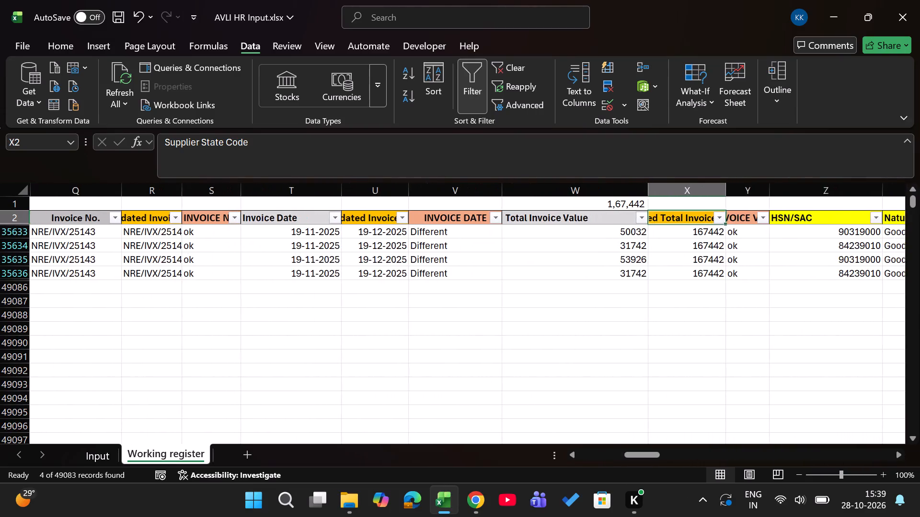
key("Right")
key("Right")
key("Right")
key("Right")
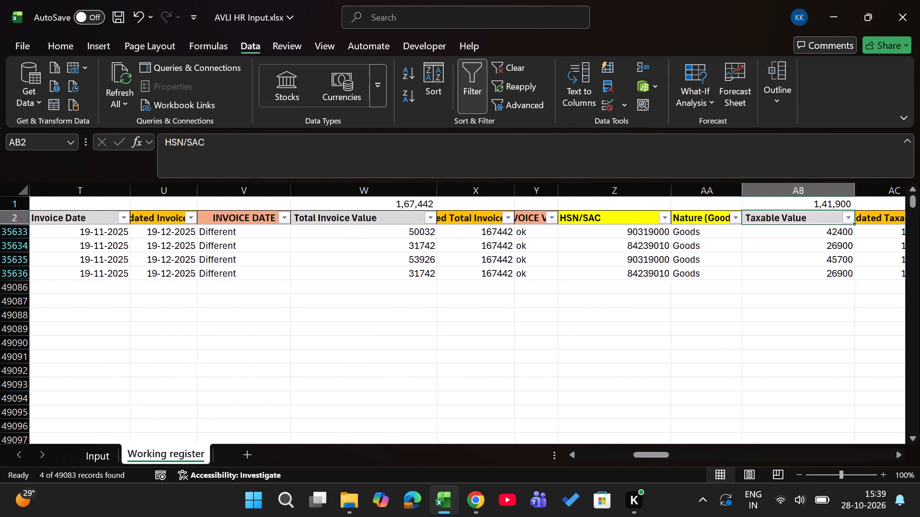
key("Right")
key("Right")
key("Right")
key("Right")
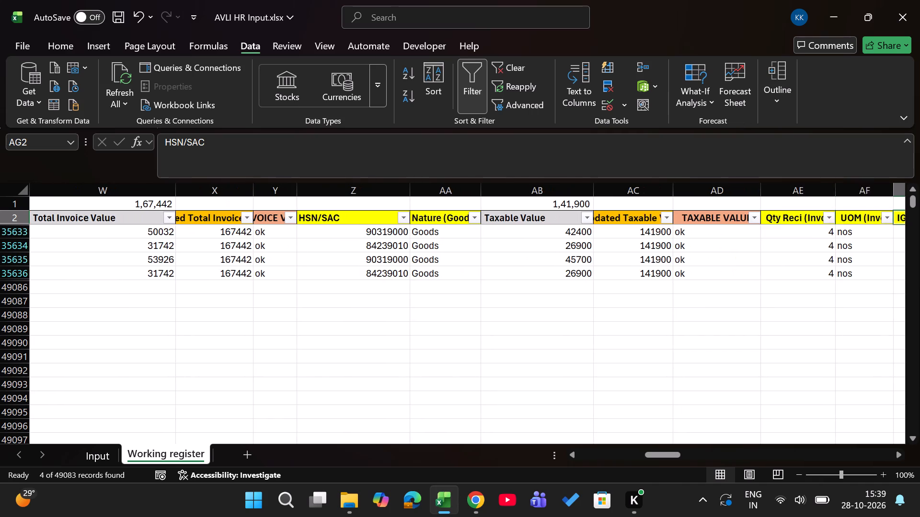
key("Right")
key("Right")
key("Right")
key("Right")
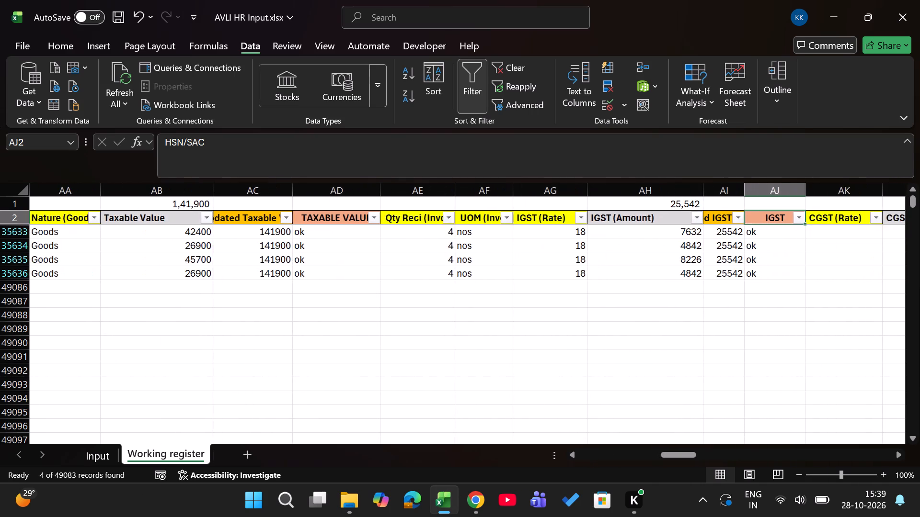
key("Right")
key("Right")
key("Right")
key("Right")
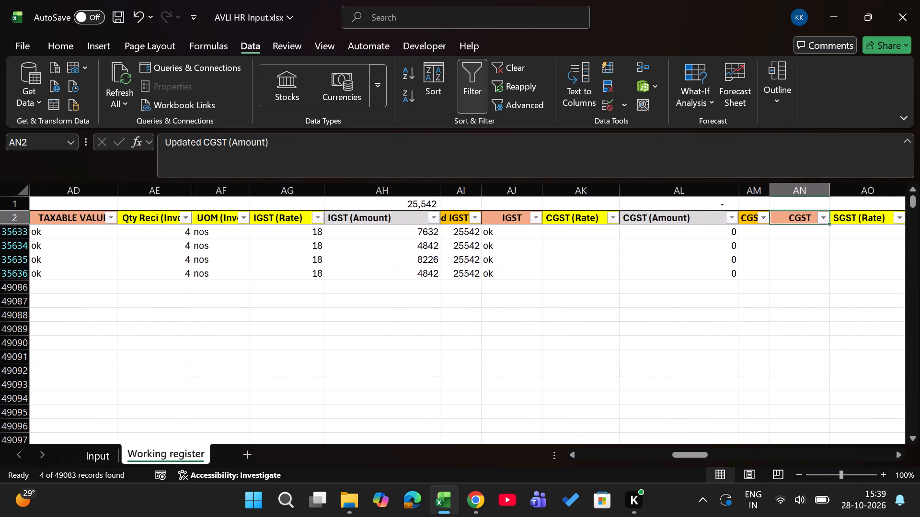
key("Right")
key("Right")
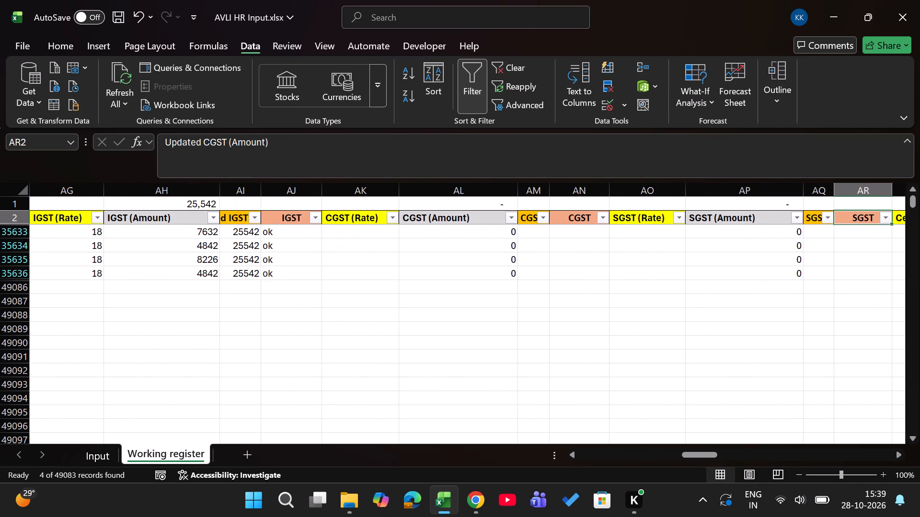
key("Right")
key("Right")
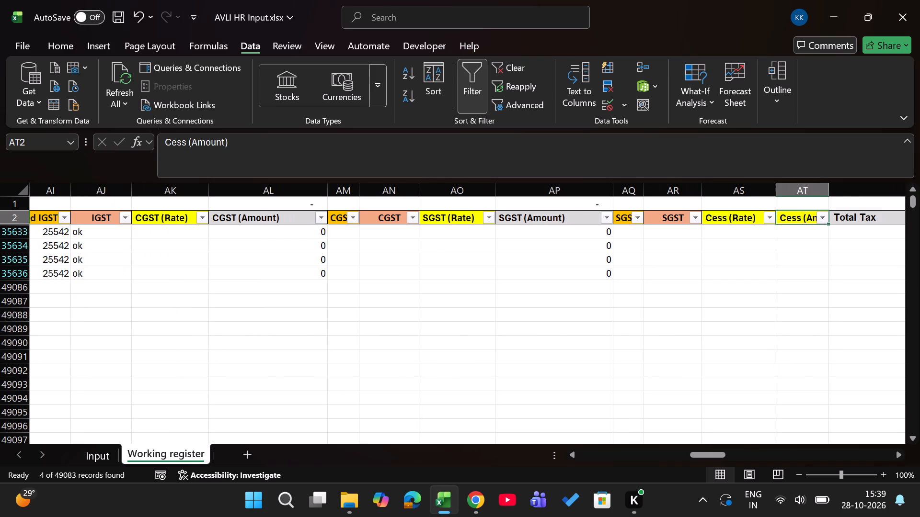
key("Right")
key("Right")
key("Right")
Change the MIRO column filter to show only the rows for MIRO number 12774.
scroll(850, 328, "left", 3)
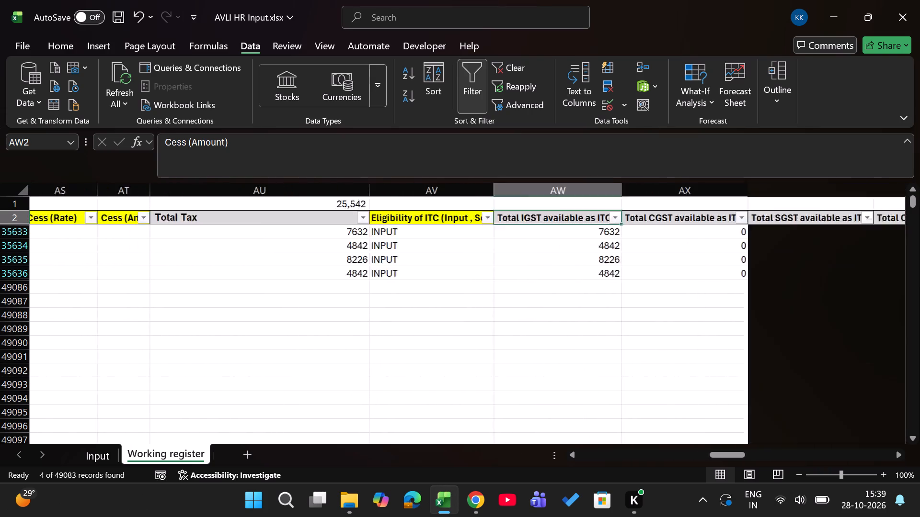
scroll(850, 328, "left", 1)
left_click(702, 219)
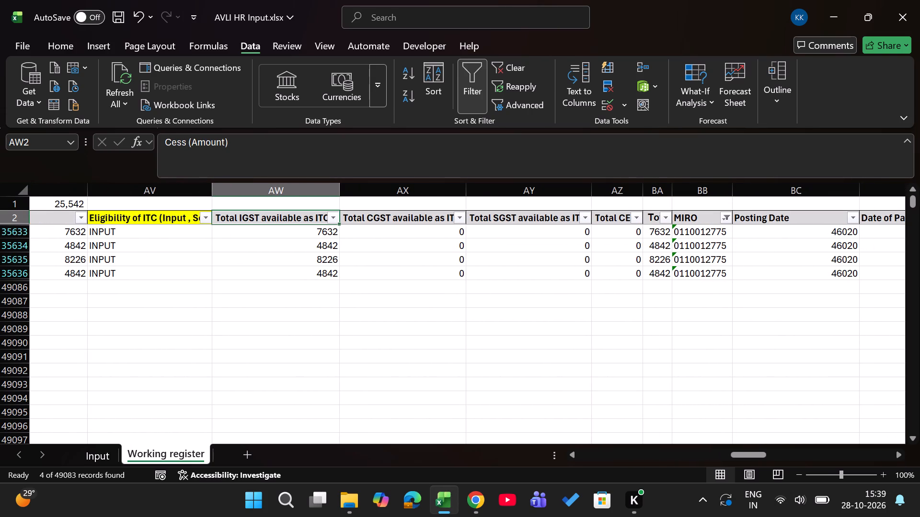
key("alt+Down")
key("alt+Down")
key("alt+Down")
key("alt+Down")
key("alt+Down")
key("alt+Down")
key("alt+Down")
key("alt+Down")
key("alt+Down")
key("Down")
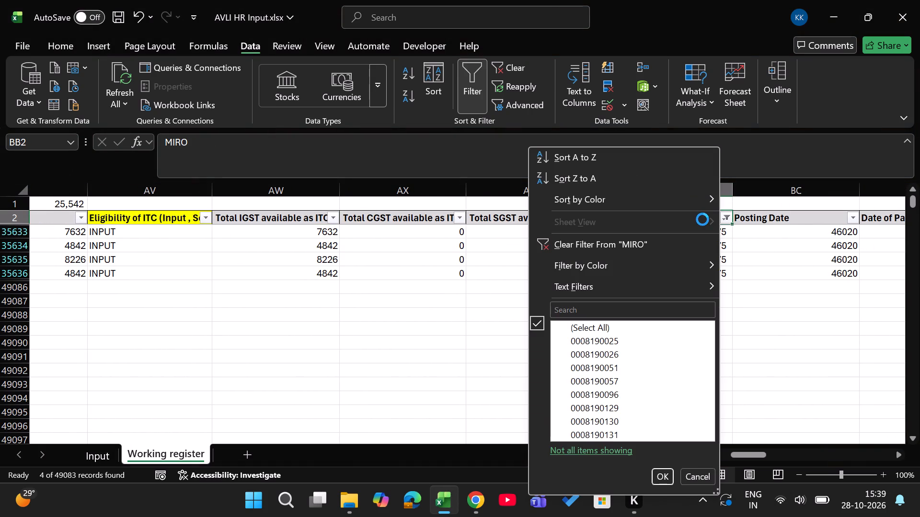
key("Down")
key("Down")
key("Down")
key("Down")
key("Down")
key("Down")
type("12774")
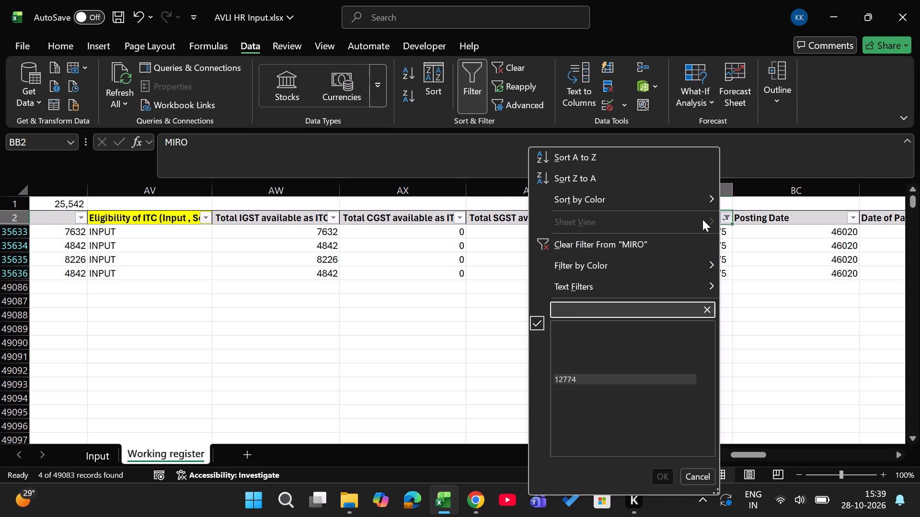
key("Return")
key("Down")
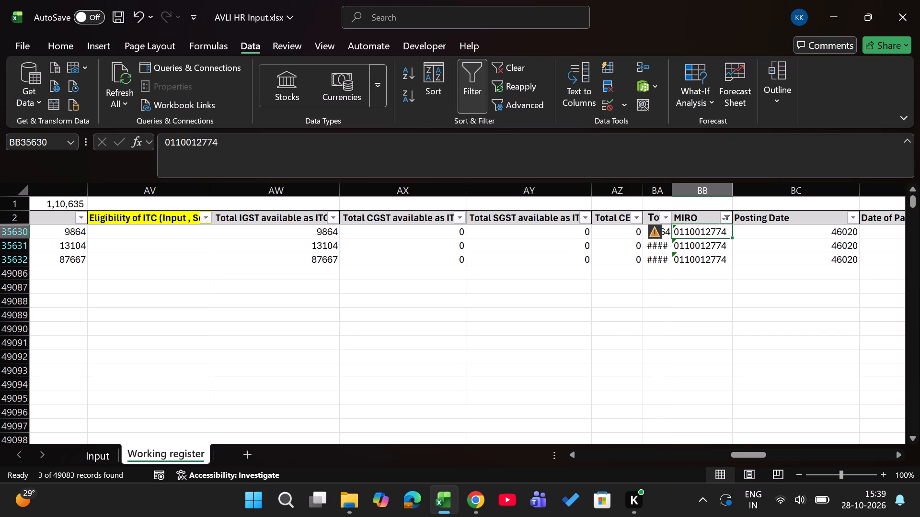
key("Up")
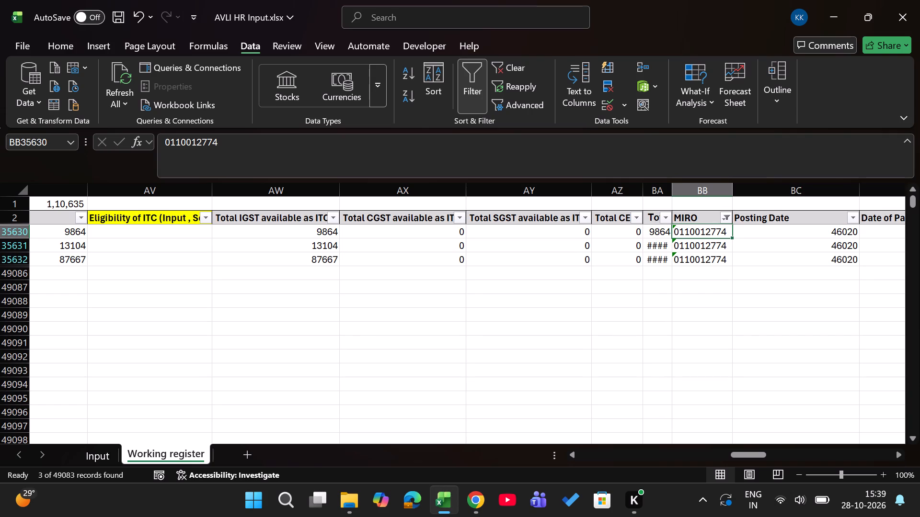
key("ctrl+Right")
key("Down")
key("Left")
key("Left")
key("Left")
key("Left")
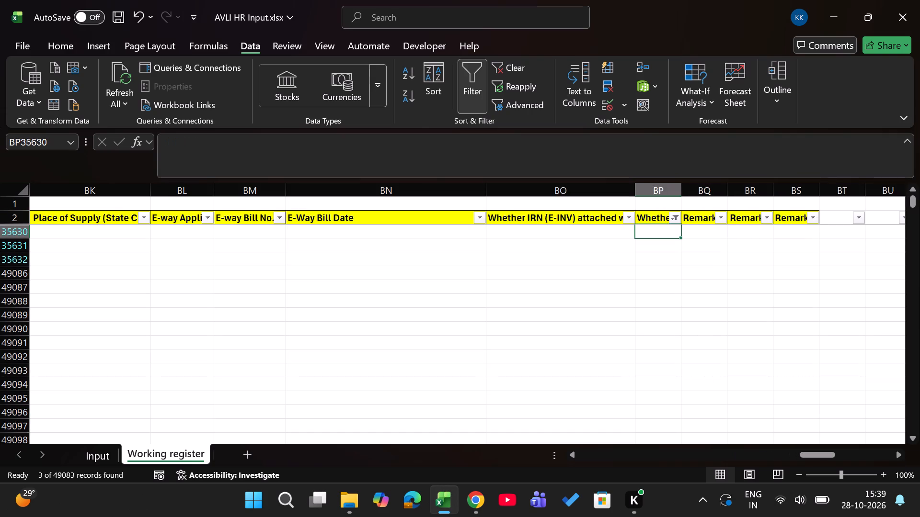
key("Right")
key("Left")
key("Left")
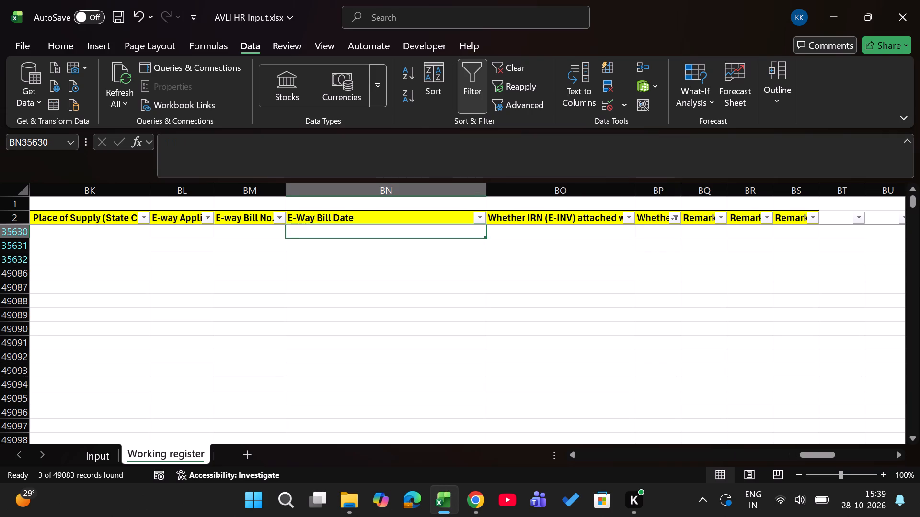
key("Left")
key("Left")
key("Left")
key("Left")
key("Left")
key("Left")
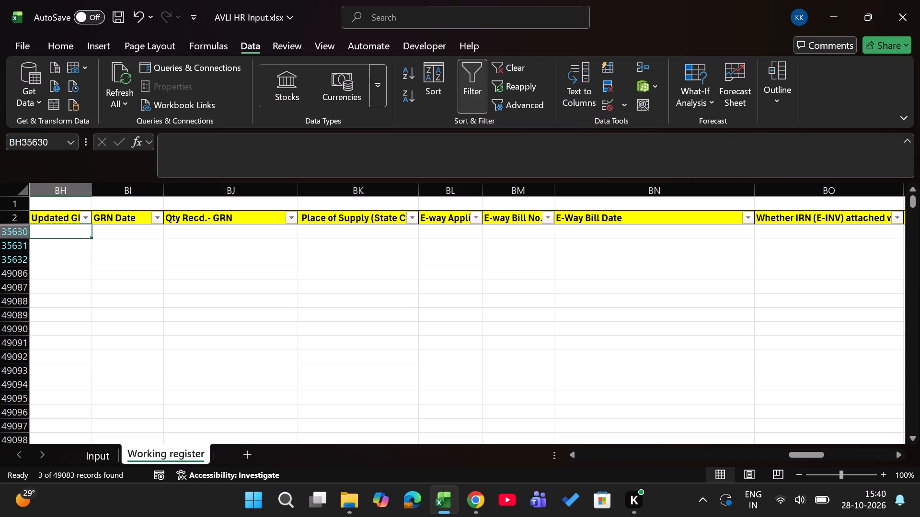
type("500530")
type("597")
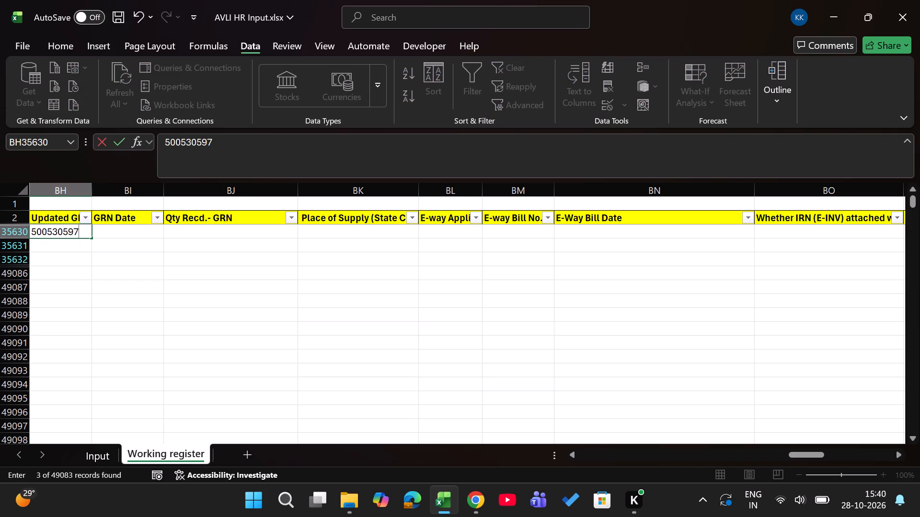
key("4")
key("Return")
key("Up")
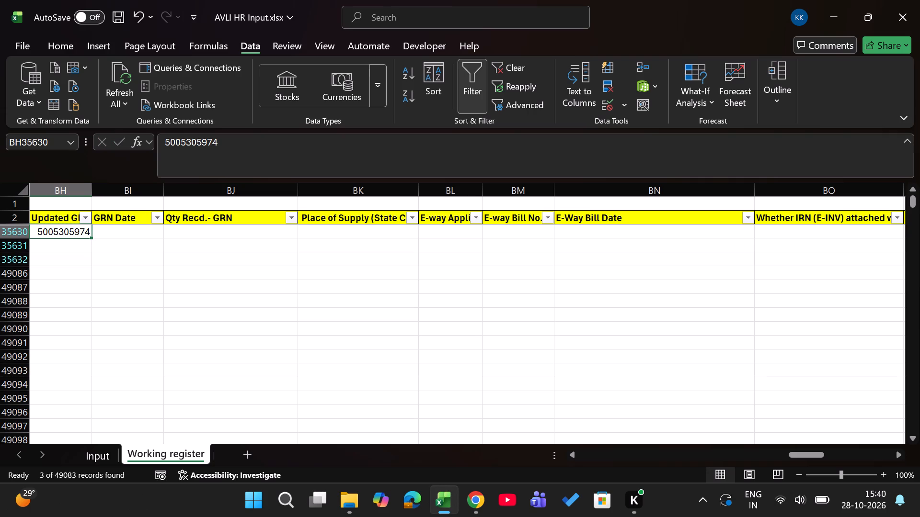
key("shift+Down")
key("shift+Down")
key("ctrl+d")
Enter 23-12-25 as the GRN Date for the first filtered row and fill it down to the other two rows.
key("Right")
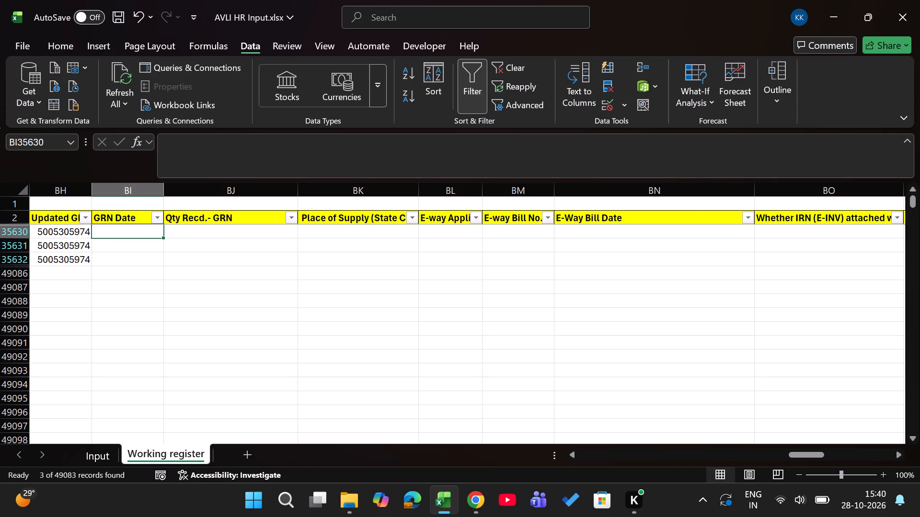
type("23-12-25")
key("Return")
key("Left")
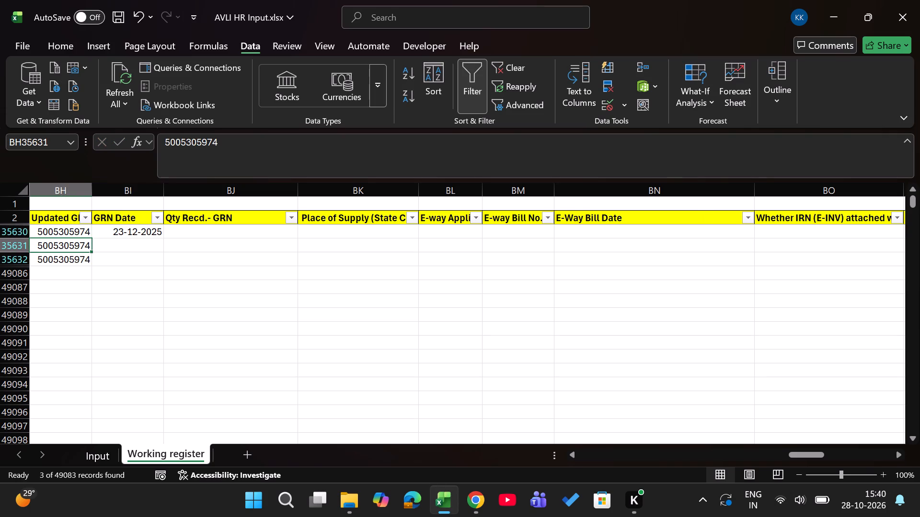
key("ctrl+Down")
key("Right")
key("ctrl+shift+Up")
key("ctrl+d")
Enter 40 as the Qty Recd.- GRN for the first filtered row and fill it down to the other two rows.
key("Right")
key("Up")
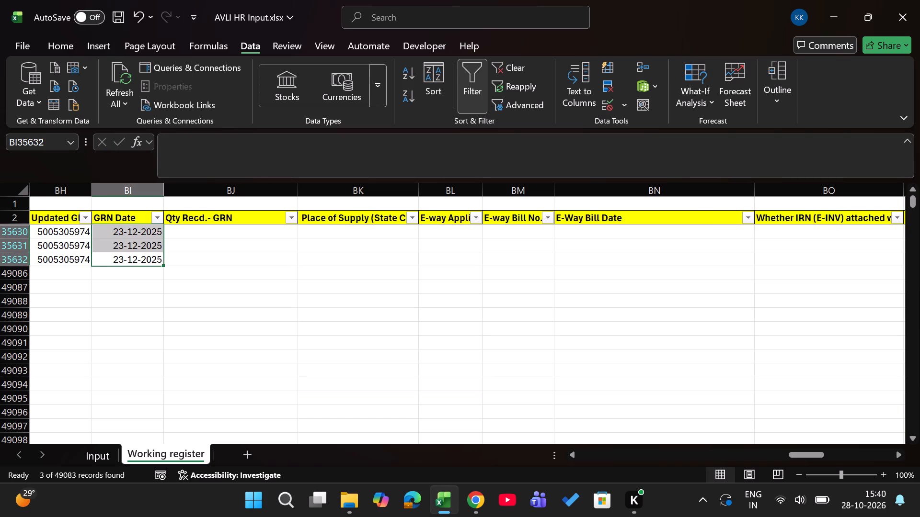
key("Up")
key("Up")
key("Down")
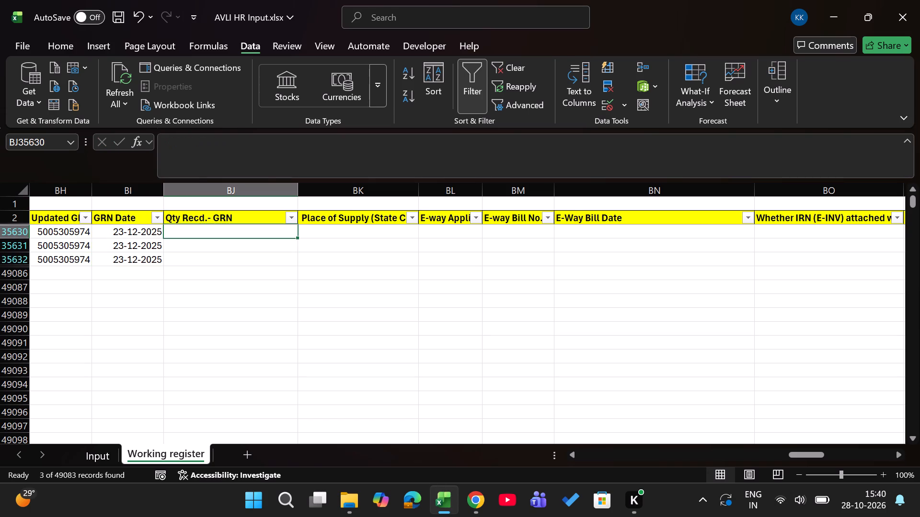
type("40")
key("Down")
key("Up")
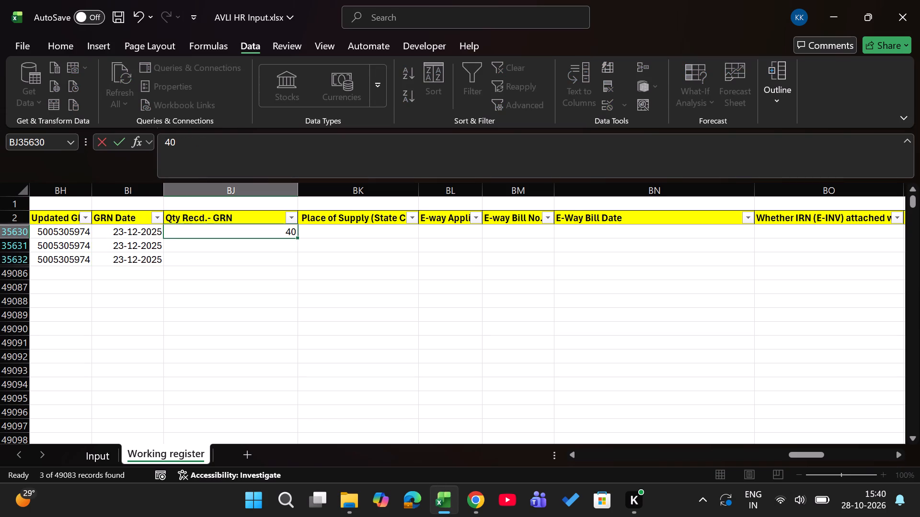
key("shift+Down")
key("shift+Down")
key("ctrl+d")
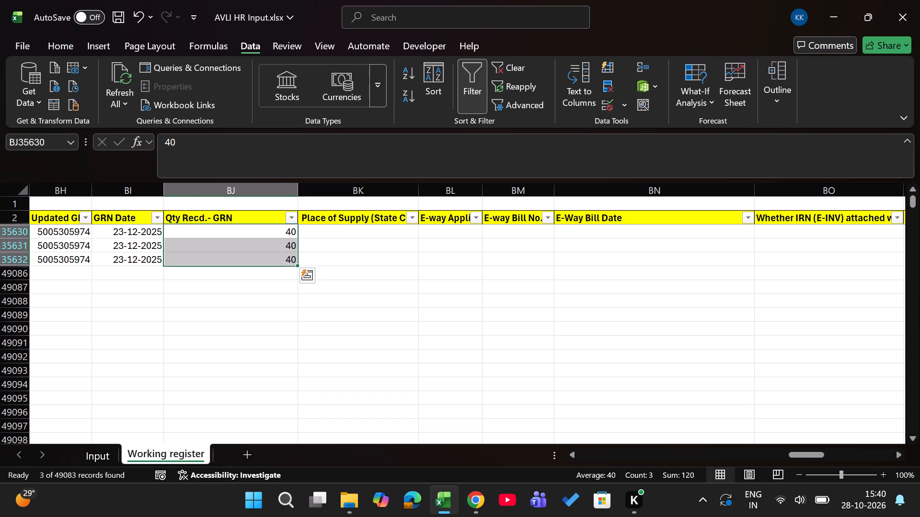
Enter 06 as the Place of Supply state code for the first filtered row and fill it down to the other two rows.
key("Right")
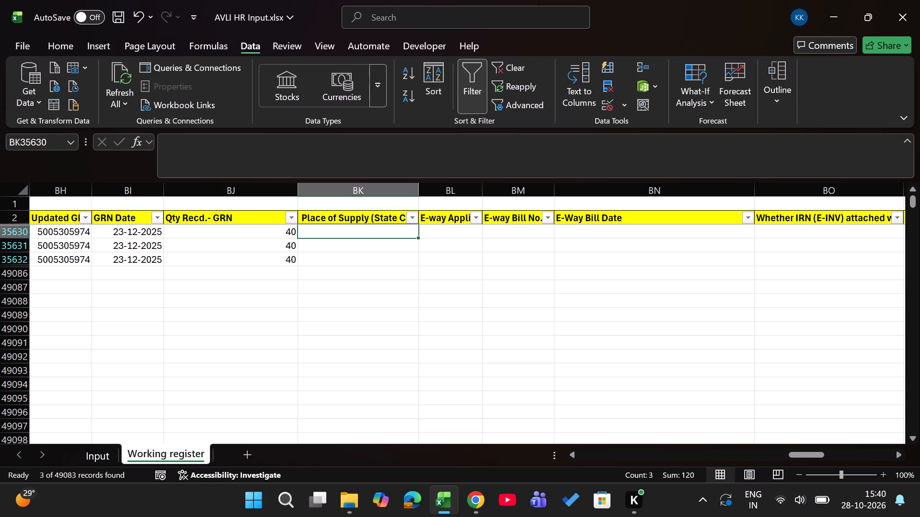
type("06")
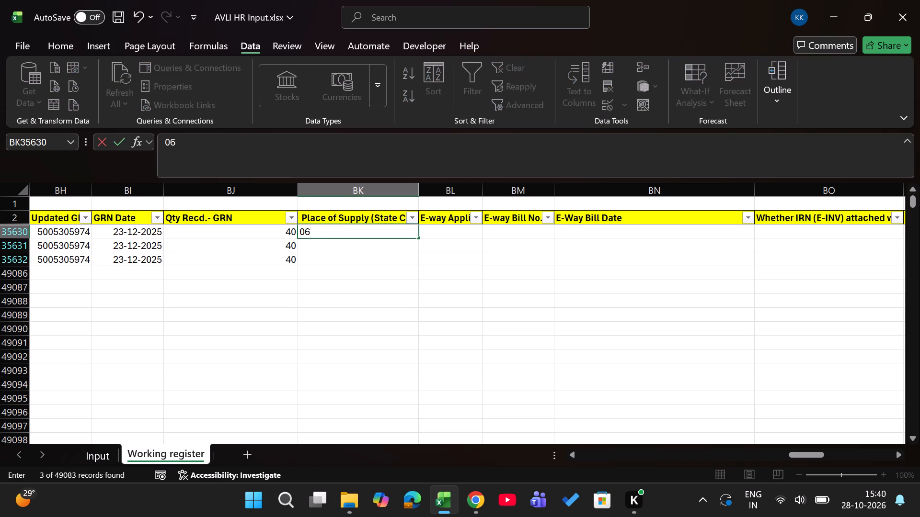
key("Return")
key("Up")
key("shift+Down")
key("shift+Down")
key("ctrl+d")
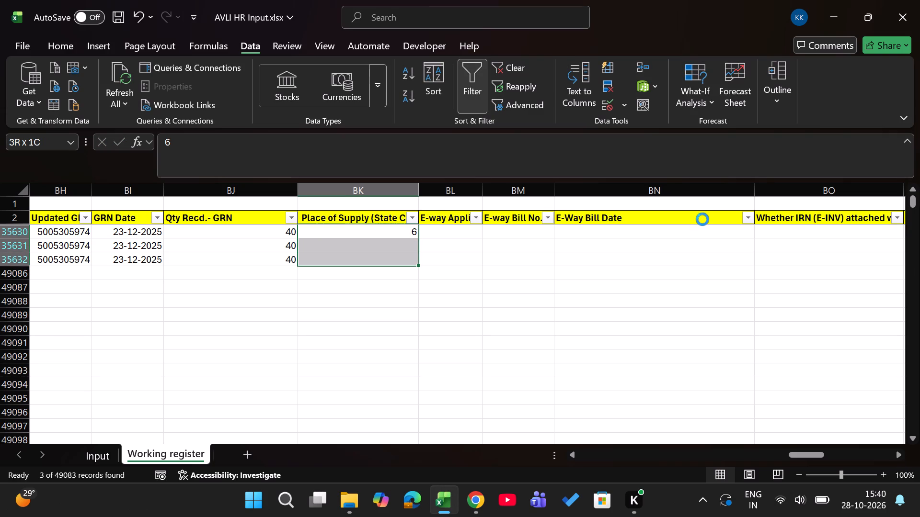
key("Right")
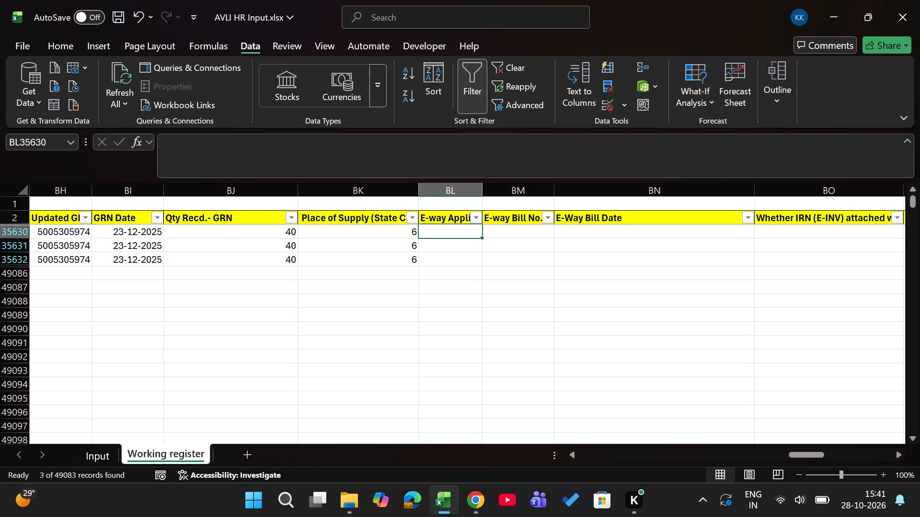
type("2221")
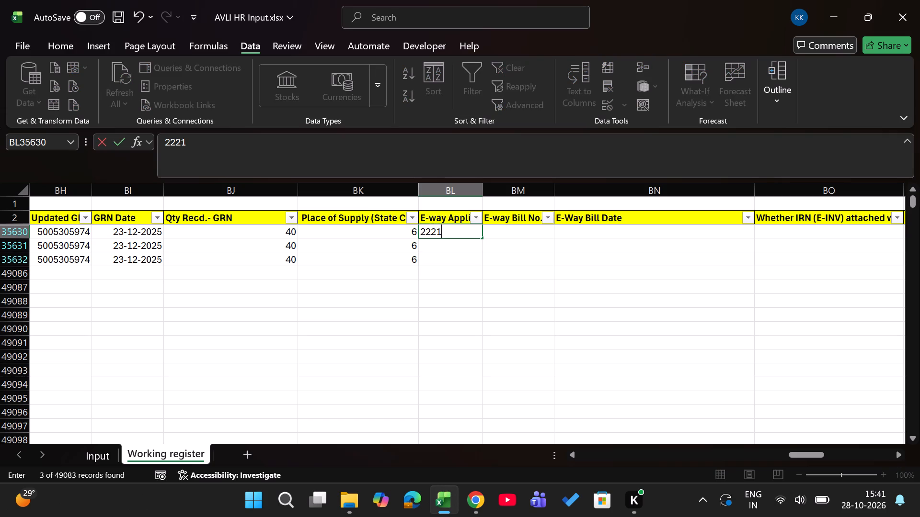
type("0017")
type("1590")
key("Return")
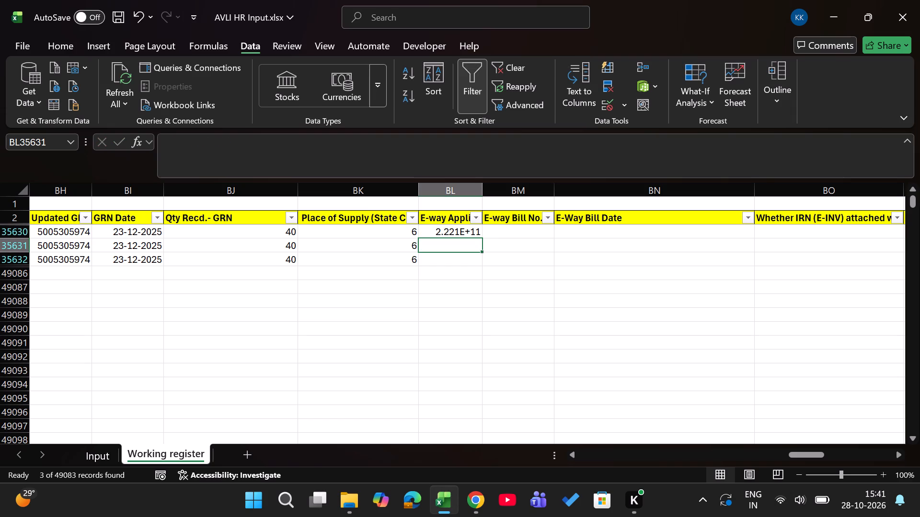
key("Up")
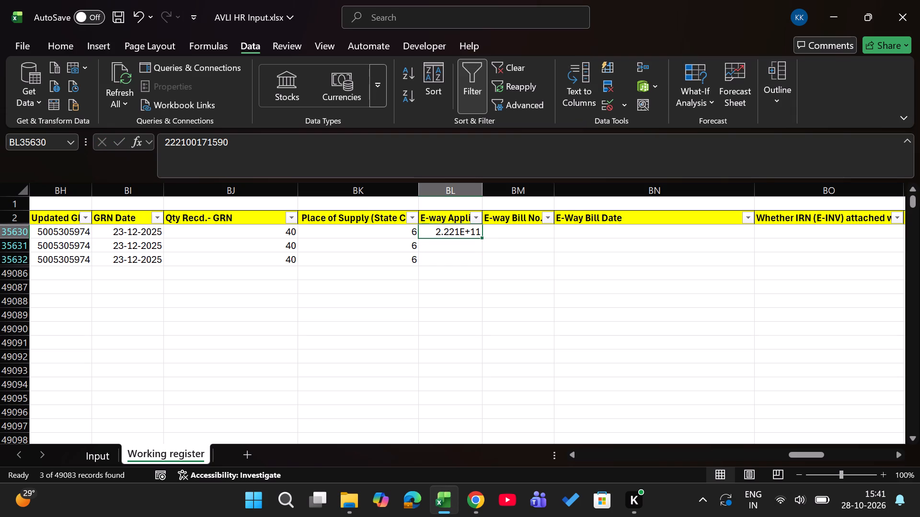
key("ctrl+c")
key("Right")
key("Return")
Set E-way Applicable to Yes in column BL for the first filtered row, replacing the misplaced bill number.
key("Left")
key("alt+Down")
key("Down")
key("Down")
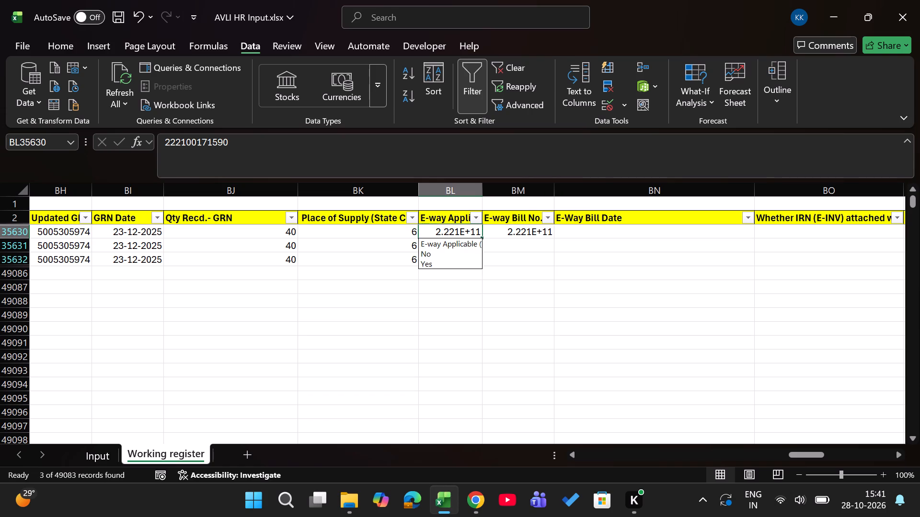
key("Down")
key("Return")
Enter 19-12-25 as the E-Way Bill Date for the first filtered row.
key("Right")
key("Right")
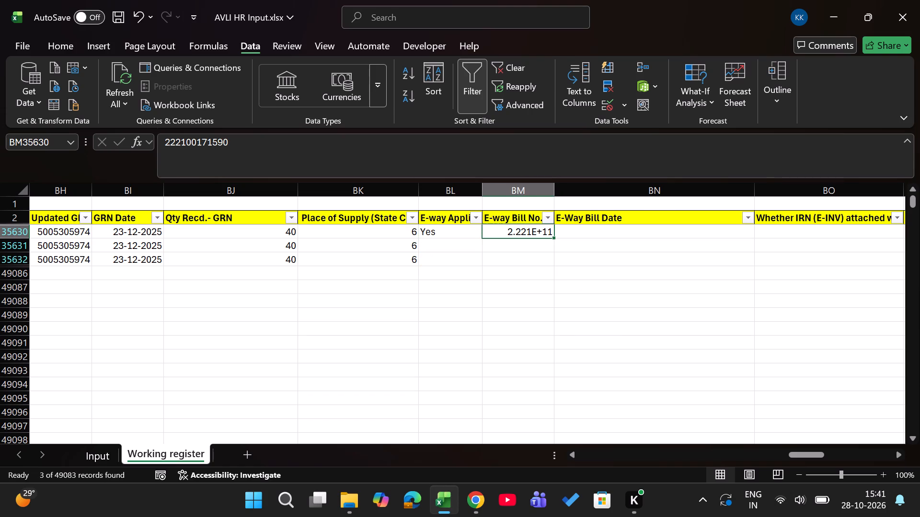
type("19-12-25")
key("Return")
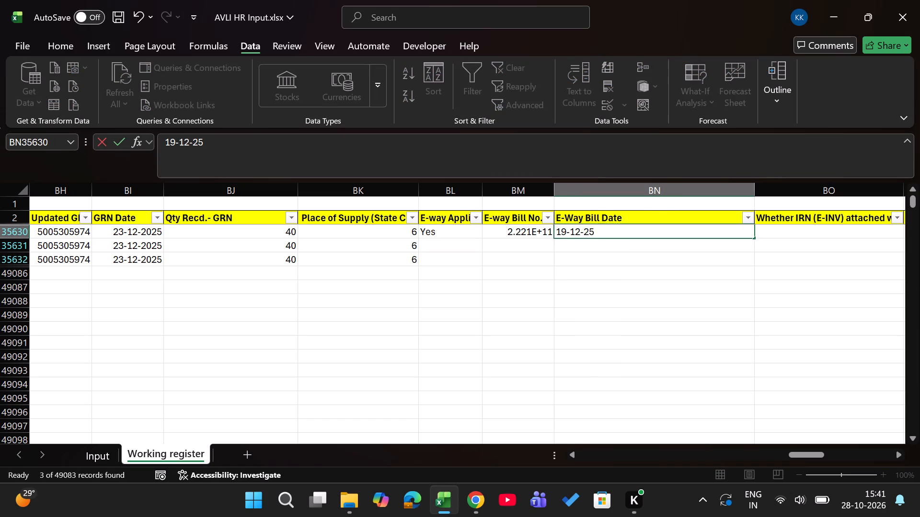
Set Whether IRN (E-INV) attached with Invoice to Yes for the first filtered row.
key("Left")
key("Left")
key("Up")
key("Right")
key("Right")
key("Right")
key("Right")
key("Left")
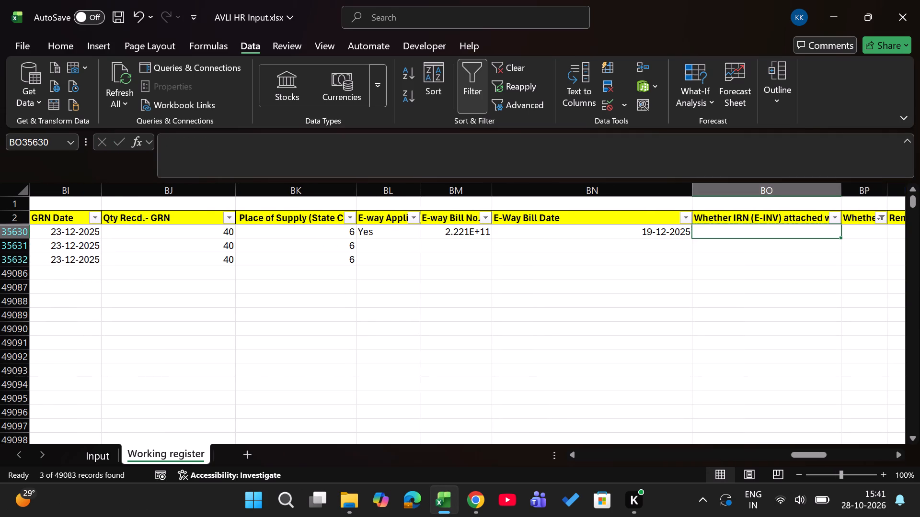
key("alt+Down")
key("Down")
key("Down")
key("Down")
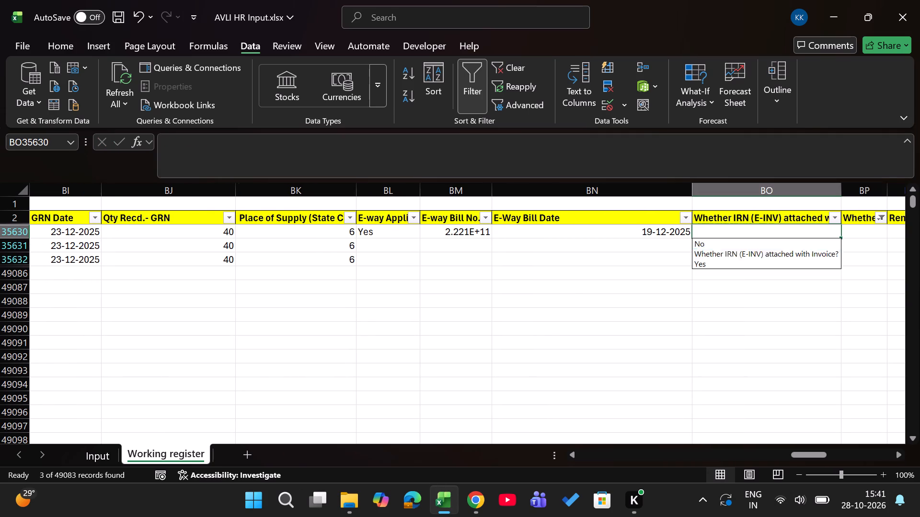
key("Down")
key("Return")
Fill the e-way applicability, bill number, bill date and IRN attachment values in columns BL to BO down to the other two filtered rows.
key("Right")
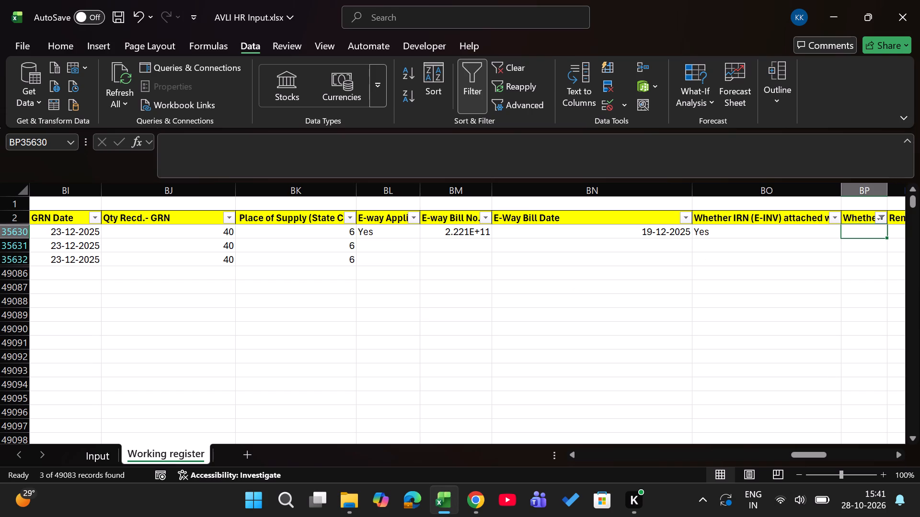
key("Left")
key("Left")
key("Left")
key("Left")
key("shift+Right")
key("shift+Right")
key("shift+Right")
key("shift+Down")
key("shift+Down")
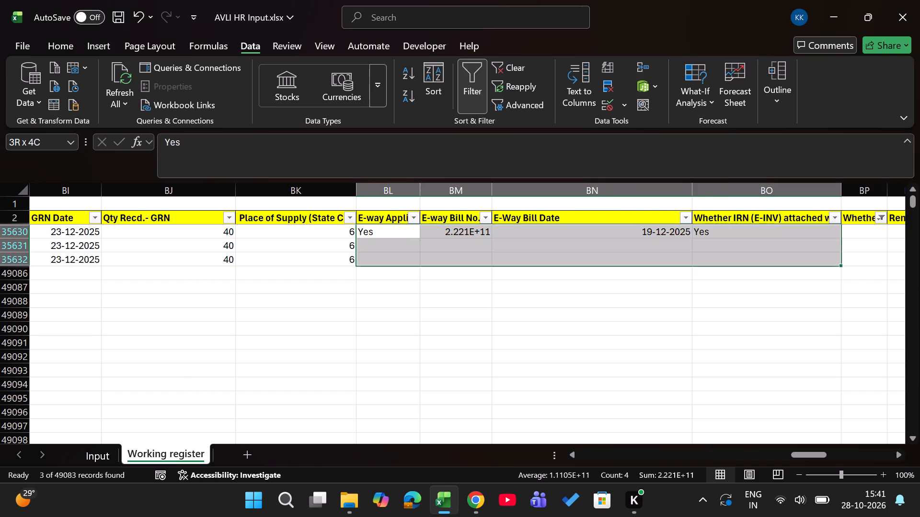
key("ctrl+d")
Set the invoice check in column BP to Yes for the first filtered row and copy it to the other two rows.
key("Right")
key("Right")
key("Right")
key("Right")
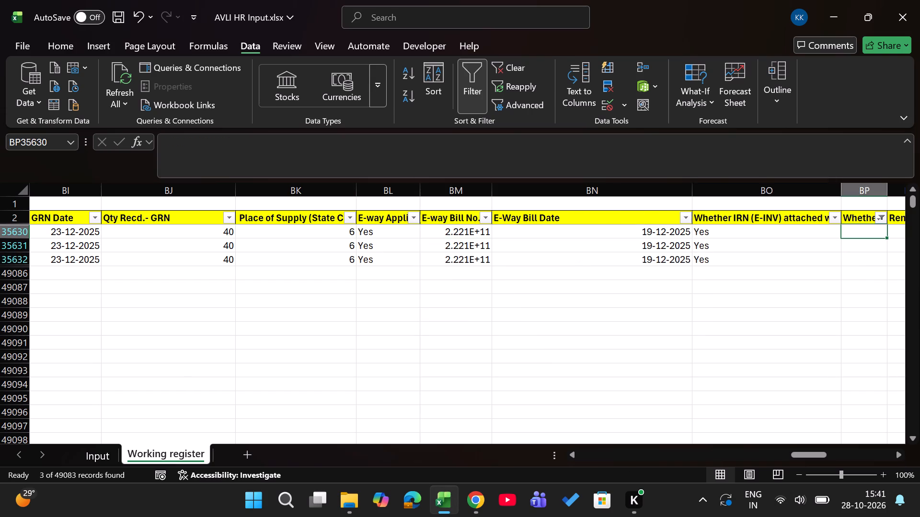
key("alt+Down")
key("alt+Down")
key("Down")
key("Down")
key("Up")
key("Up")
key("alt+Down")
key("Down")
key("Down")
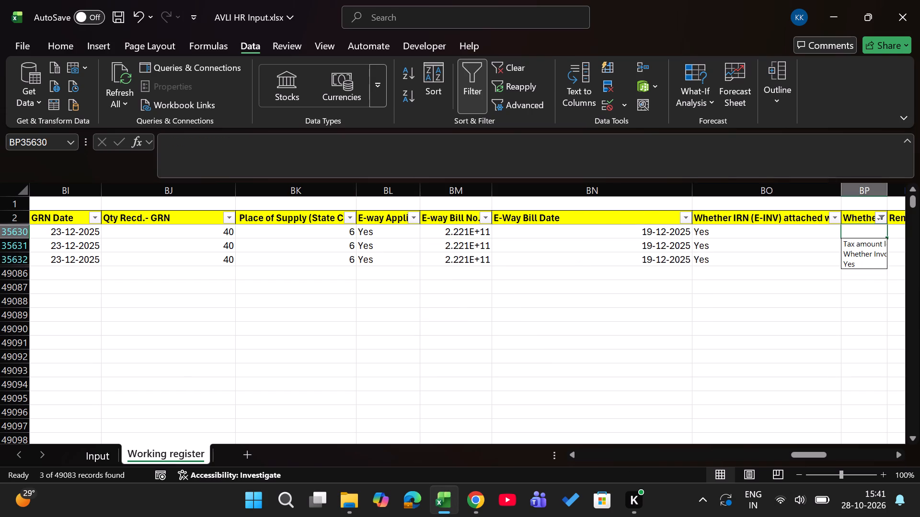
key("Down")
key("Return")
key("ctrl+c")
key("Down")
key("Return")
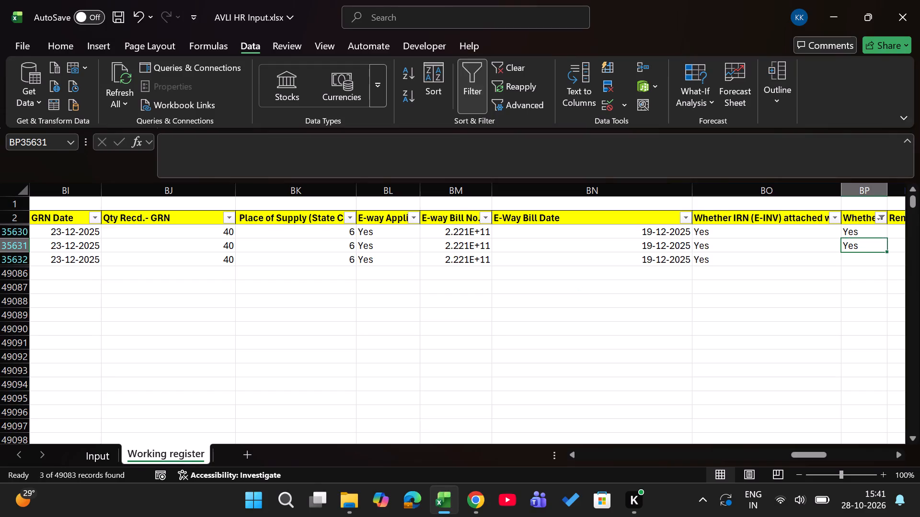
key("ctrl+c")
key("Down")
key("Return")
Enter 189 as the file number in column C for the first filtered row and fill it down to the other two rows.
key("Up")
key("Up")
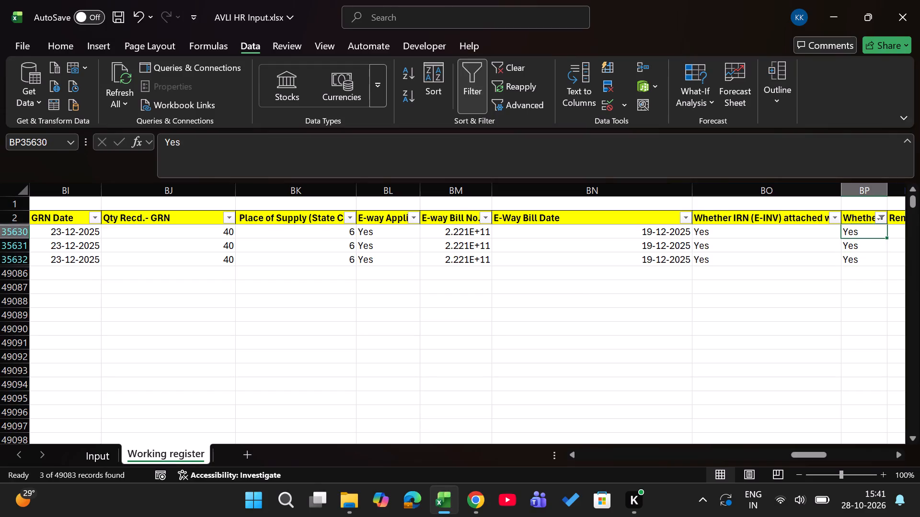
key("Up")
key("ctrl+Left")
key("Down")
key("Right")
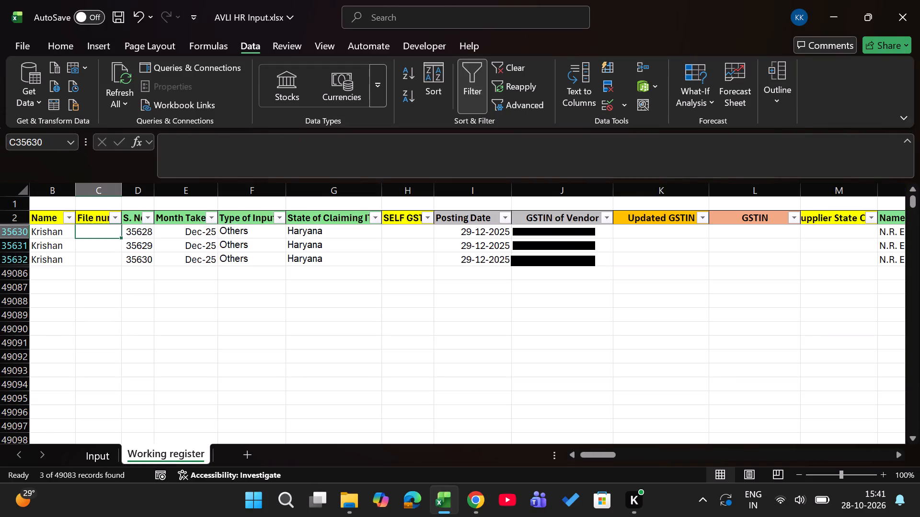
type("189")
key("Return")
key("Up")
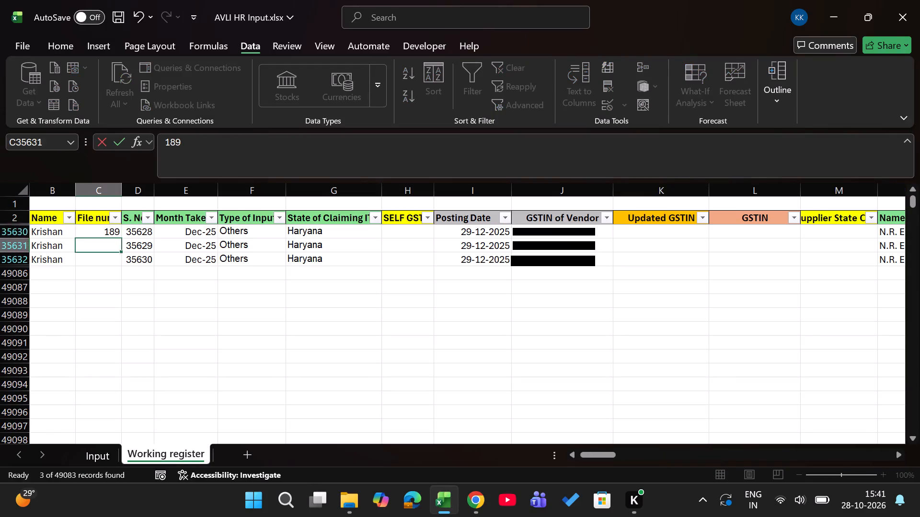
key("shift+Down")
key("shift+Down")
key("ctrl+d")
Enter the company's own Haryana GSTIN in column H for the first filtered row and fill it down to the other two rows.
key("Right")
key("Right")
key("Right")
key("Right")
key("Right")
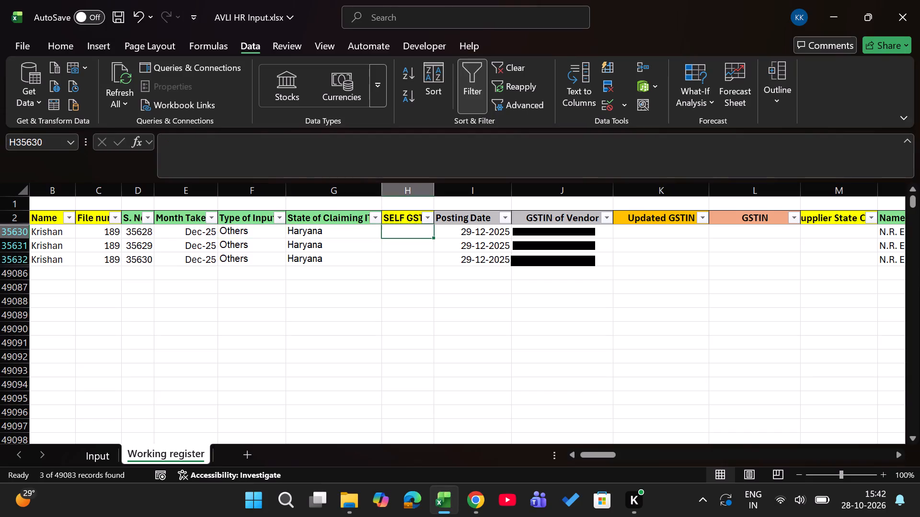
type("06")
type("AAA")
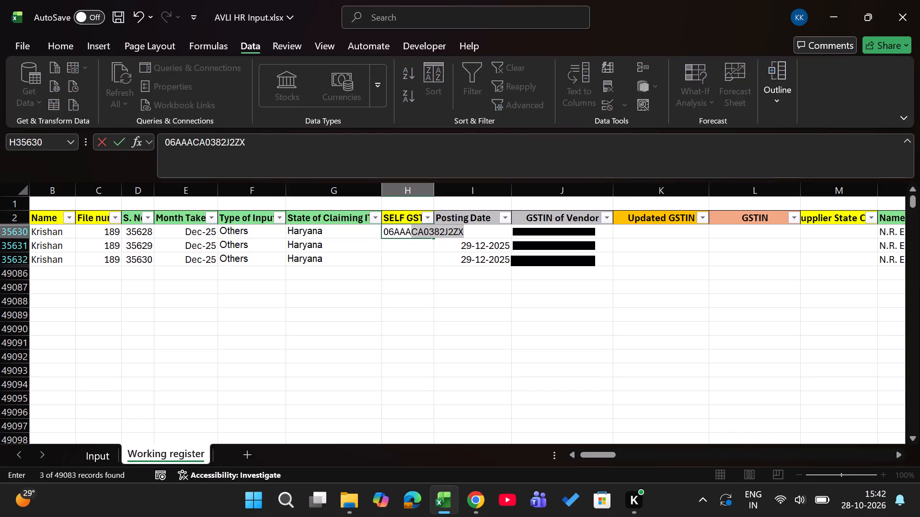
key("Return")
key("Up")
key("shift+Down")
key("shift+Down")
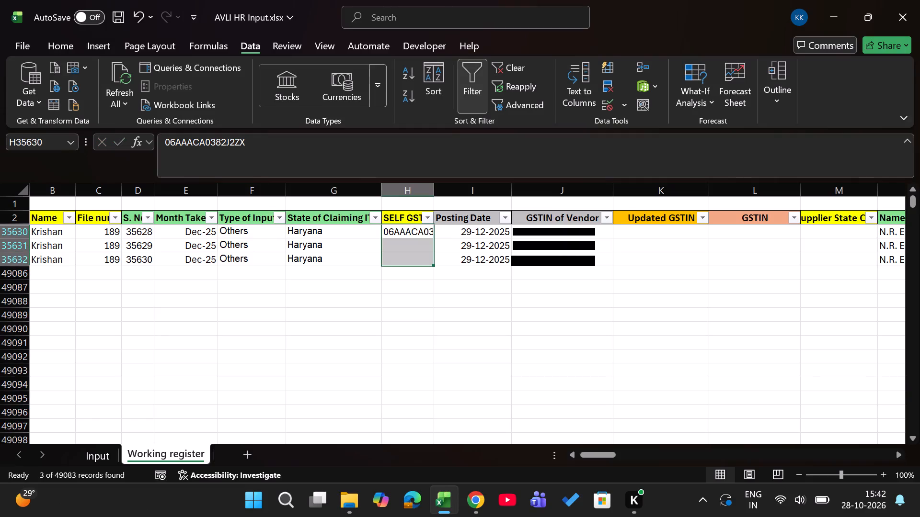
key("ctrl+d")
Copy the vendor's GSTIN into Updated GSTIN for the first filtered row and fill it down to the other two rows.
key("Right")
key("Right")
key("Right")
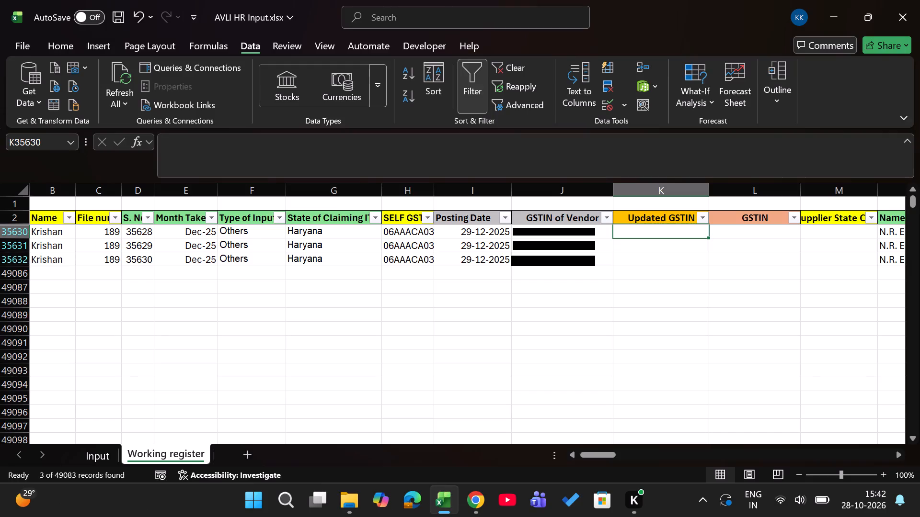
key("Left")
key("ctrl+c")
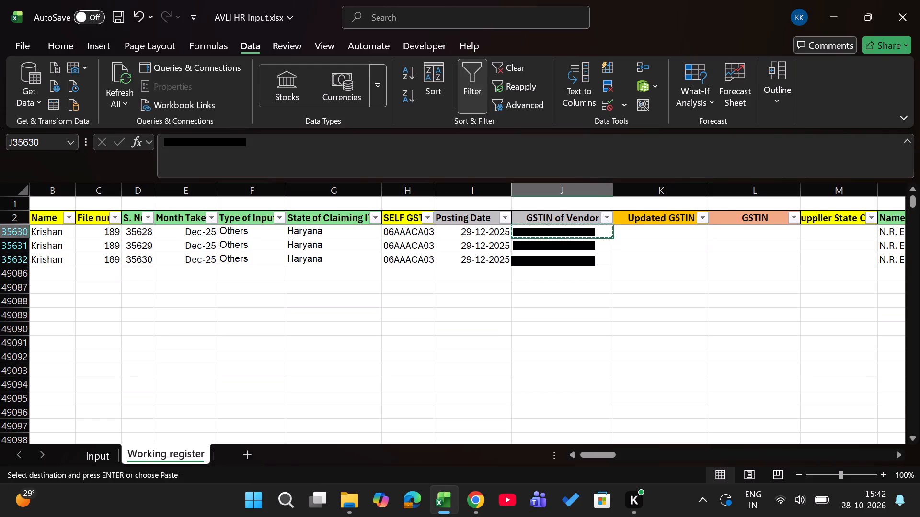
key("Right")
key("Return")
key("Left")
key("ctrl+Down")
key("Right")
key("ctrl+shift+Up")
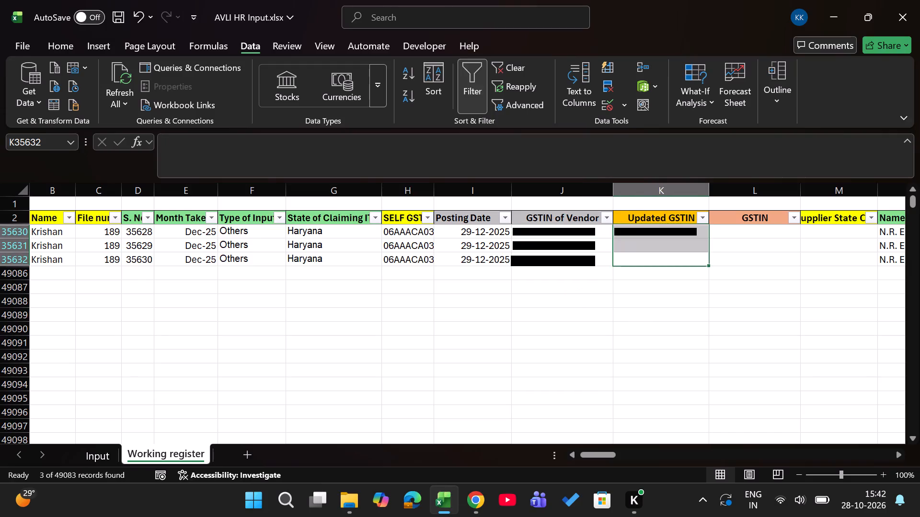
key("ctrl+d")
Set the GSTIN check in column L to ok for the first filtered row and fill it down to the other two rows.
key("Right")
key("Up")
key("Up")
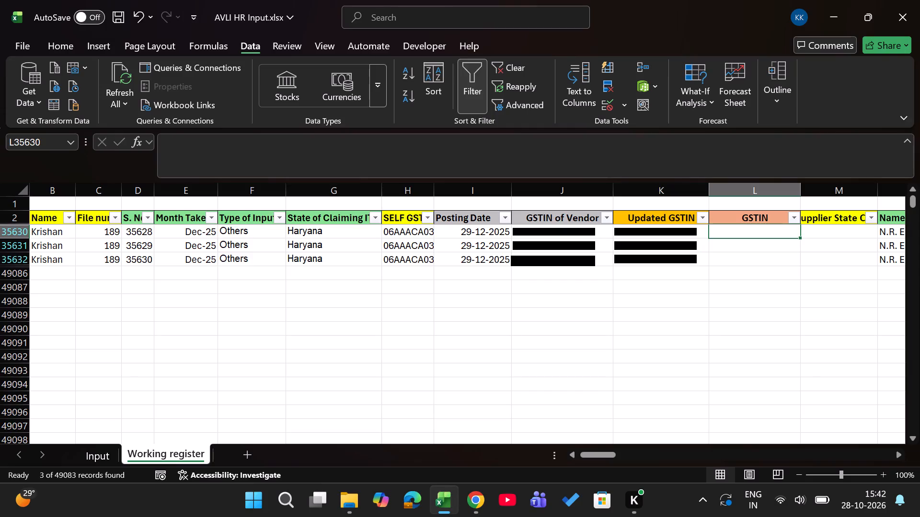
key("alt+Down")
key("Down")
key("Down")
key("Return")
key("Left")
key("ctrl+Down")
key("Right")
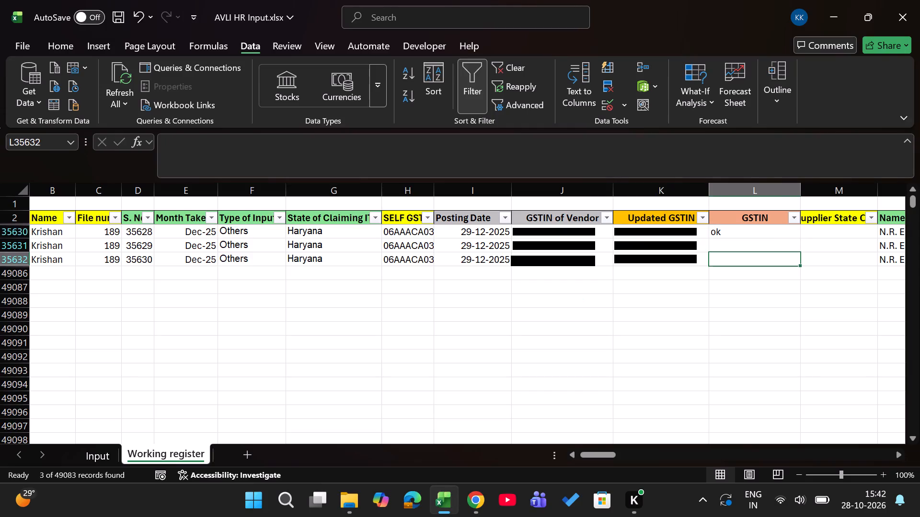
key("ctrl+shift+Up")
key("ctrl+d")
Enter 27 as the Supplier State Code for the first filtered row and fill it down to the other two rows.
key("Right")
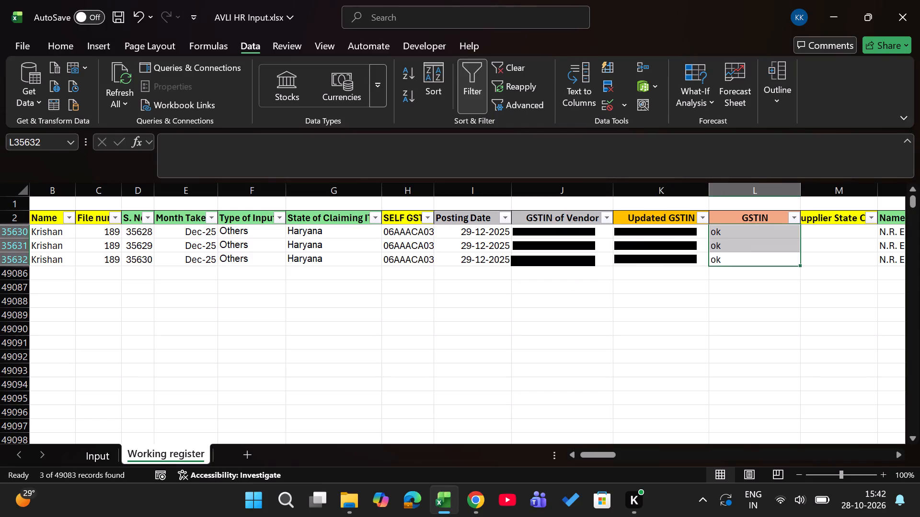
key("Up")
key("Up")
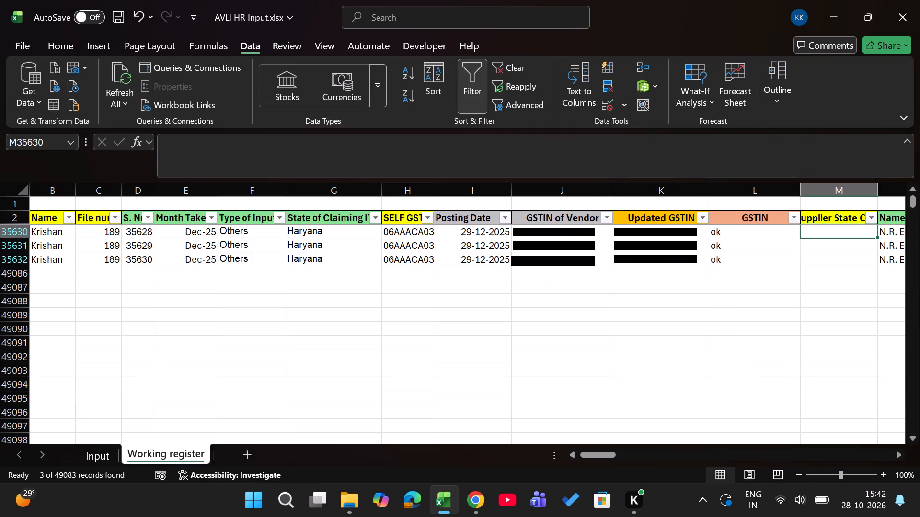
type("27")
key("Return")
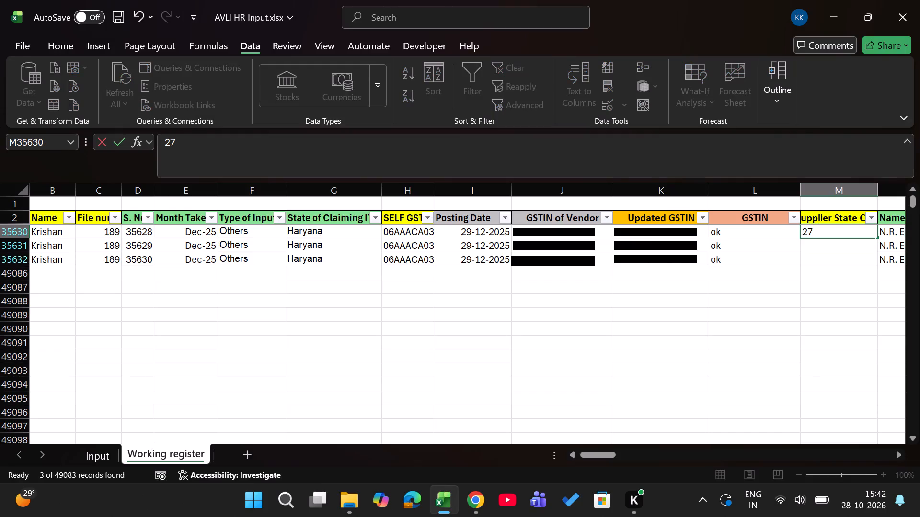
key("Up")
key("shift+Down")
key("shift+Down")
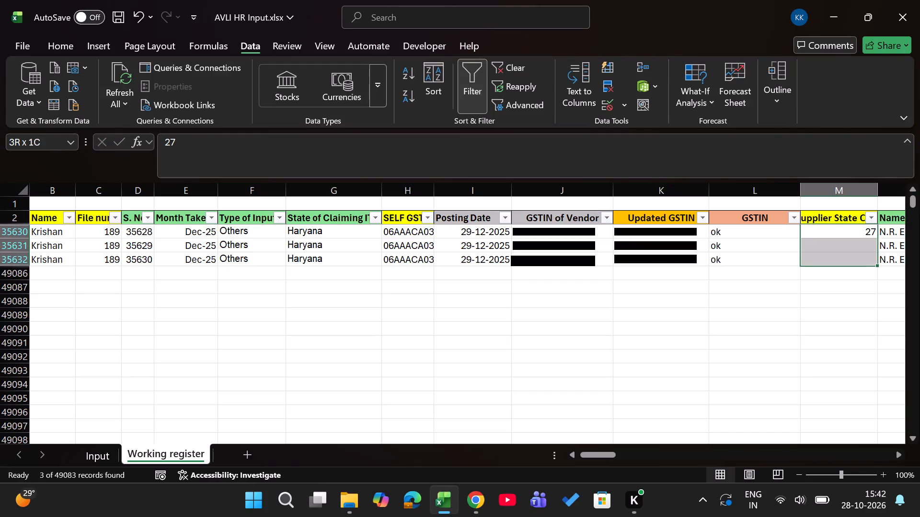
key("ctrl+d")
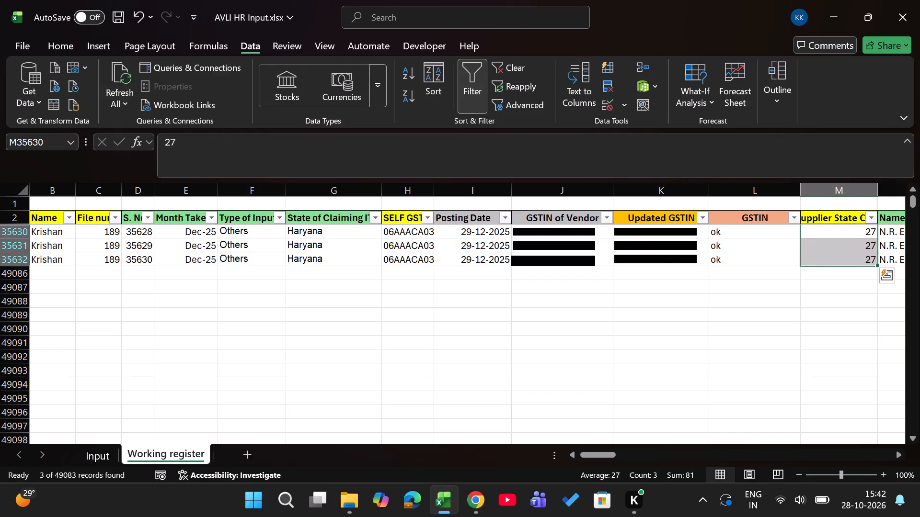
Copy invoice number NRE/IVX/25142 into the updated invoice number column R for the first filtered row and fill it down to the other two rows.
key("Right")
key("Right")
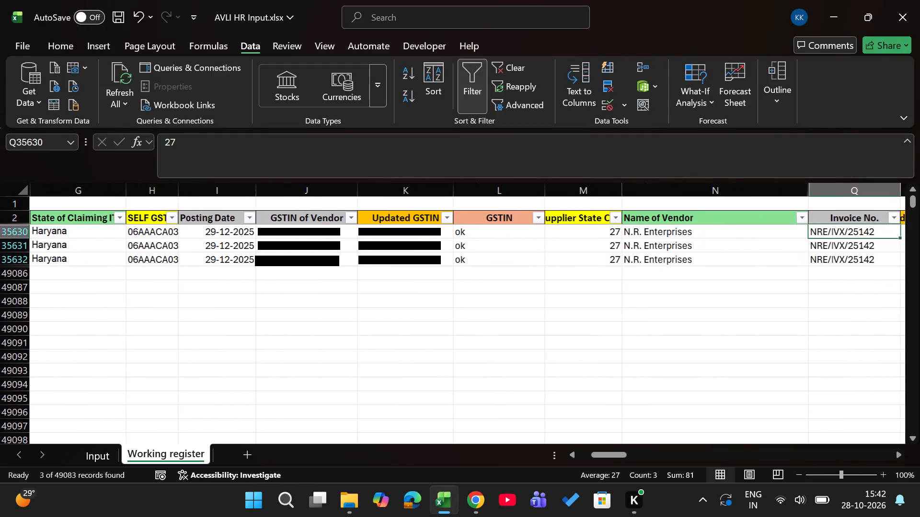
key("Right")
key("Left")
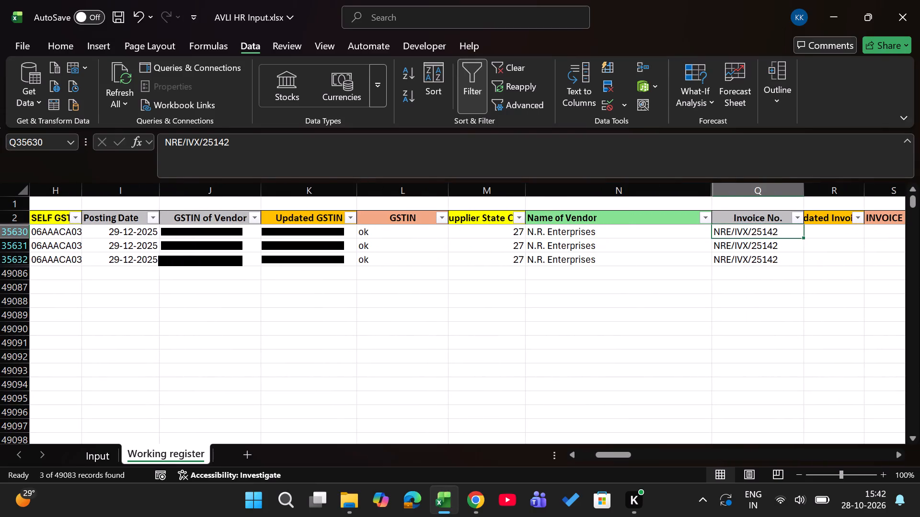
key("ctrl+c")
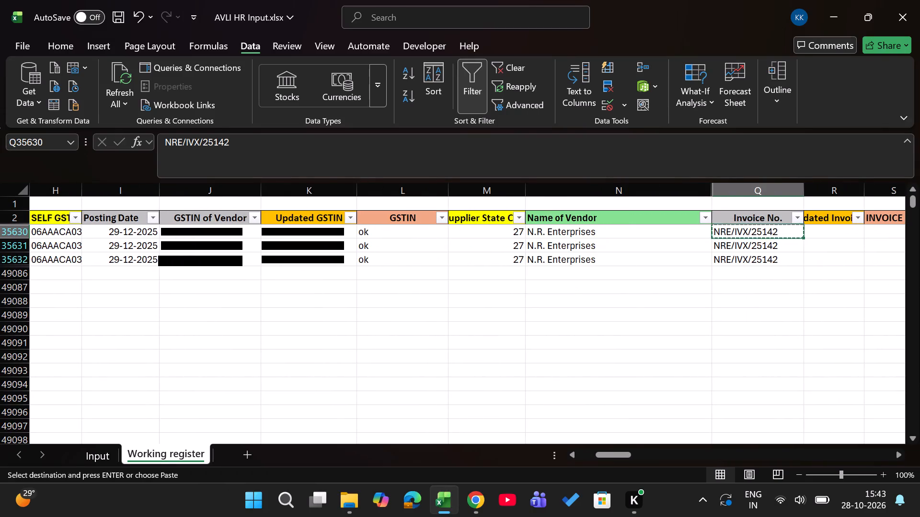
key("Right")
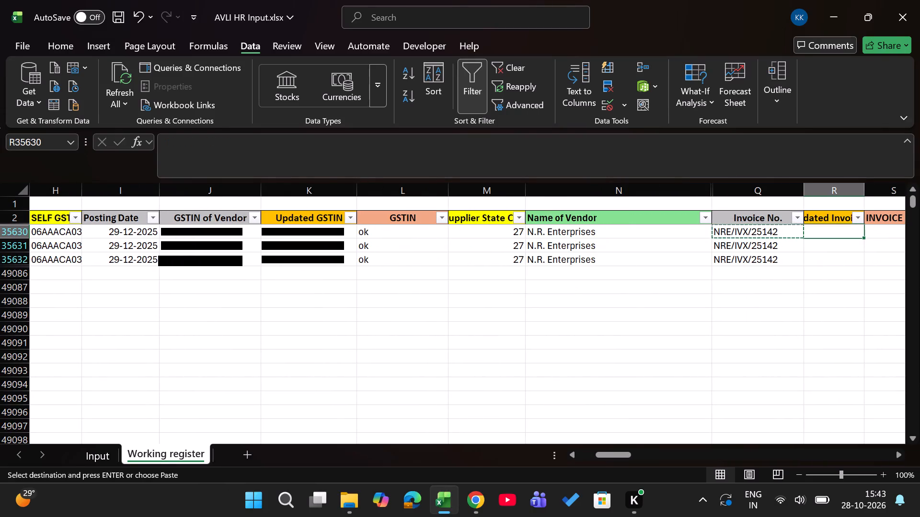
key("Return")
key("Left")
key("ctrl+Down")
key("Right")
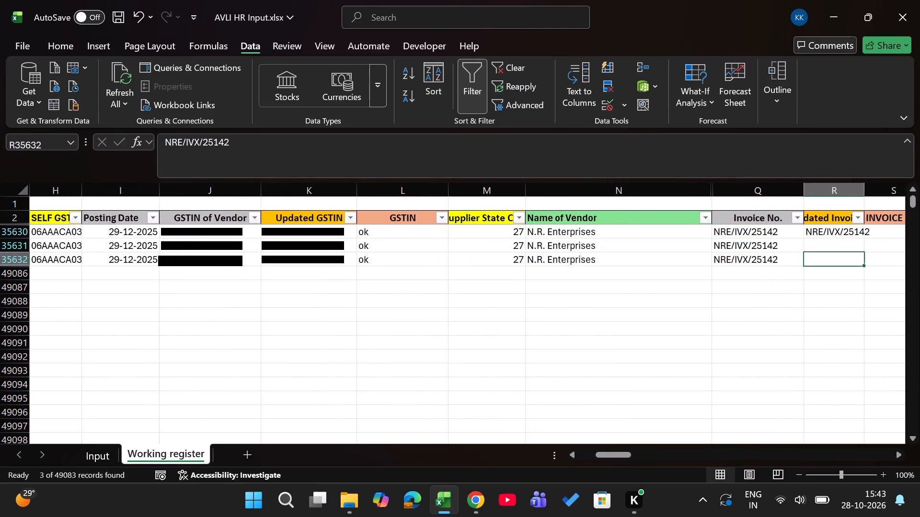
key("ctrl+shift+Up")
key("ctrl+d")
Set the invoice number check in column S to ok for the first filtered row and fill it down to the other two rows.
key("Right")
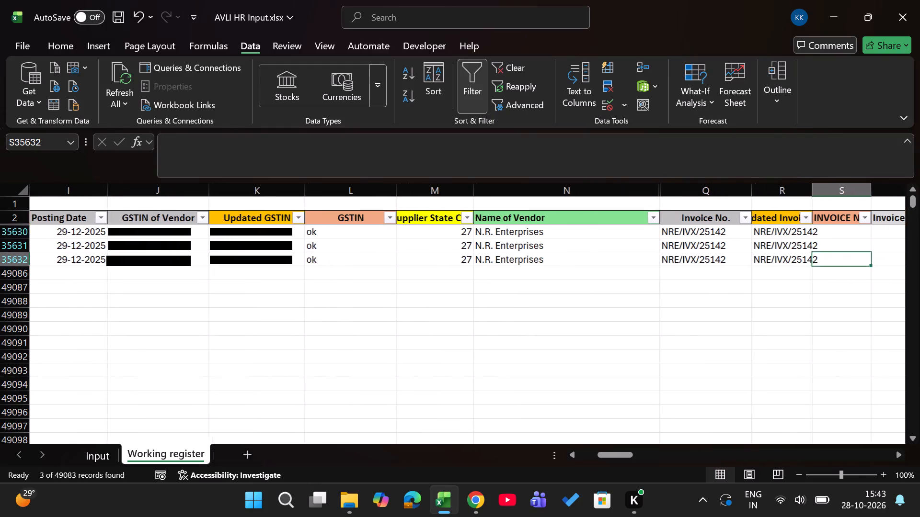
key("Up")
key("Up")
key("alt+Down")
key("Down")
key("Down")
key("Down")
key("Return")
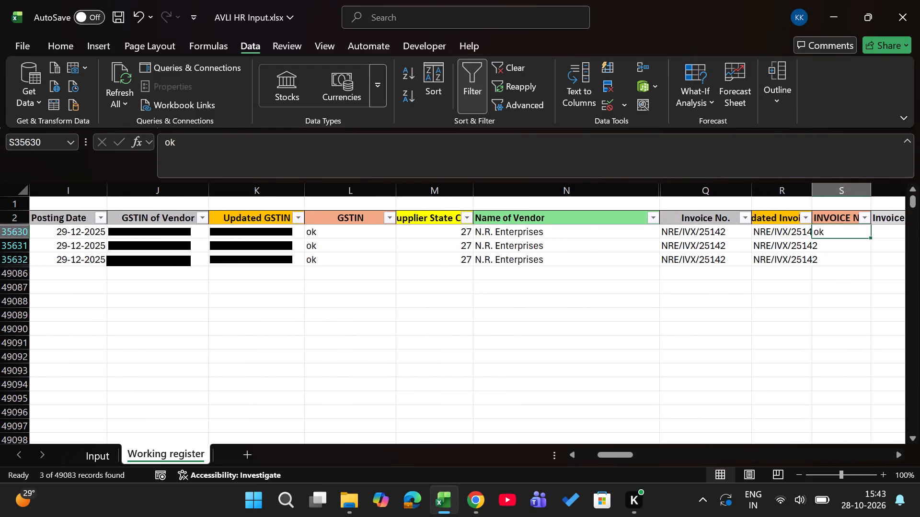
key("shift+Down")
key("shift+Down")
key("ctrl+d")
Copy the Invoice Date 19-12-2025 into the updated invoice date column U for the first filtered row.
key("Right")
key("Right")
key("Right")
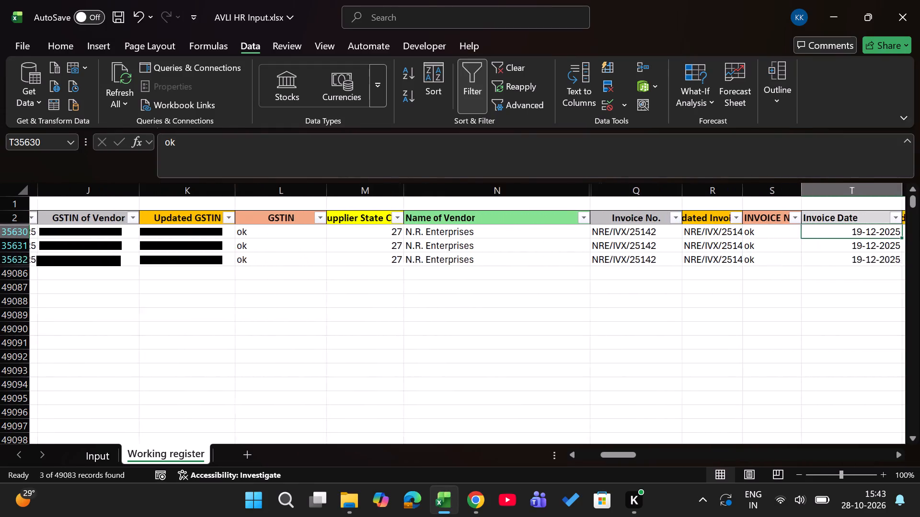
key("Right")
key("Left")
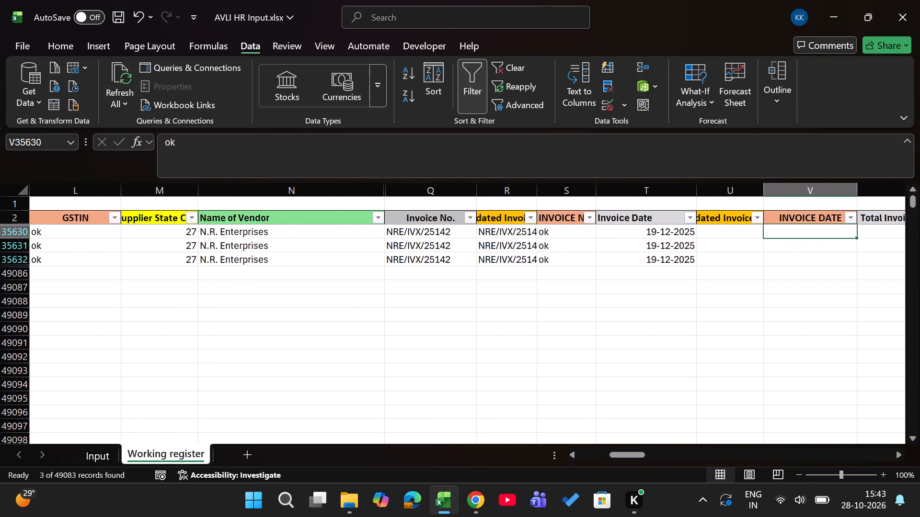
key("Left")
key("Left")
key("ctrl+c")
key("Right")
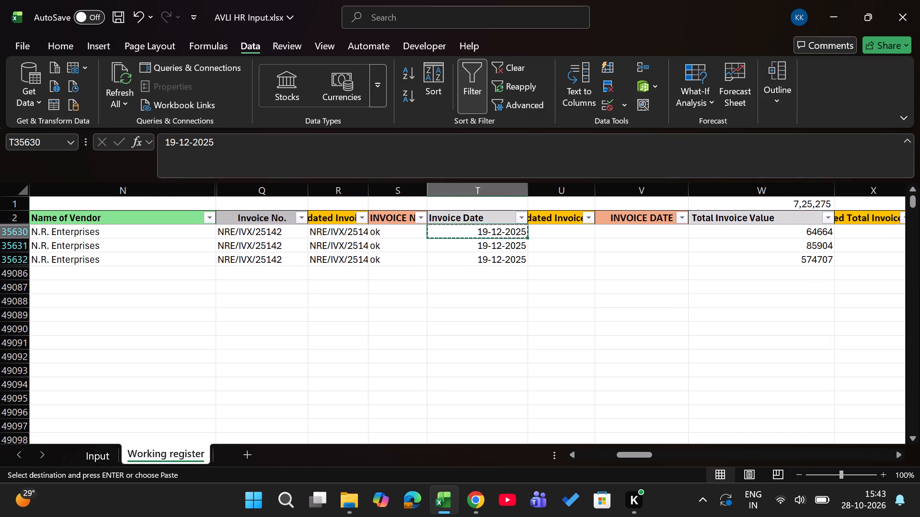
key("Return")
Set the INVOICE DATE check to ok and fill it, together with the updated invoice date, down to the other two filtered rows.
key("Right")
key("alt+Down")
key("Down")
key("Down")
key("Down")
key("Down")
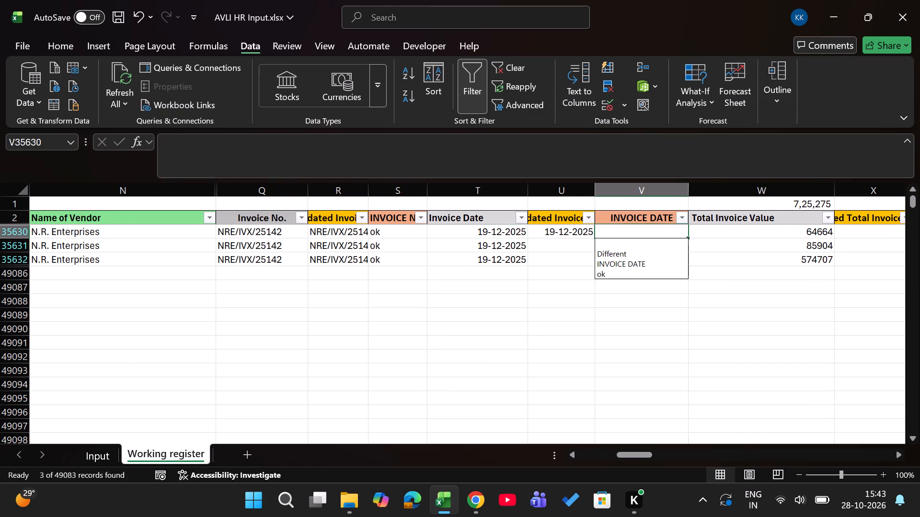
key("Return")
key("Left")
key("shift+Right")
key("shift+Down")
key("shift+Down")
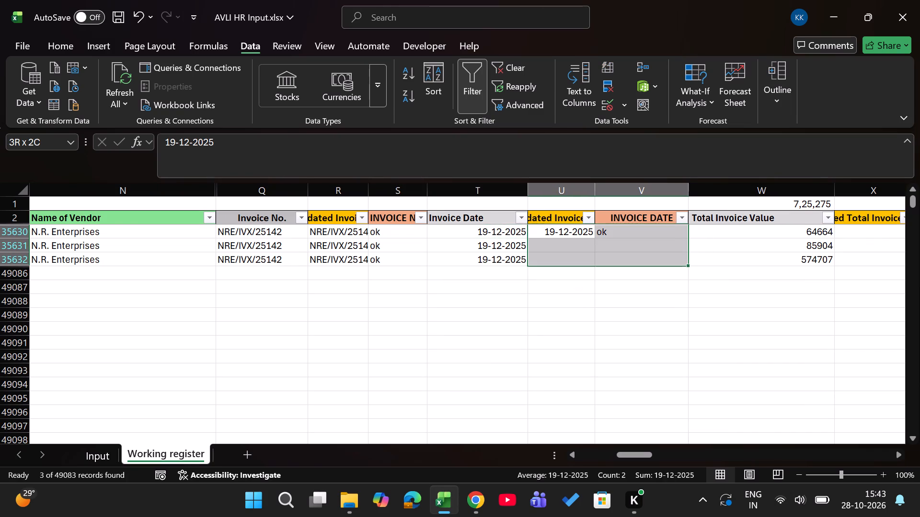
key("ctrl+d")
Copy the Total Invoice Value subtotal and paste it as a value, 725275, into Updated Total Invoice Amount for the first filtered row.
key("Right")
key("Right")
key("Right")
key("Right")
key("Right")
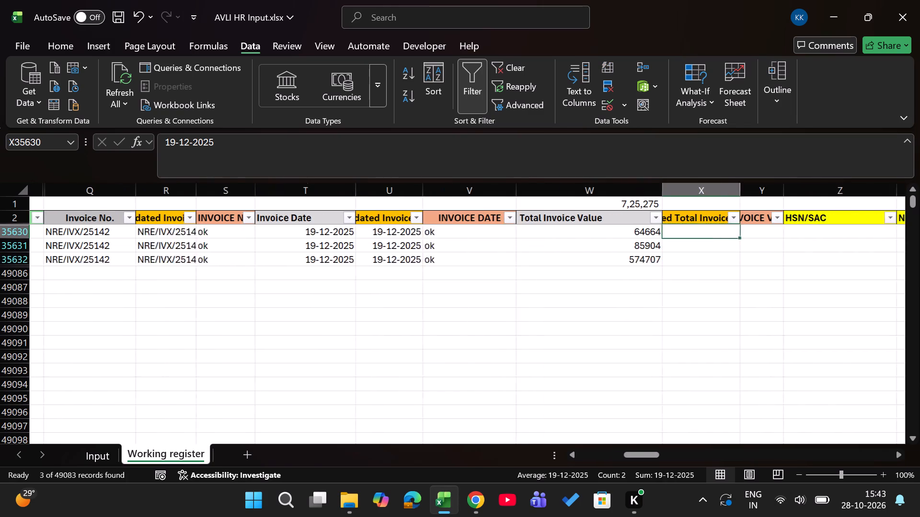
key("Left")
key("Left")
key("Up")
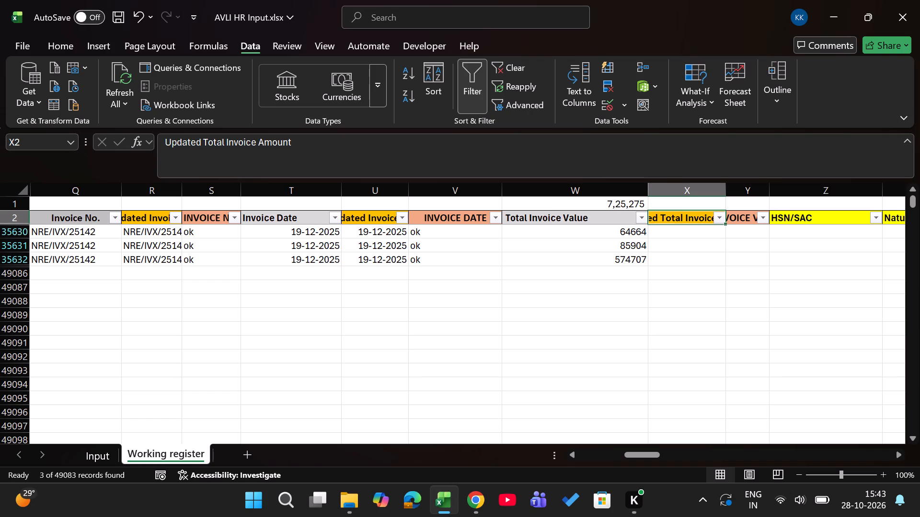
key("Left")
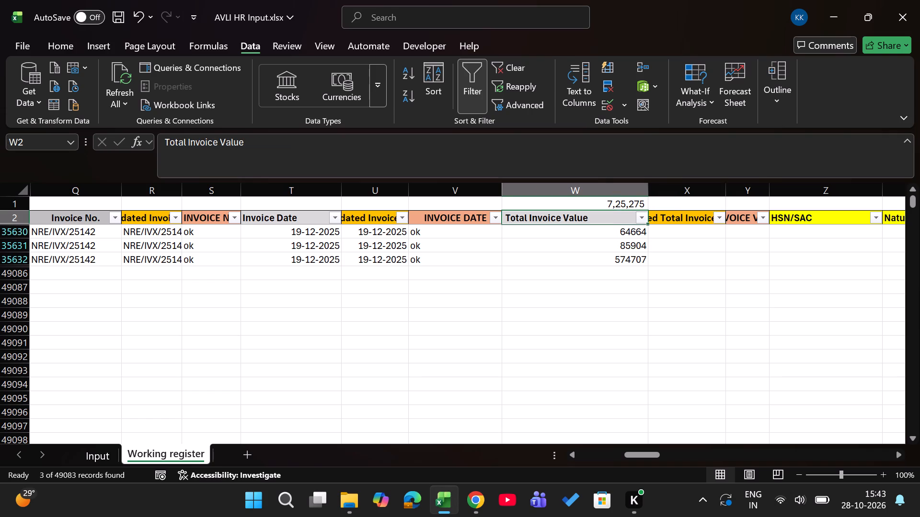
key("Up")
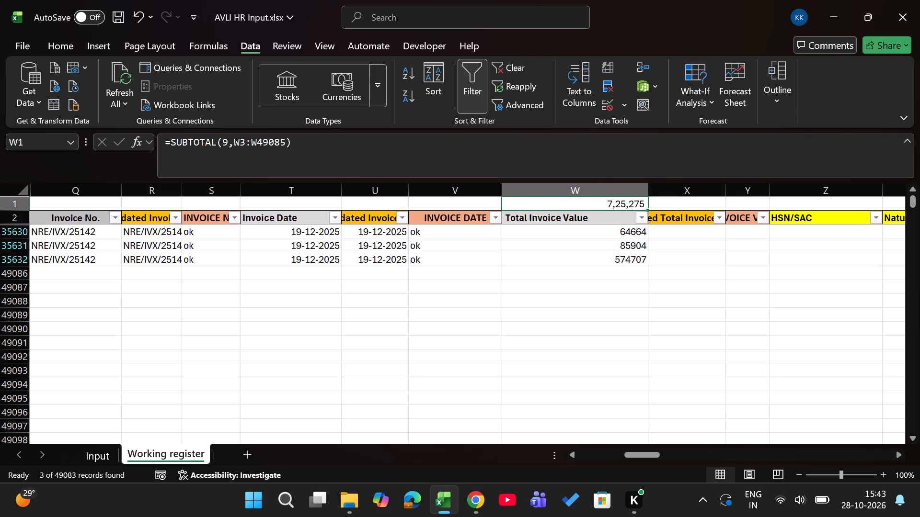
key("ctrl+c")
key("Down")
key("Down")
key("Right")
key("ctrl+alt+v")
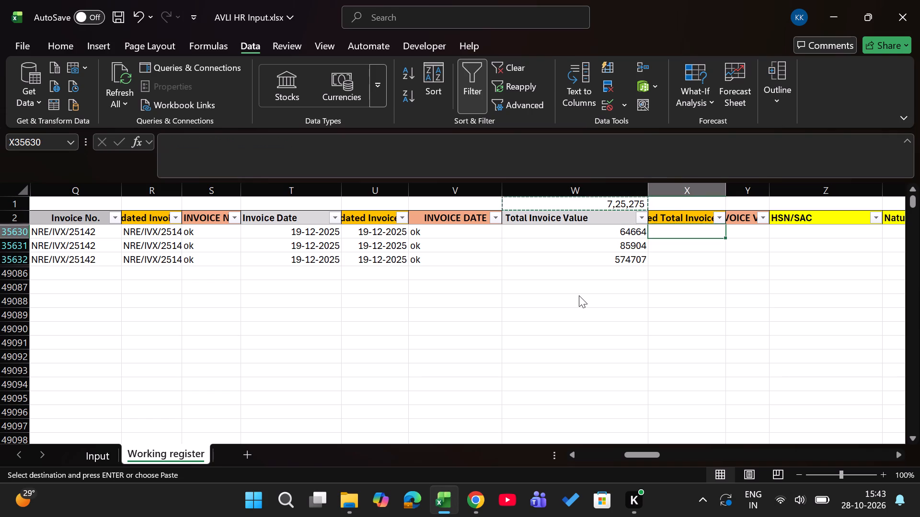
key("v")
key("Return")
Fill the Updated Total Invoice Amount of 725275 down to the other two filtered rows.
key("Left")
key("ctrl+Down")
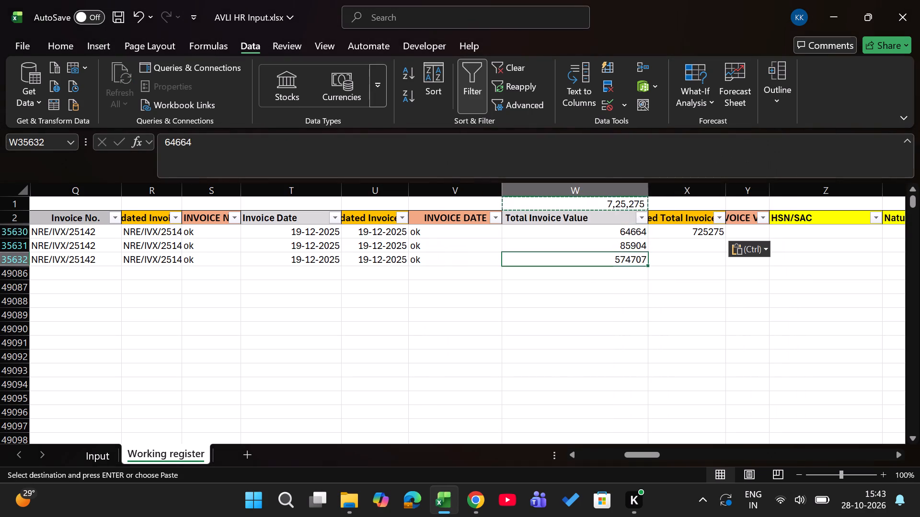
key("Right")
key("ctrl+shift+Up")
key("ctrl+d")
Set the INVOICE VALUE check in column Y to ok for the first filtered row and fill it down to the other two rows.
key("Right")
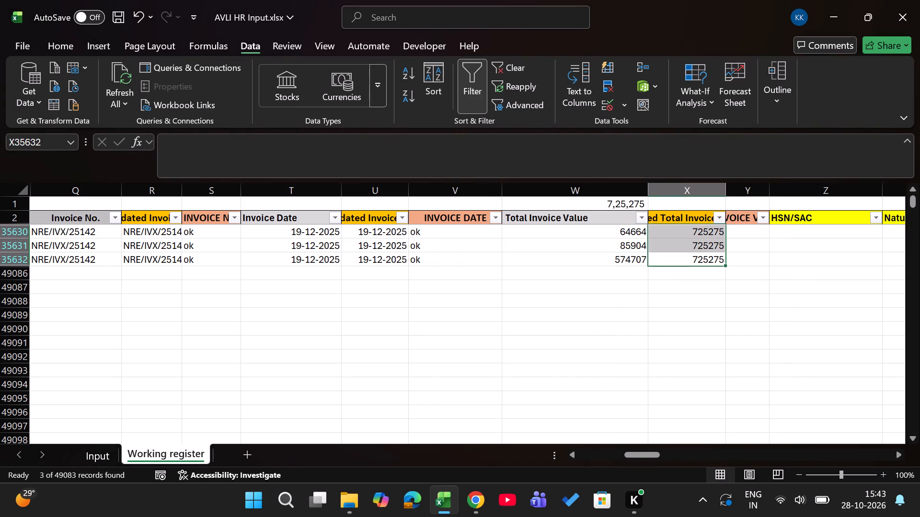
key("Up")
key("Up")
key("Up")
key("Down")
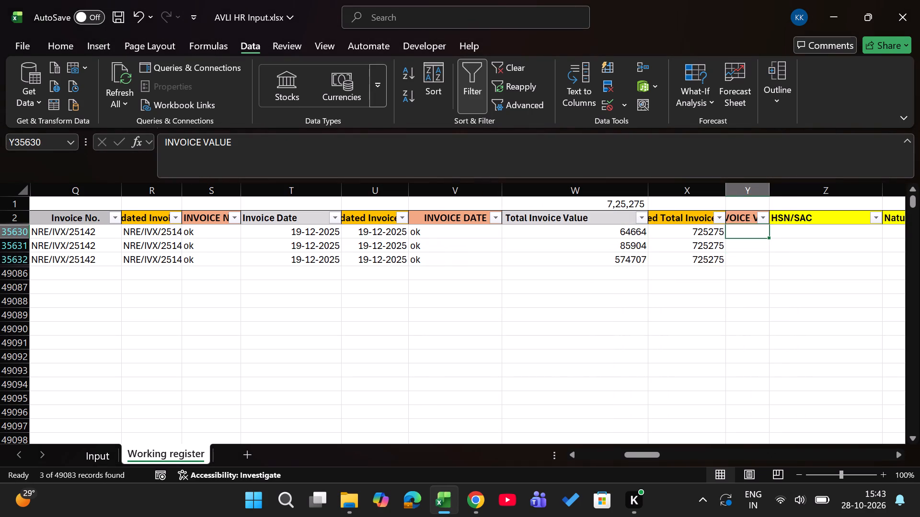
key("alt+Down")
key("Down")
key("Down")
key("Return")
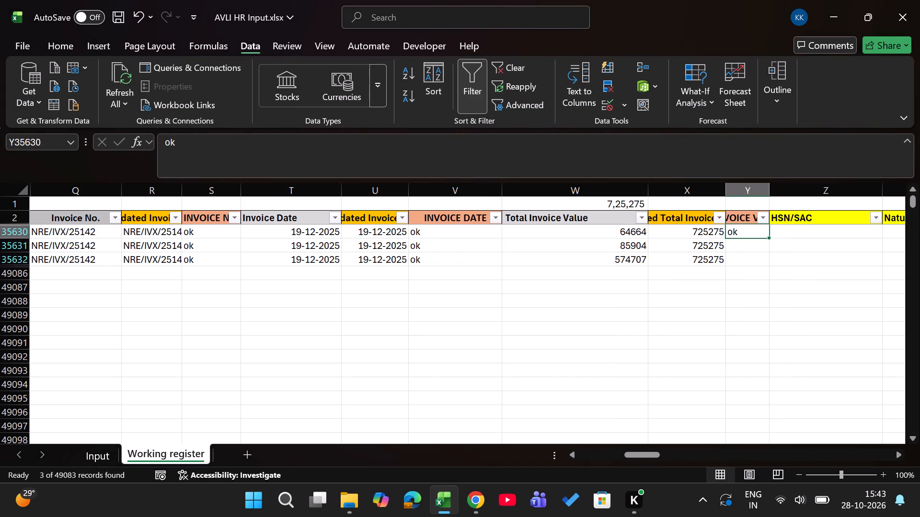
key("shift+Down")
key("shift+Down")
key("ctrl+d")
Enter HSN/SAC 90319000 for the first filtered row and fill it down to the other two rows.
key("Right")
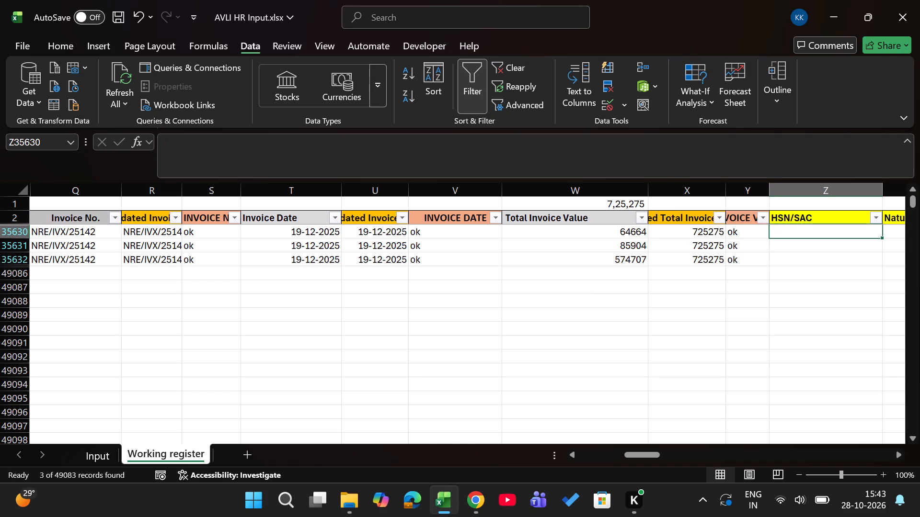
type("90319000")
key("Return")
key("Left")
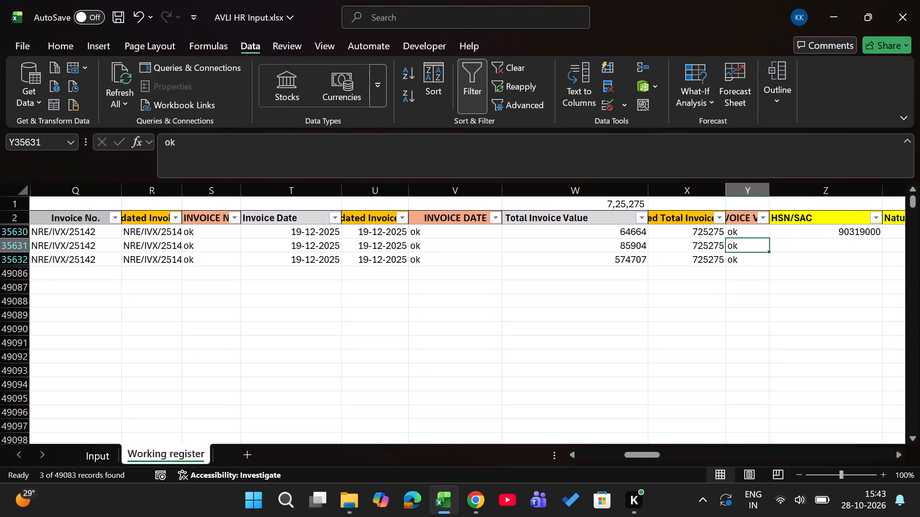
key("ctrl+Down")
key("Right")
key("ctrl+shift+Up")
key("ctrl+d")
Set Nature (Goods/Services) to Goods for the first filtered row and fill it down to the other two rows.
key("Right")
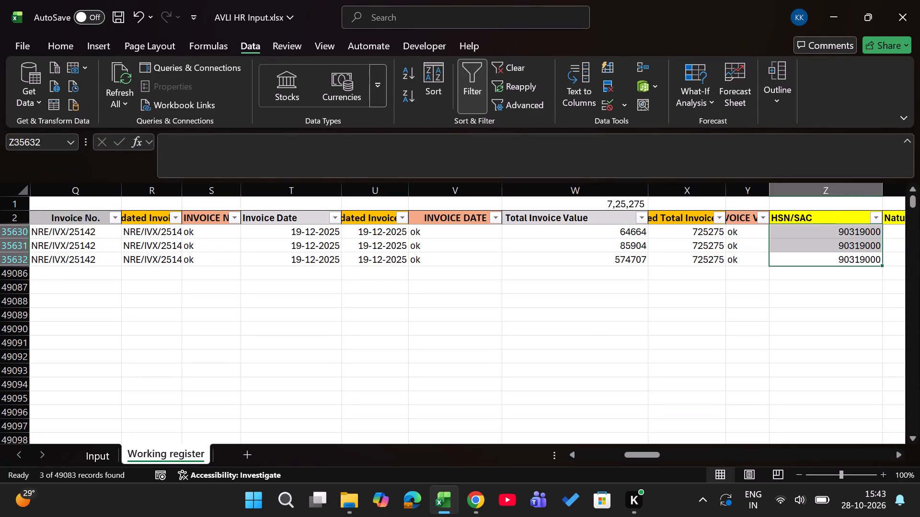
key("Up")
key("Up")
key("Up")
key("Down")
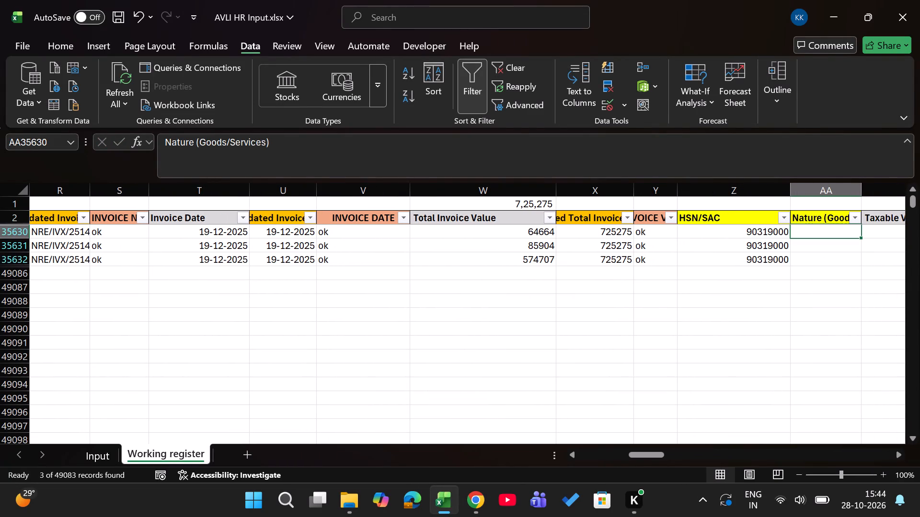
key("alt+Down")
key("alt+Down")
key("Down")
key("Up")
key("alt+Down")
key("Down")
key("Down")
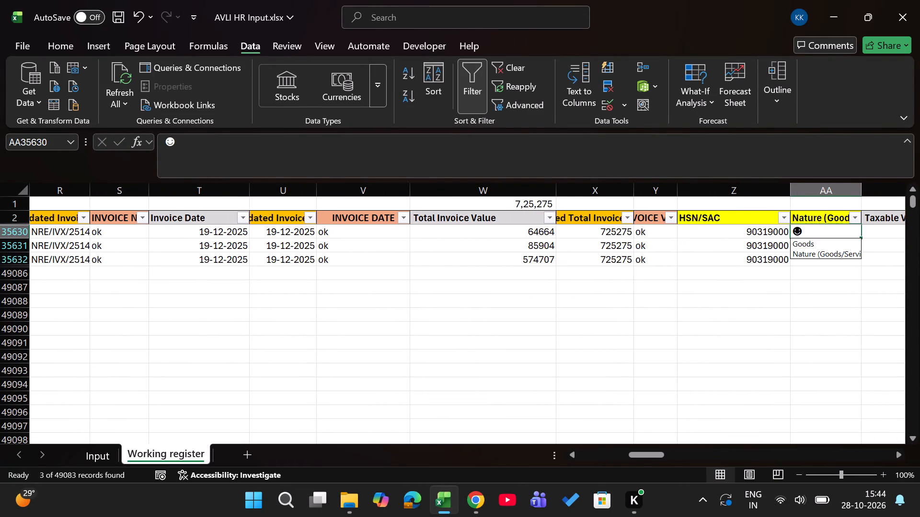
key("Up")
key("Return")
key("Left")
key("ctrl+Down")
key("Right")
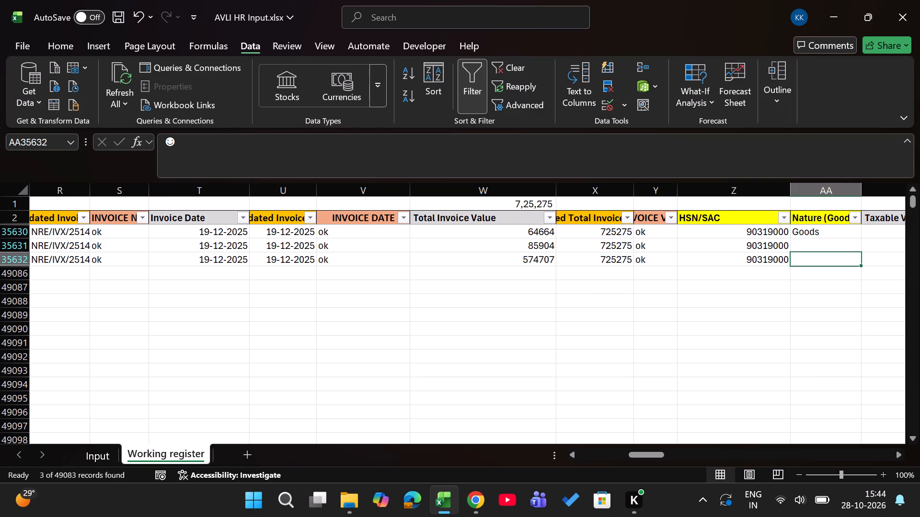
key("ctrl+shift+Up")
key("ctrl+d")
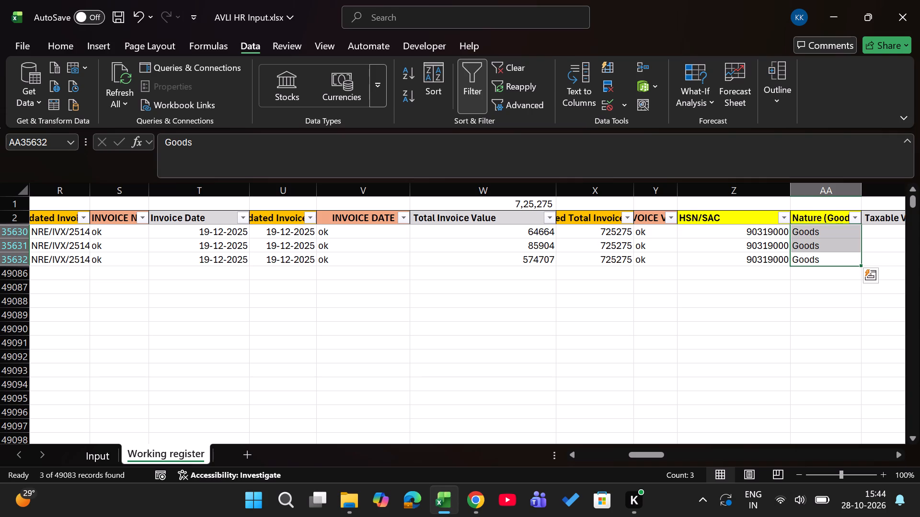
Copy the Taxable Value subtotal and paste it as a value, 614640, into the updated taxable value column AC for the first filtered row.
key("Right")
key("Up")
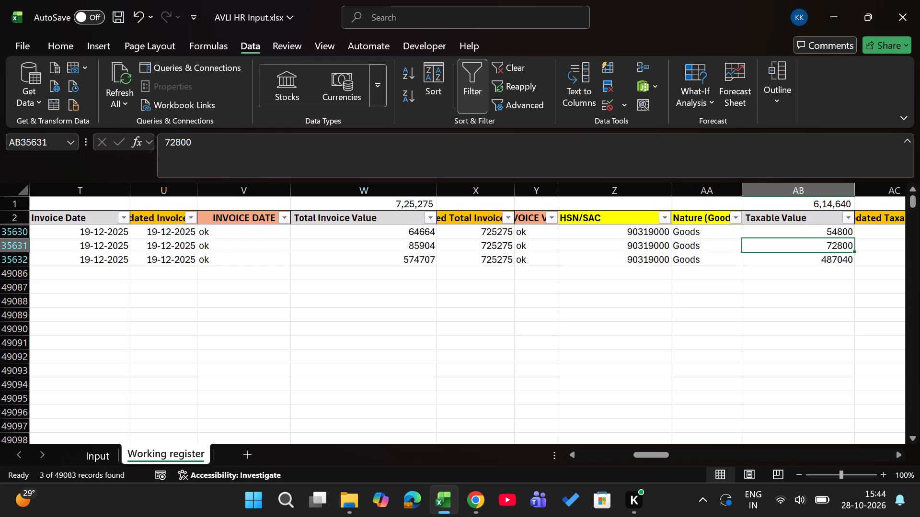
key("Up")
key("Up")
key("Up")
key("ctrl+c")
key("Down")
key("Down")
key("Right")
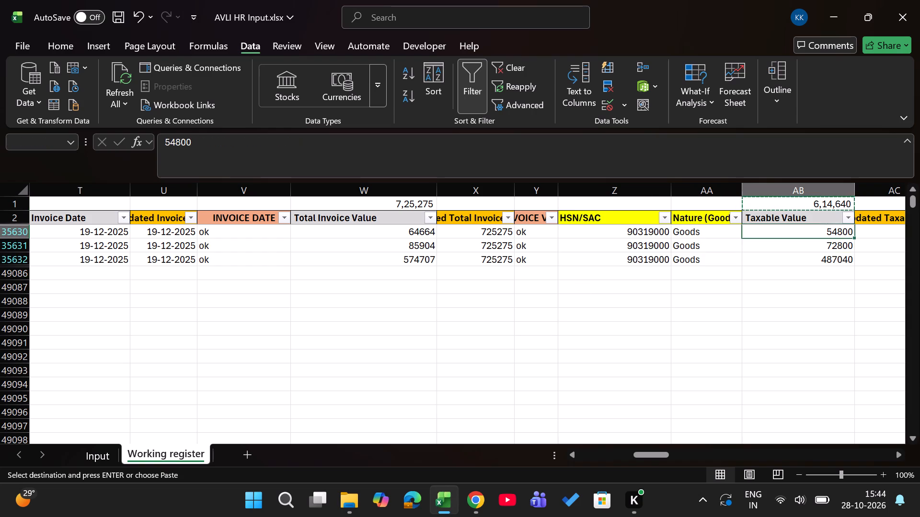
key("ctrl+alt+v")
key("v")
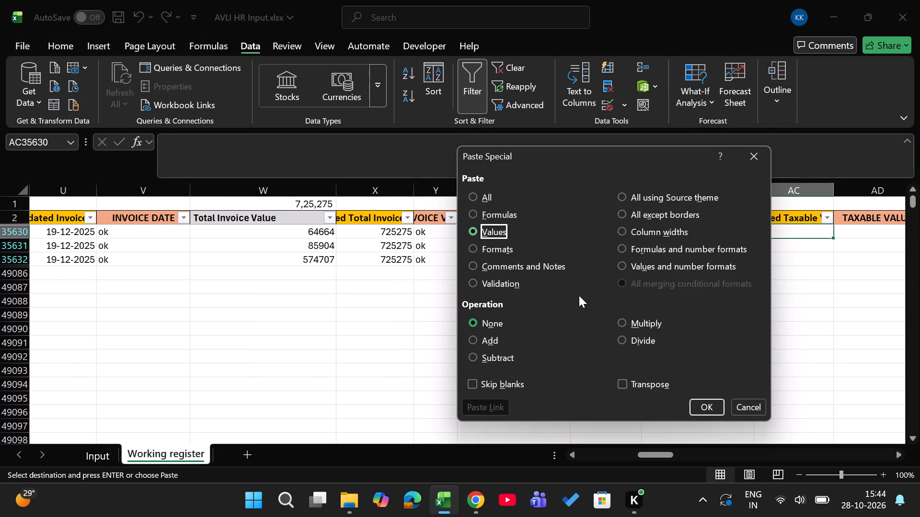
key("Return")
Set the taxable value check in column AD to ok and fill it, together with the updated taxable value, down to the other two filtered rows.
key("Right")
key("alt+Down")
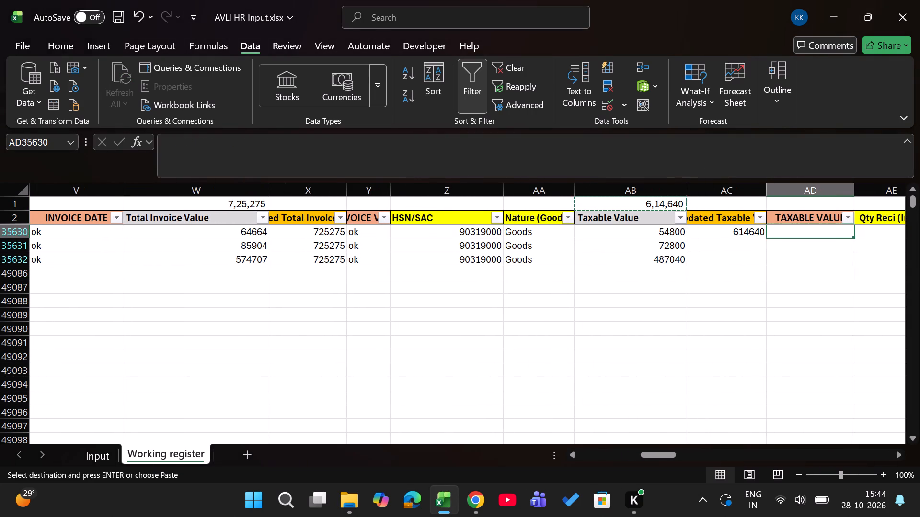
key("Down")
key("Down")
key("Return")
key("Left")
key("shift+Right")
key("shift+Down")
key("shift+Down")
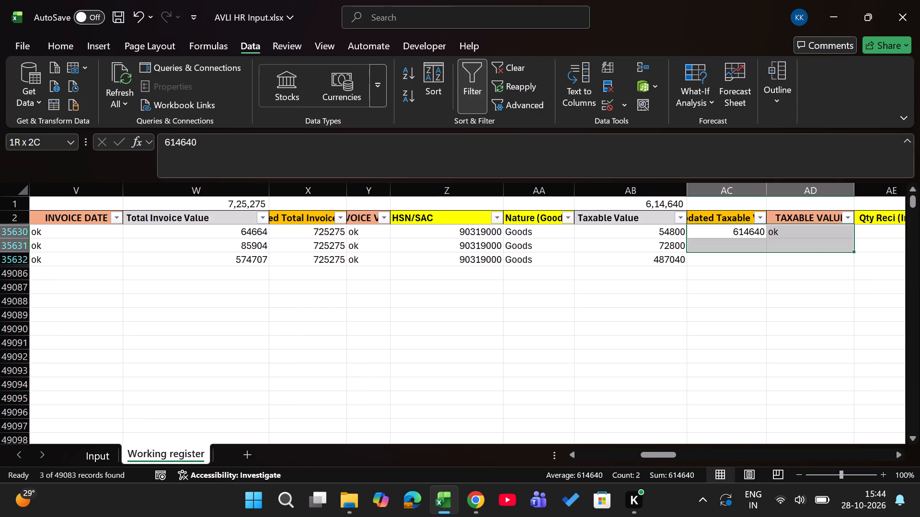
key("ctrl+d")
Enter 40 as the invoice quantity received in column AE for the first filtered row.
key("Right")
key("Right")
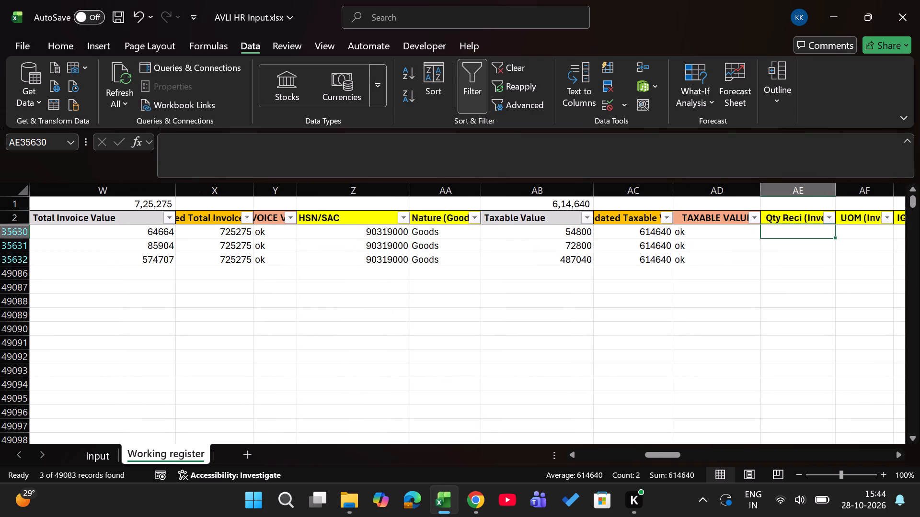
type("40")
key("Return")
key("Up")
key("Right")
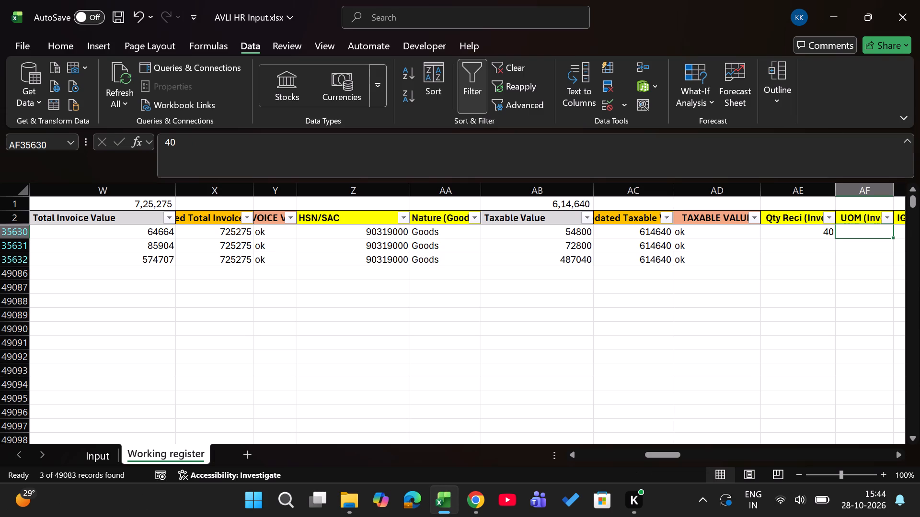
Enter nos as the invoice UOM in column AF for the first filtered row and fill it, with the quantity 40, down the other two rows.
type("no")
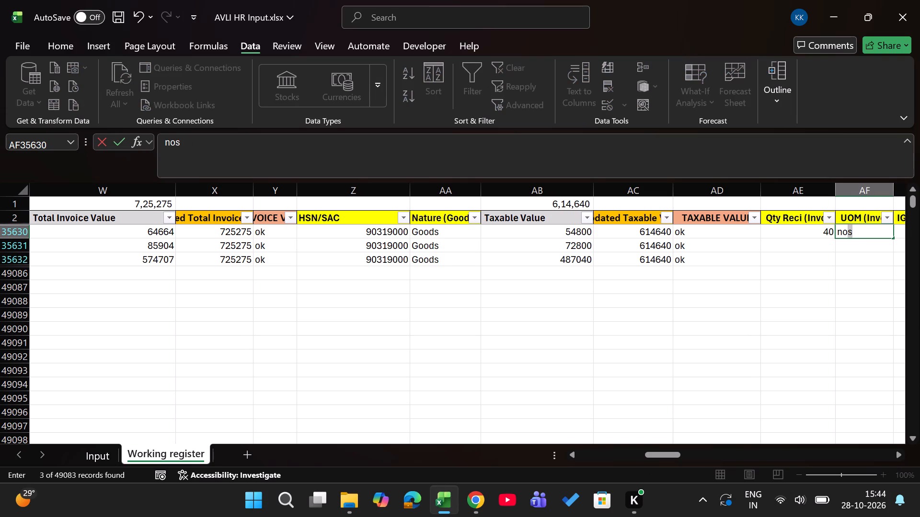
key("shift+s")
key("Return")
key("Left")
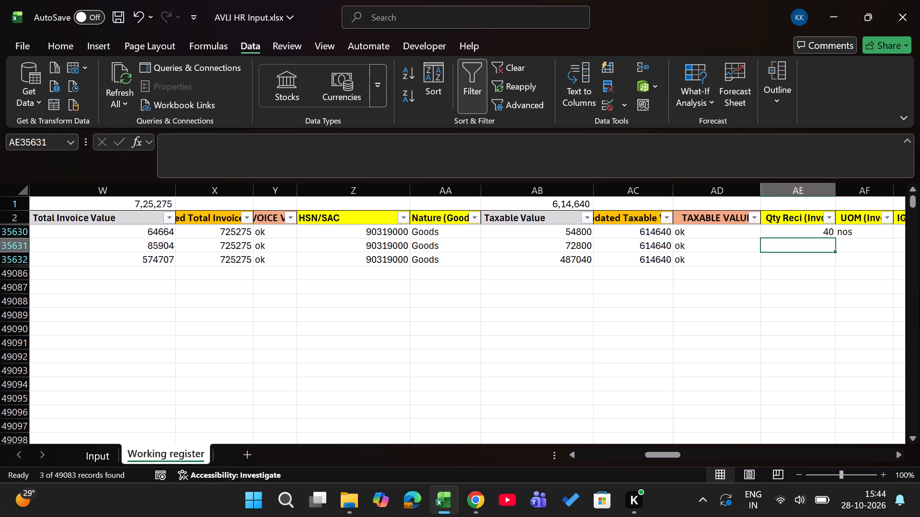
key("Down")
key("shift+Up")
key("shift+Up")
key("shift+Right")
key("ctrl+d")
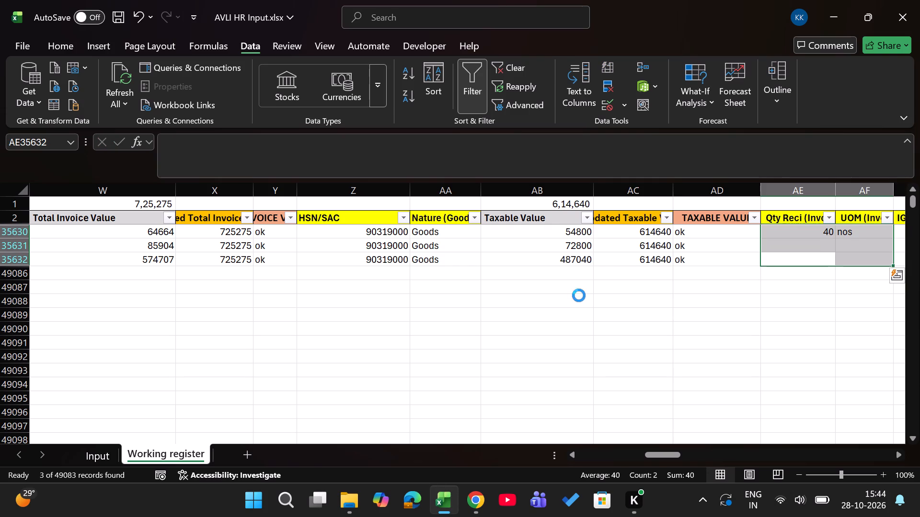
Enter 18 as the IGST rate in column AG for the first filtered row and fill it down to the other two rows.
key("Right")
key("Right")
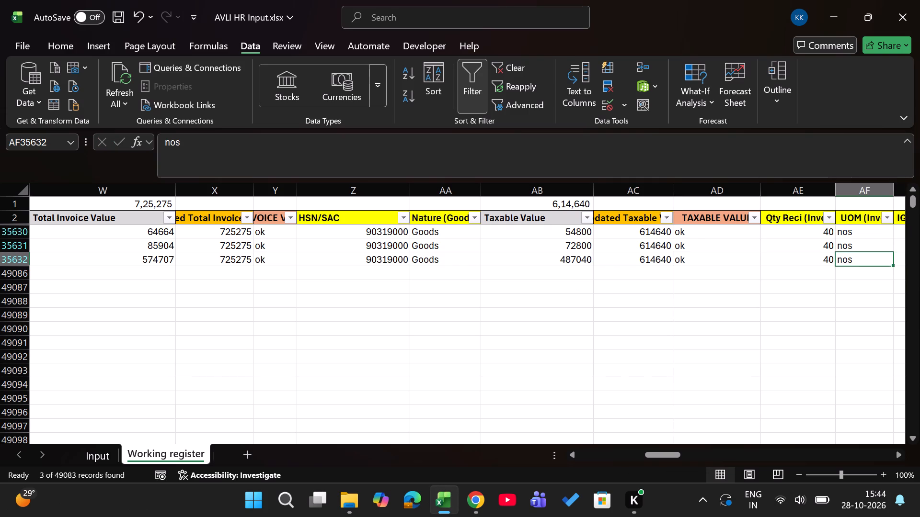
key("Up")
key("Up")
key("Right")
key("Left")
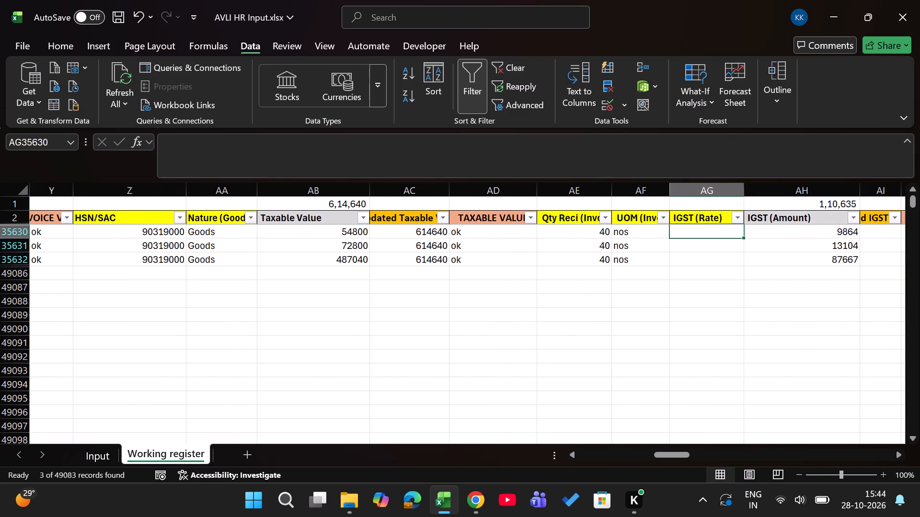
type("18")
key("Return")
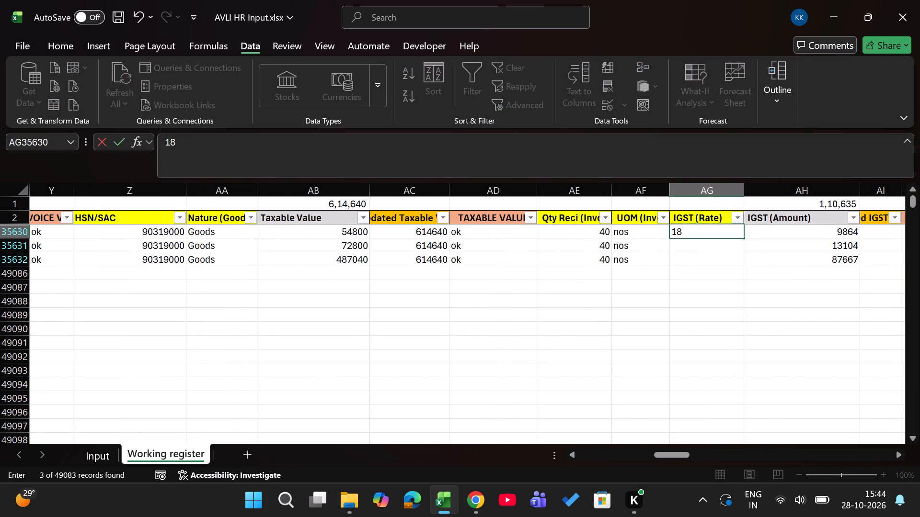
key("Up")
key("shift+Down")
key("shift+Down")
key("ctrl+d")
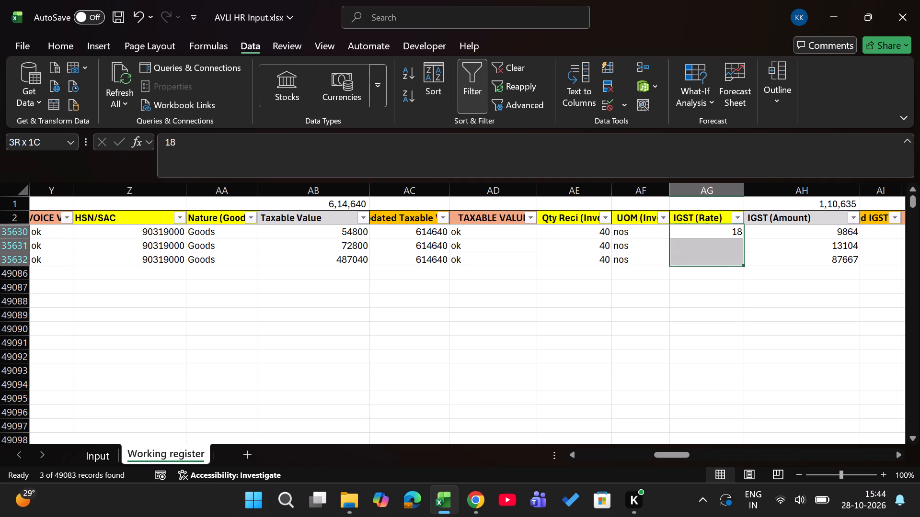
Examine the remaining tax, ITC, description, GRN and e-way bill columns of the three filtered rows for missing entries.
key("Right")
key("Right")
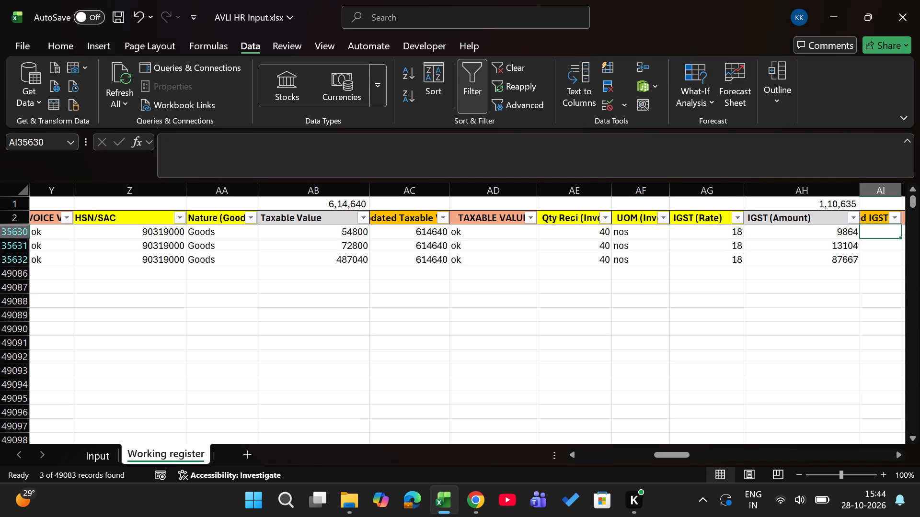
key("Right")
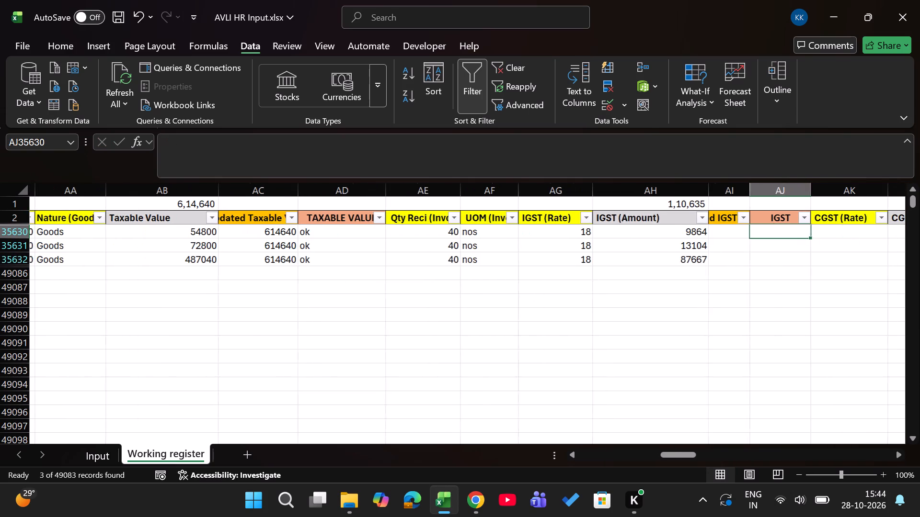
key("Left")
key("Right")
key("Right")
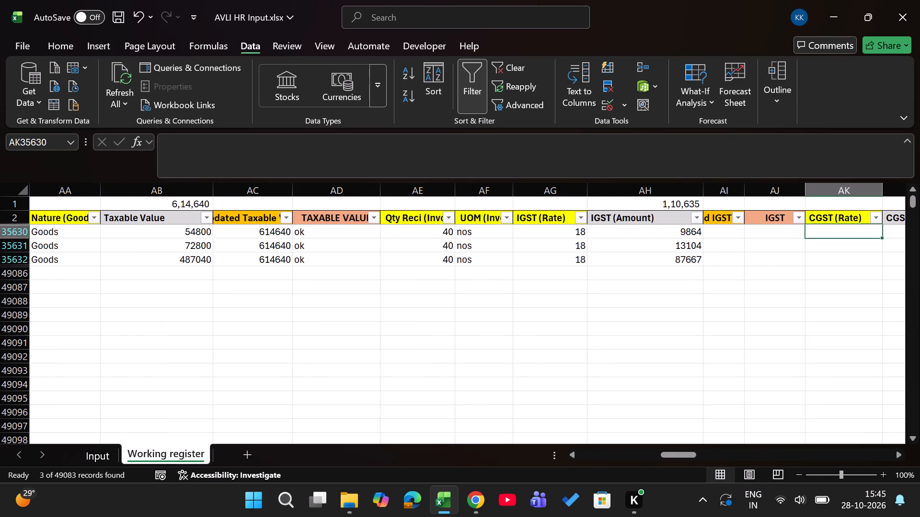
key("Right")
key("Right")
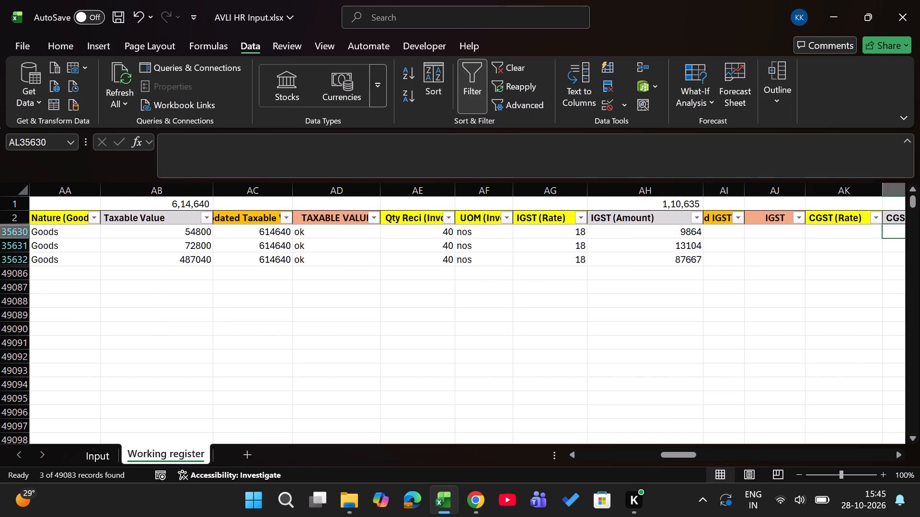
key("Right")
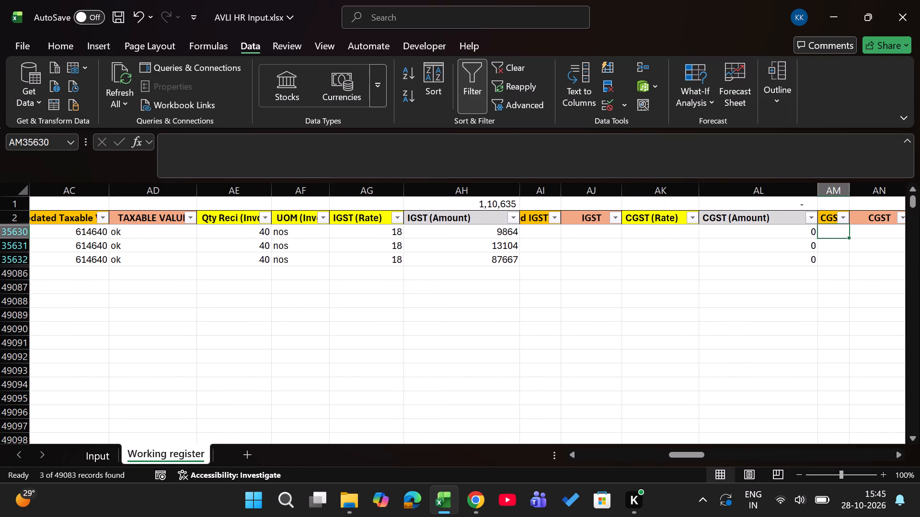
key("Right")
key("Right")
scroll(616, 267, "left", 4)
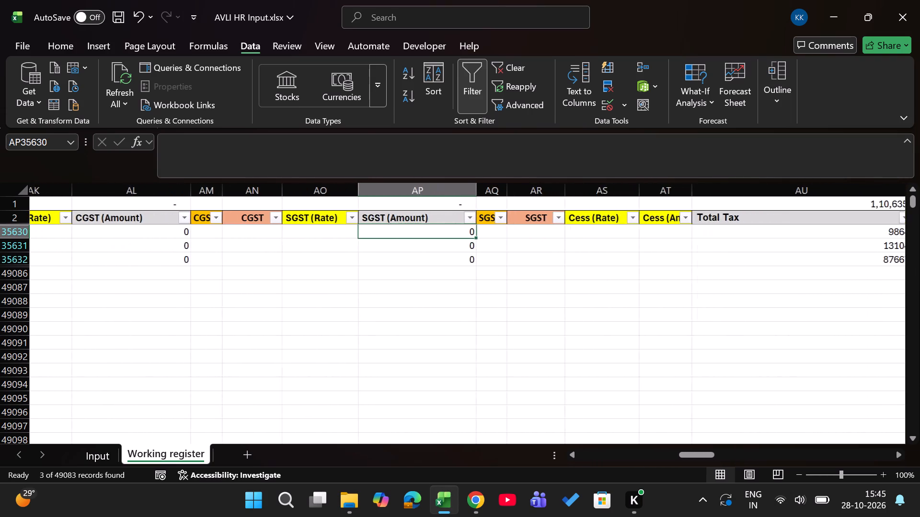
scroll(616, 267, "left", 7)
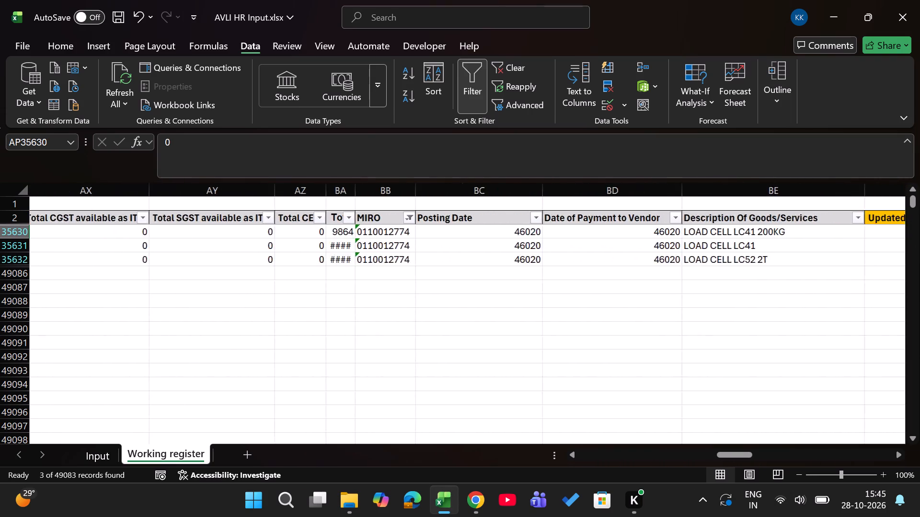
scroll(616, 267, "left", 7)
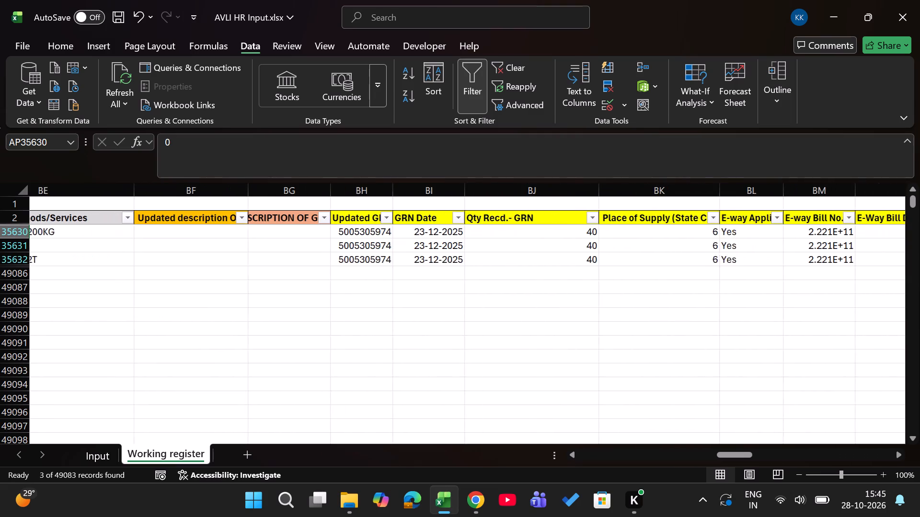
scroll(616, 267, "right", 1)
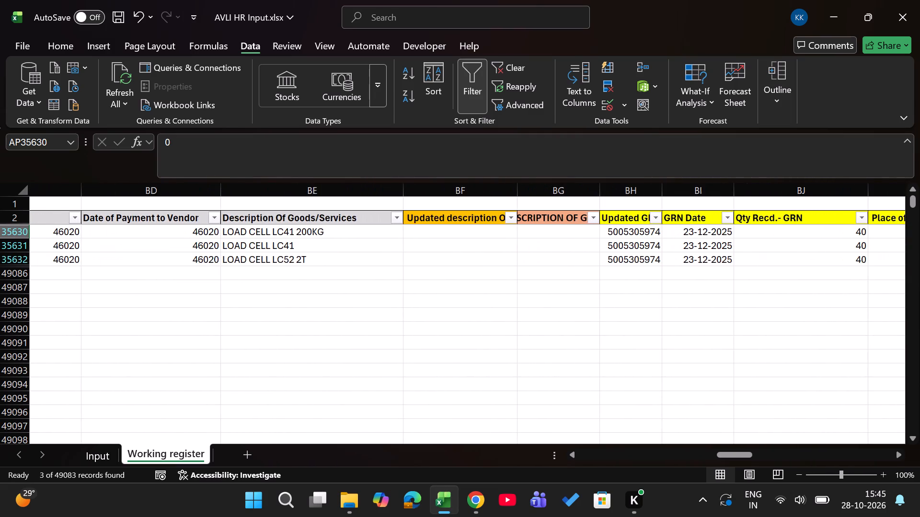
scroll(616, 267, "right", 1)
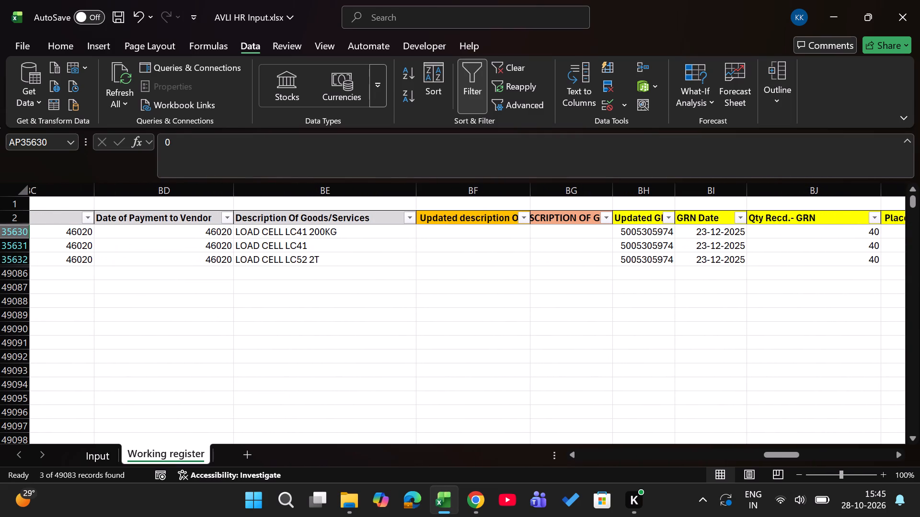
Copy the Description Of Goods/Services entries of all three filtered rows into the updated description column BF.
left_click(485, 234)
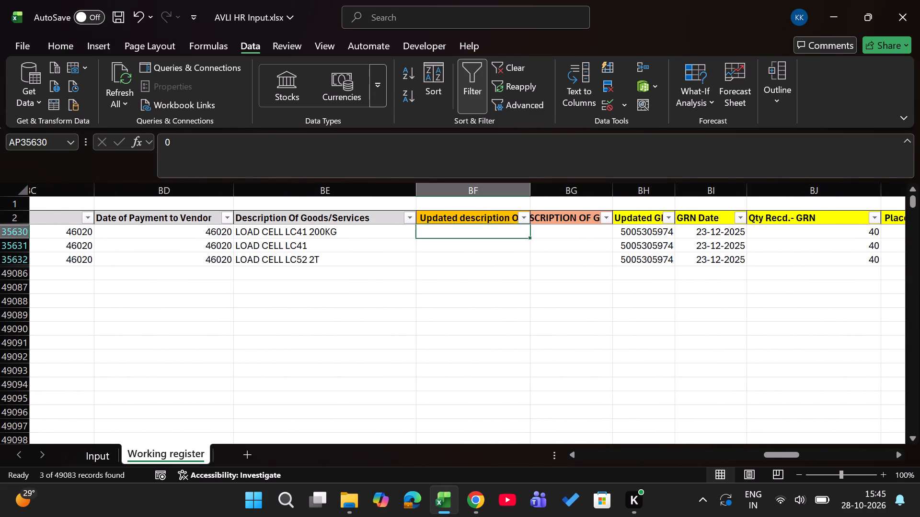
key("Left")
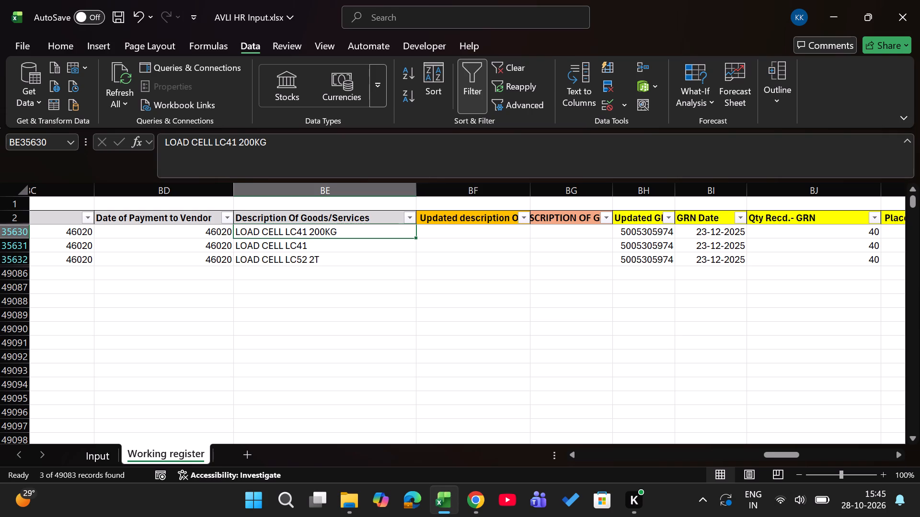
key("ctrl+c")
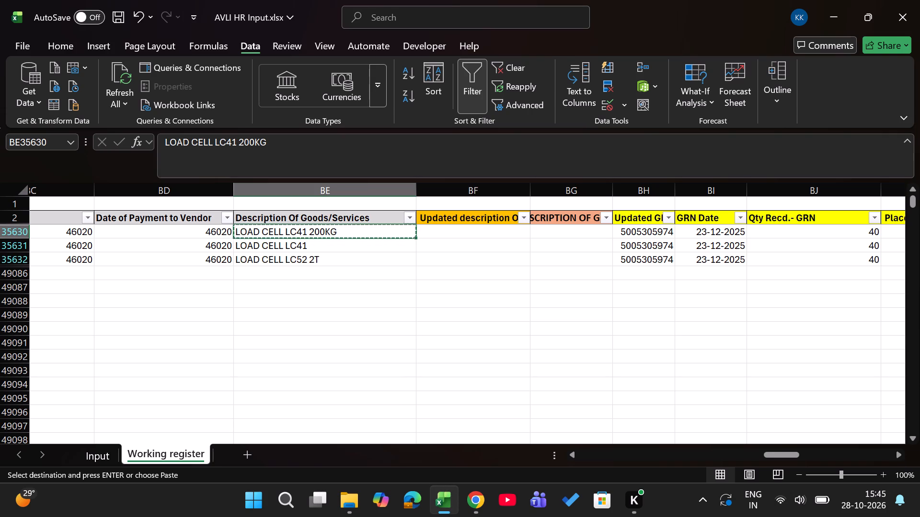
key("Right")
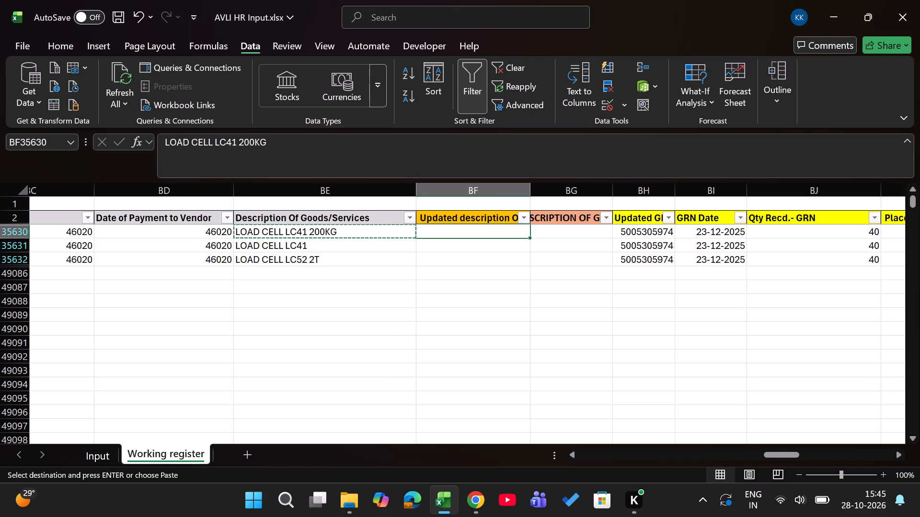
key("Left")
key("shift+Down")
key("shift+Down")
key("ctrl+c")
key("Right")
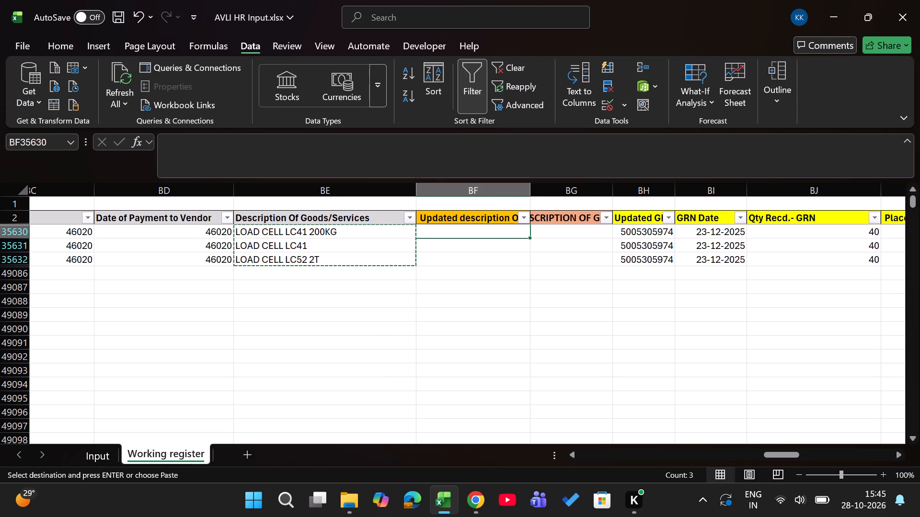
key("Return")
Set the description check in column BG to ok for the first filtered row and fill it down to the other two rows.
key("Right")
key("Right")
key("Left")
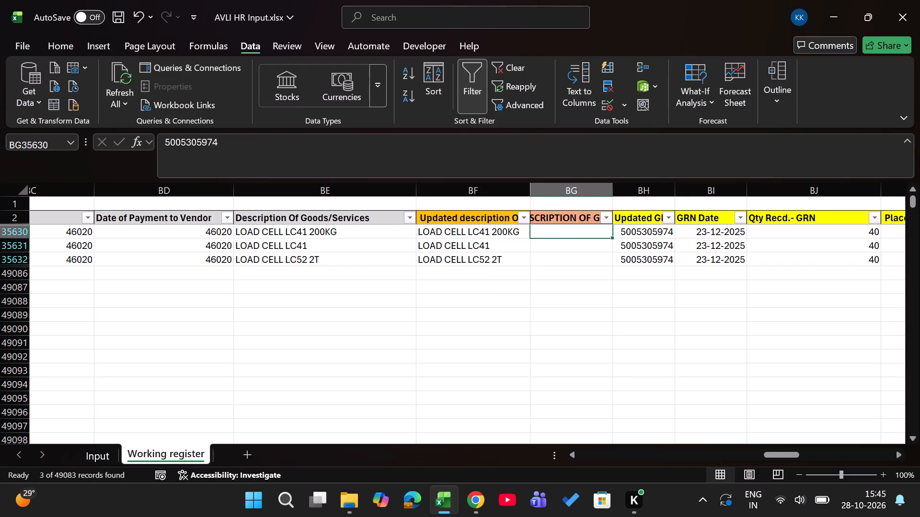
key("alt+Down")
key("Down")
key("Down")
key("Down")
key("Return")
key("Left")
key("ctrl+Down")
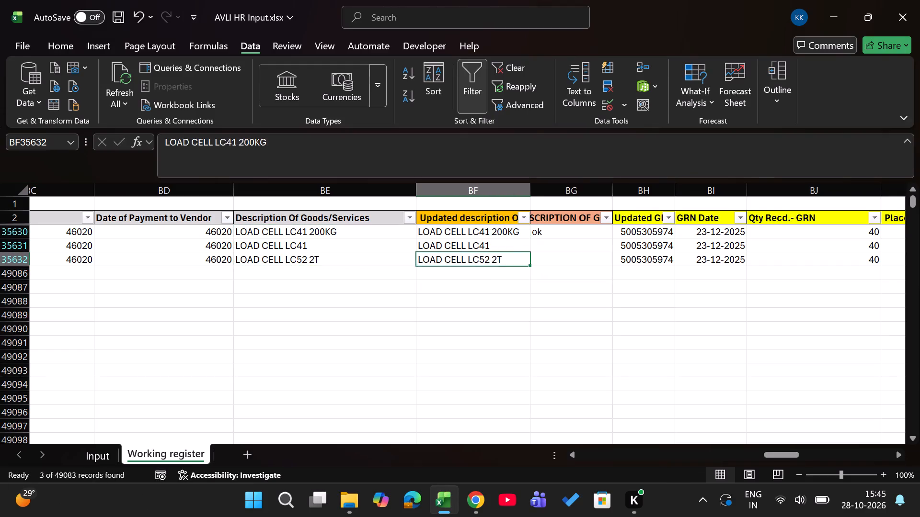
key("Right")
key("ctrl+shift+Up")
key("ctrl+d")
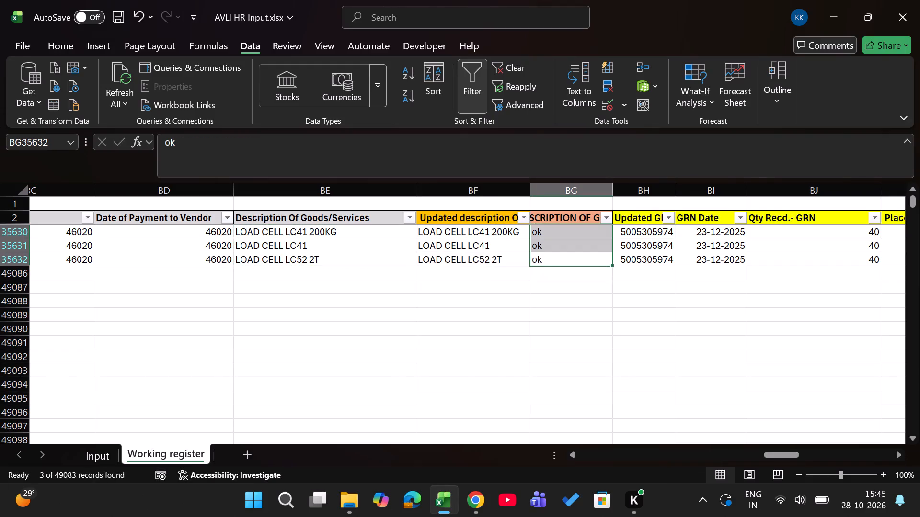
Review the three filtered rows for missing entries in the e-way, e-invoice, GSTIN, invoice, HSN, taxable value and IGST columns.
scroll(641, 253, "left", 8)
scroll(641, 253, "right", 5)
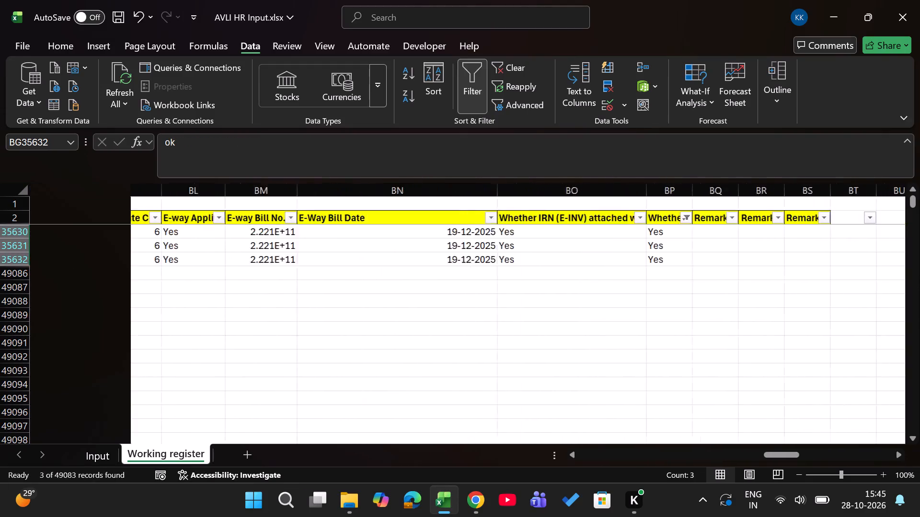
scroll(641, 253, "right", 11)
scroll(641, 253, "left", 2)
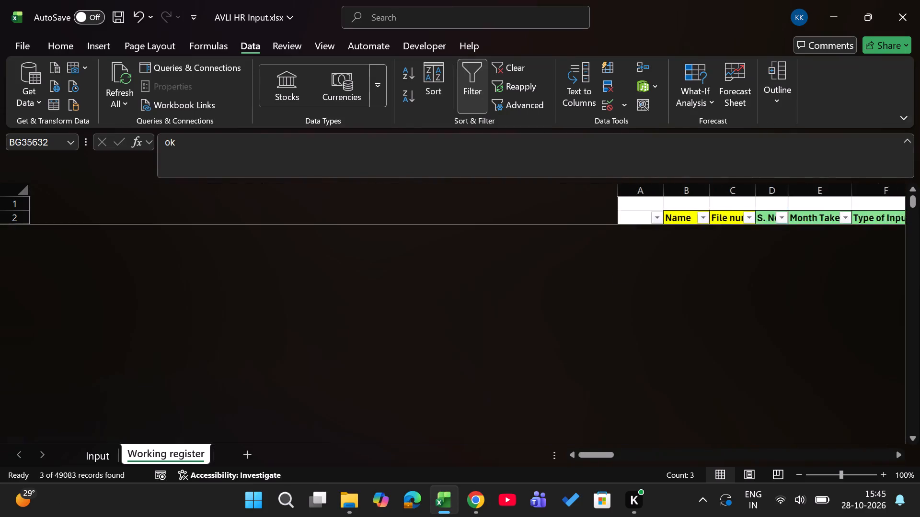
scroll(641, 253, "left", 1)
scroll(589, 234, "left", 2)
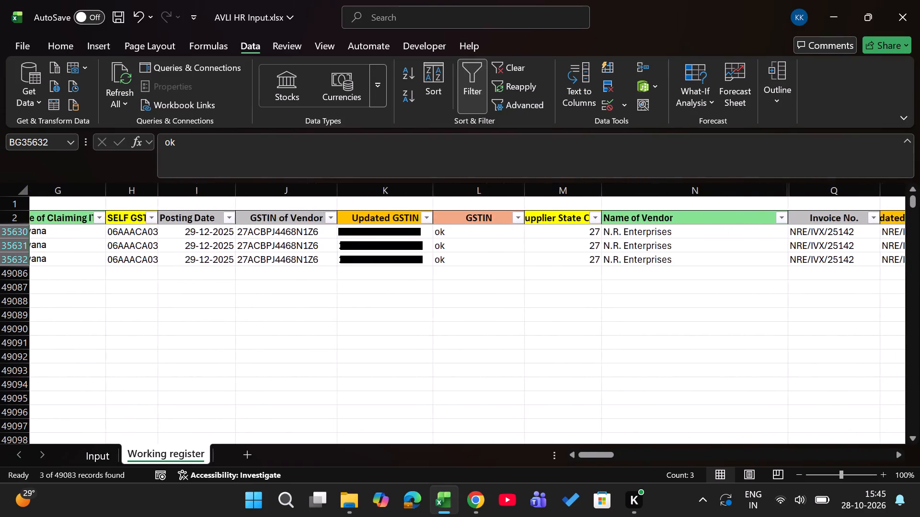
scroll(589, 234, "left", 6)
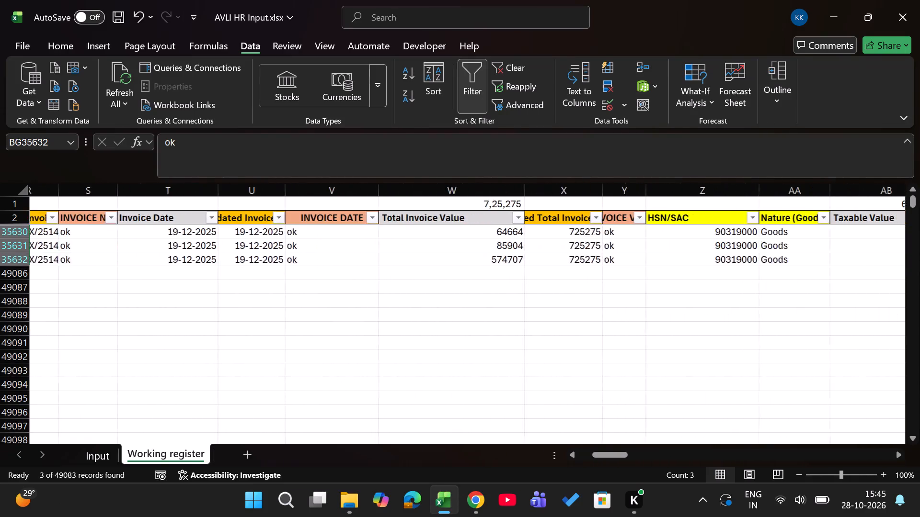
scroll(589, 234, "left", 9)
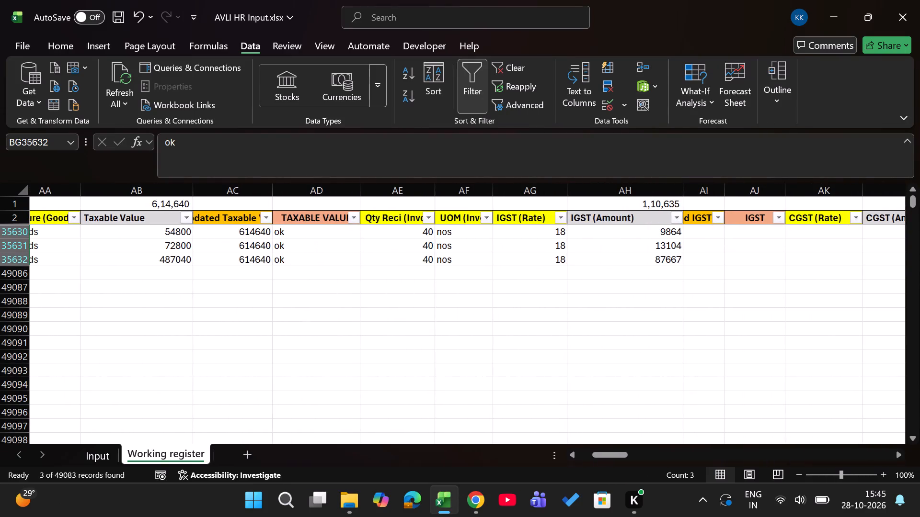